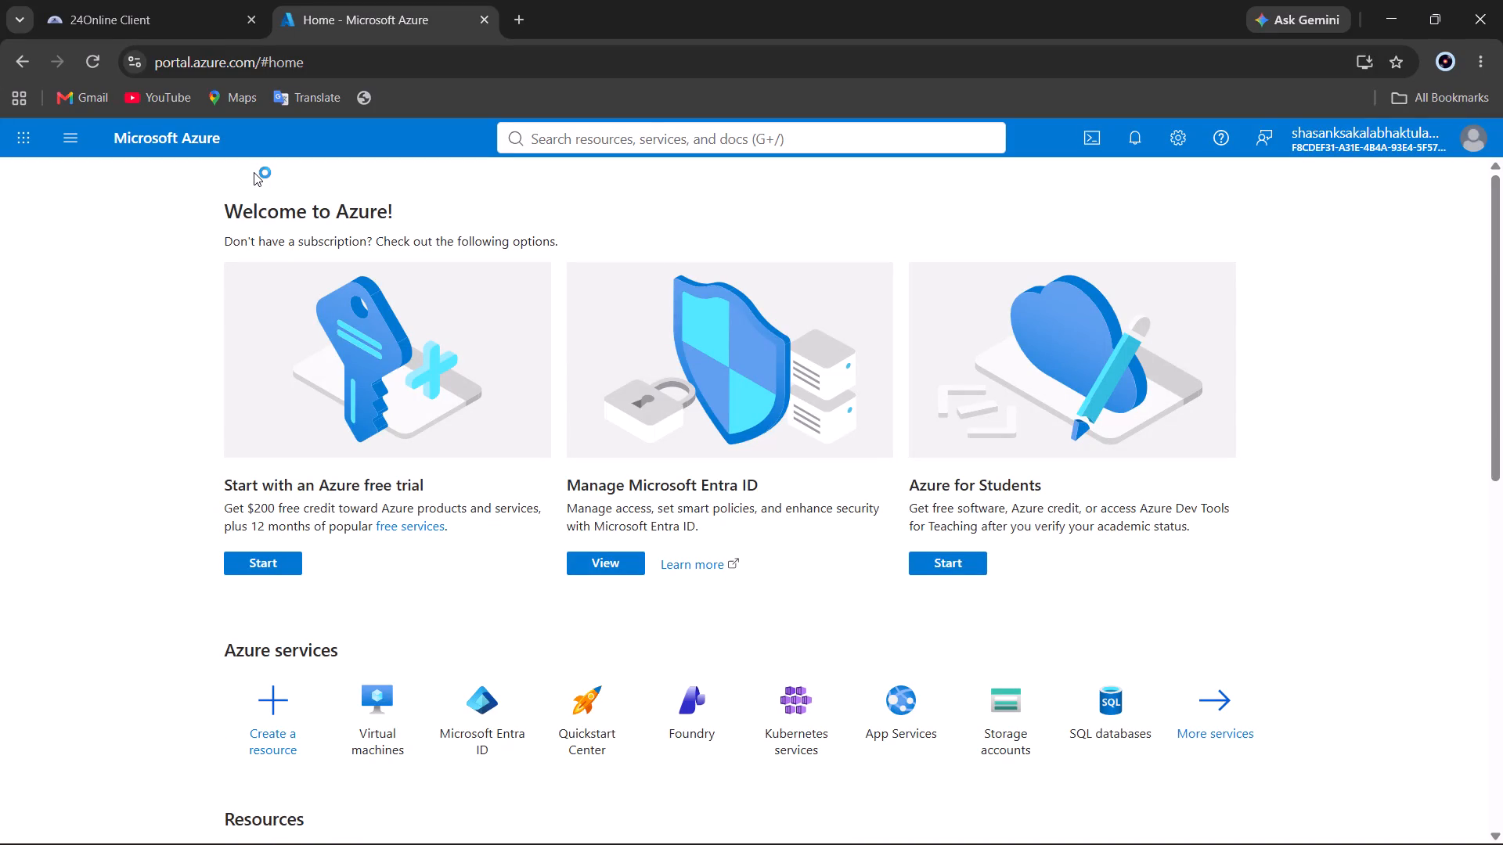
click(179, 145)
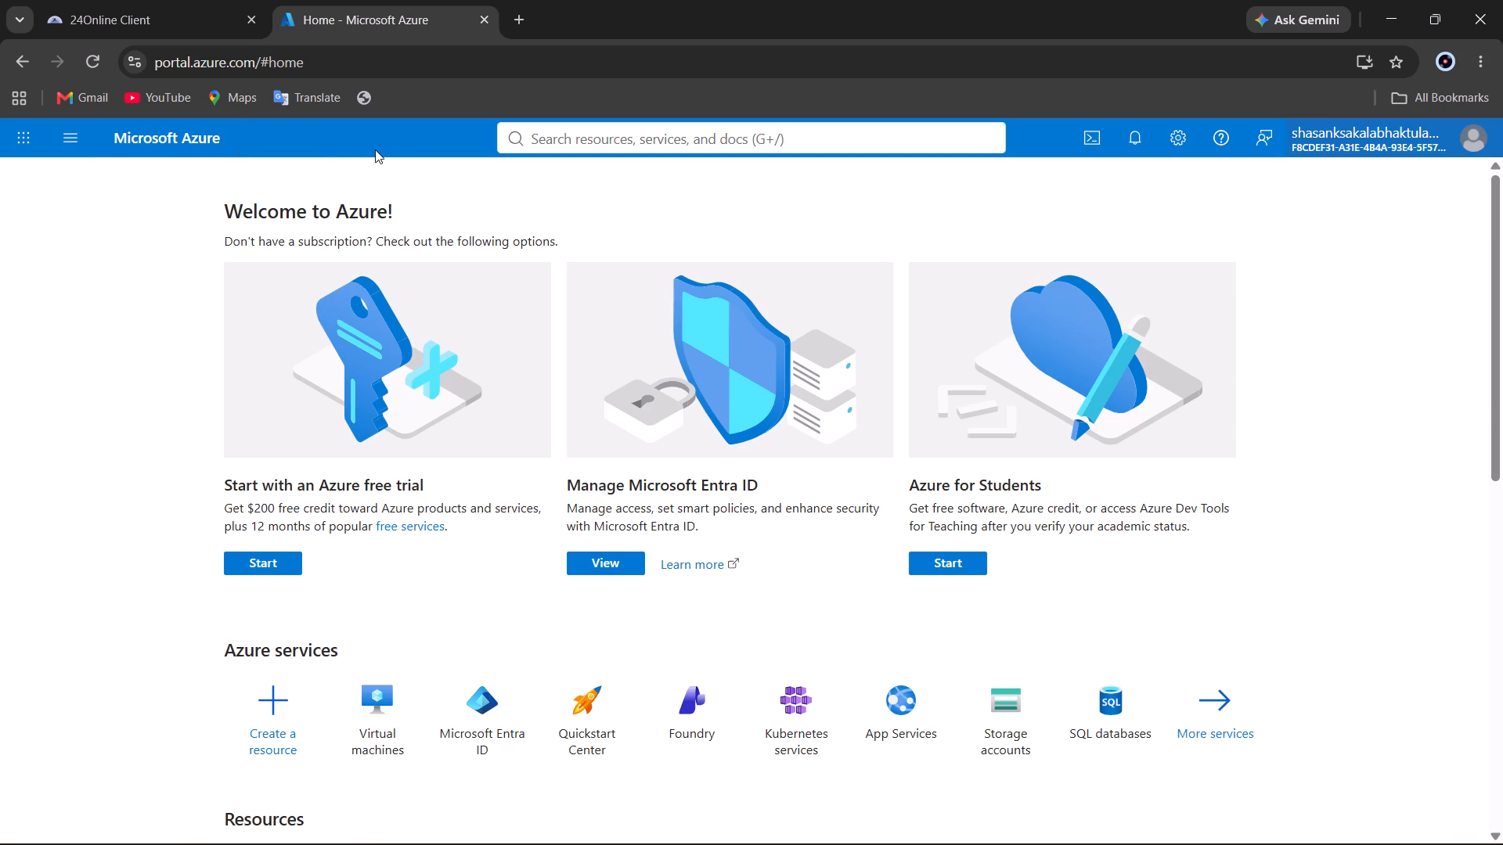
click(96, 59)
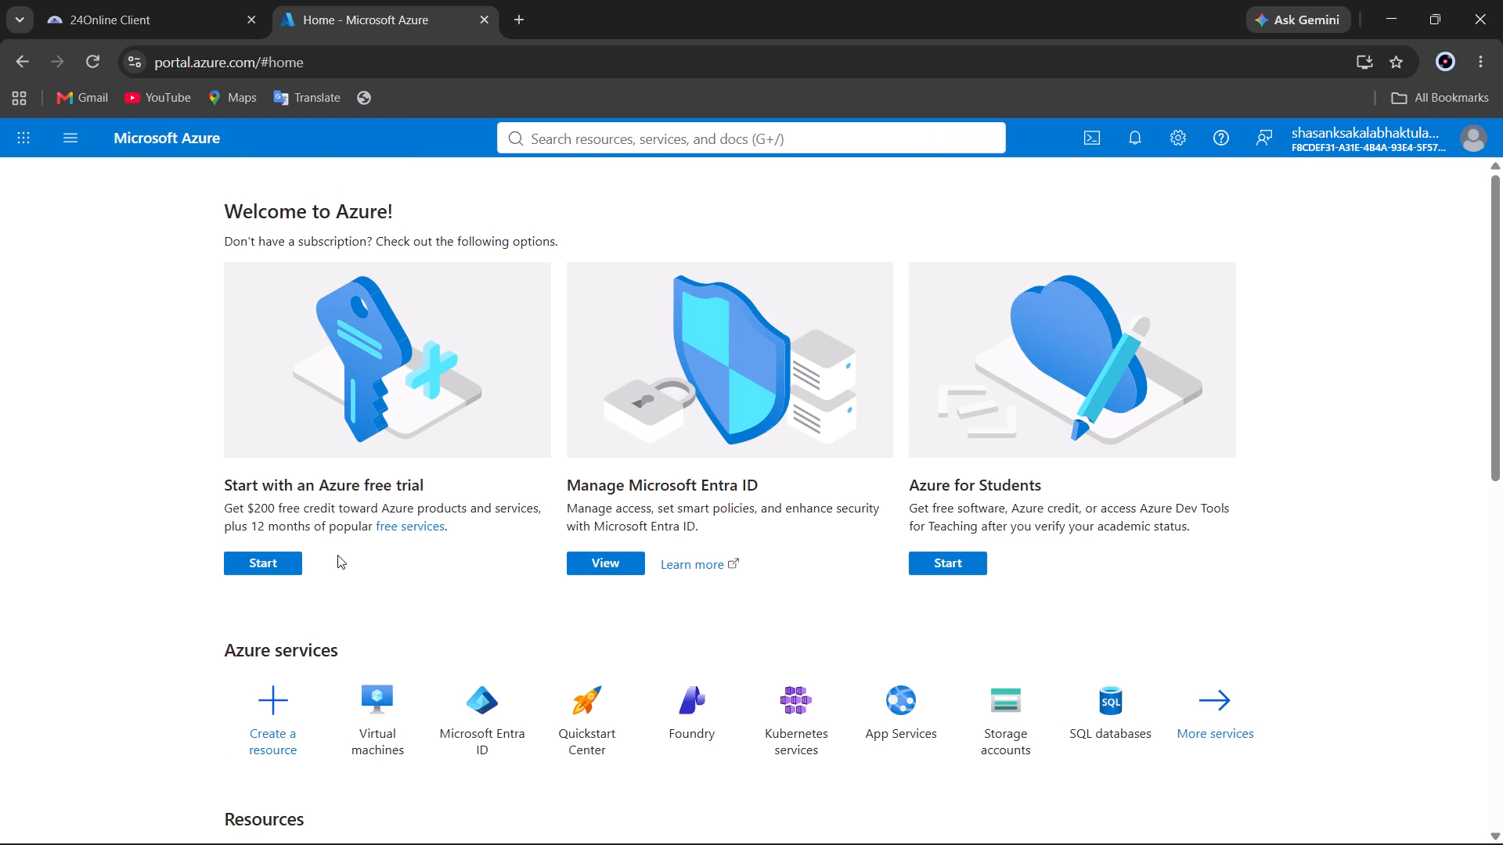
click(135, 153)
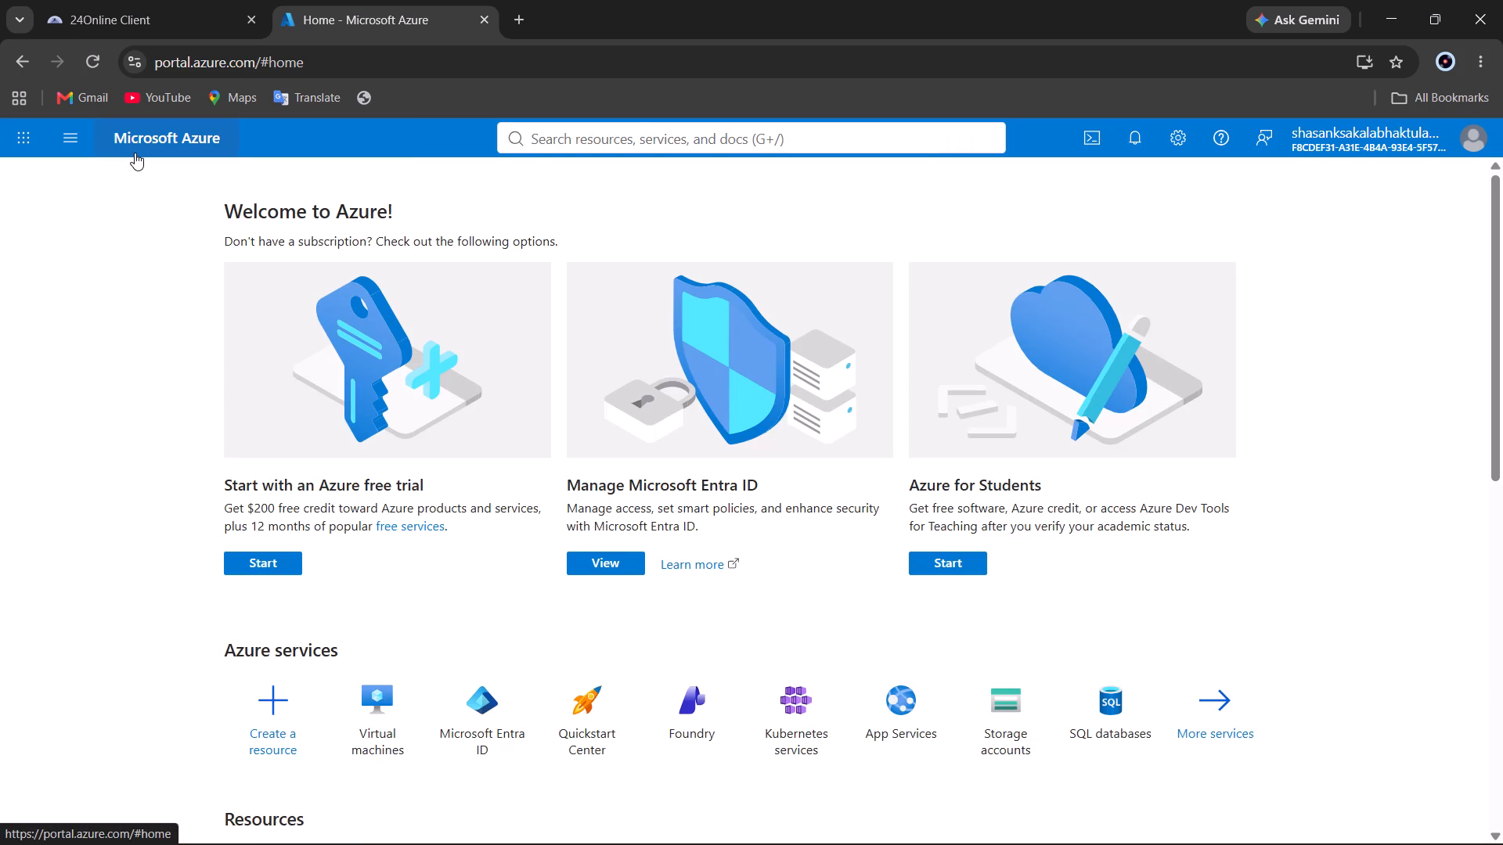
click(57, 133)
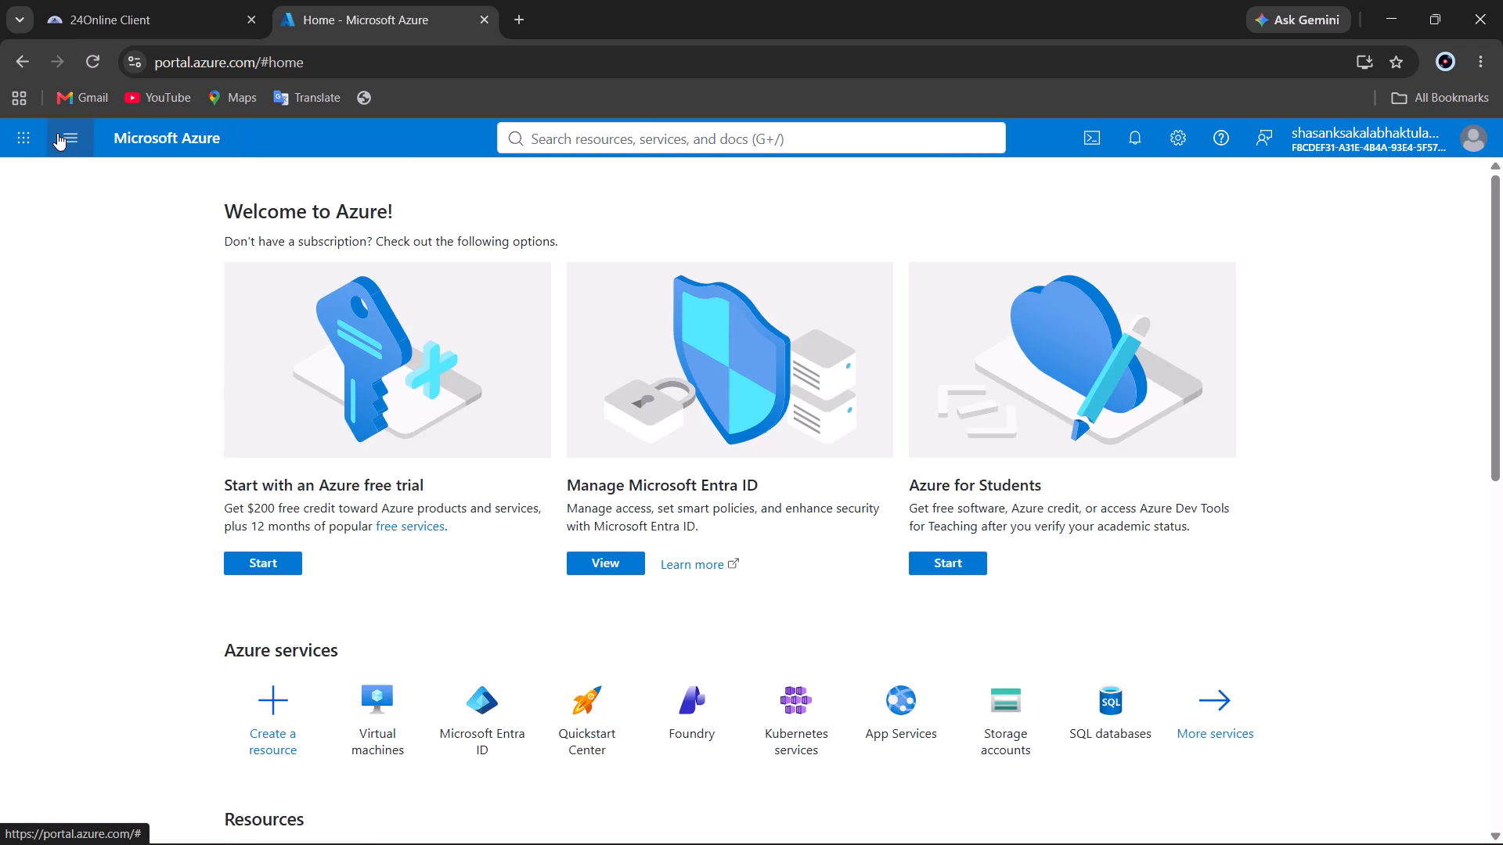
Search the portal for "ed" and open the Education service.
click(539, 132)
text(ed)
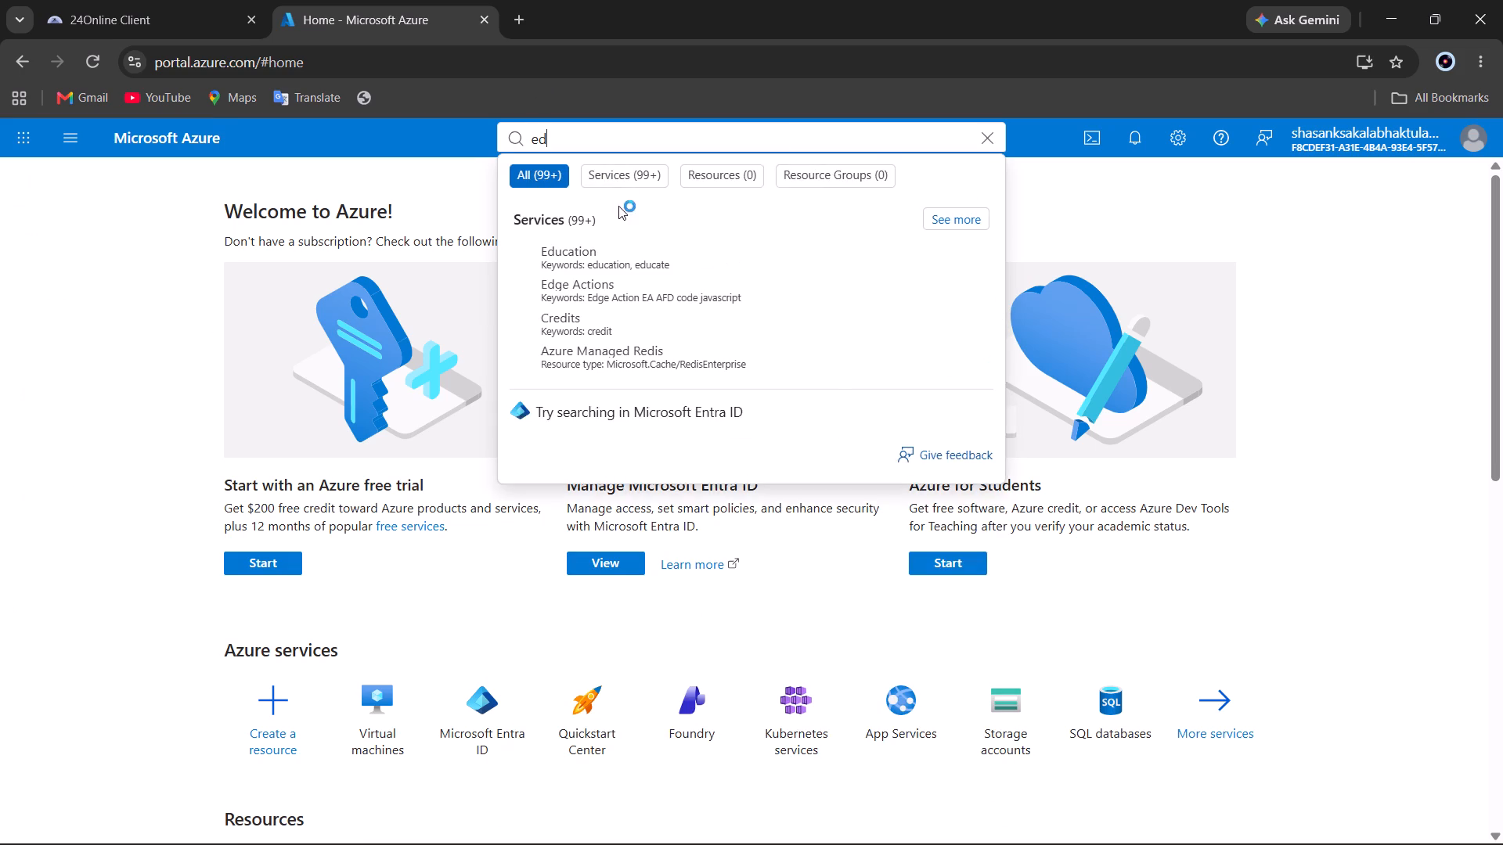
click(604, 263)
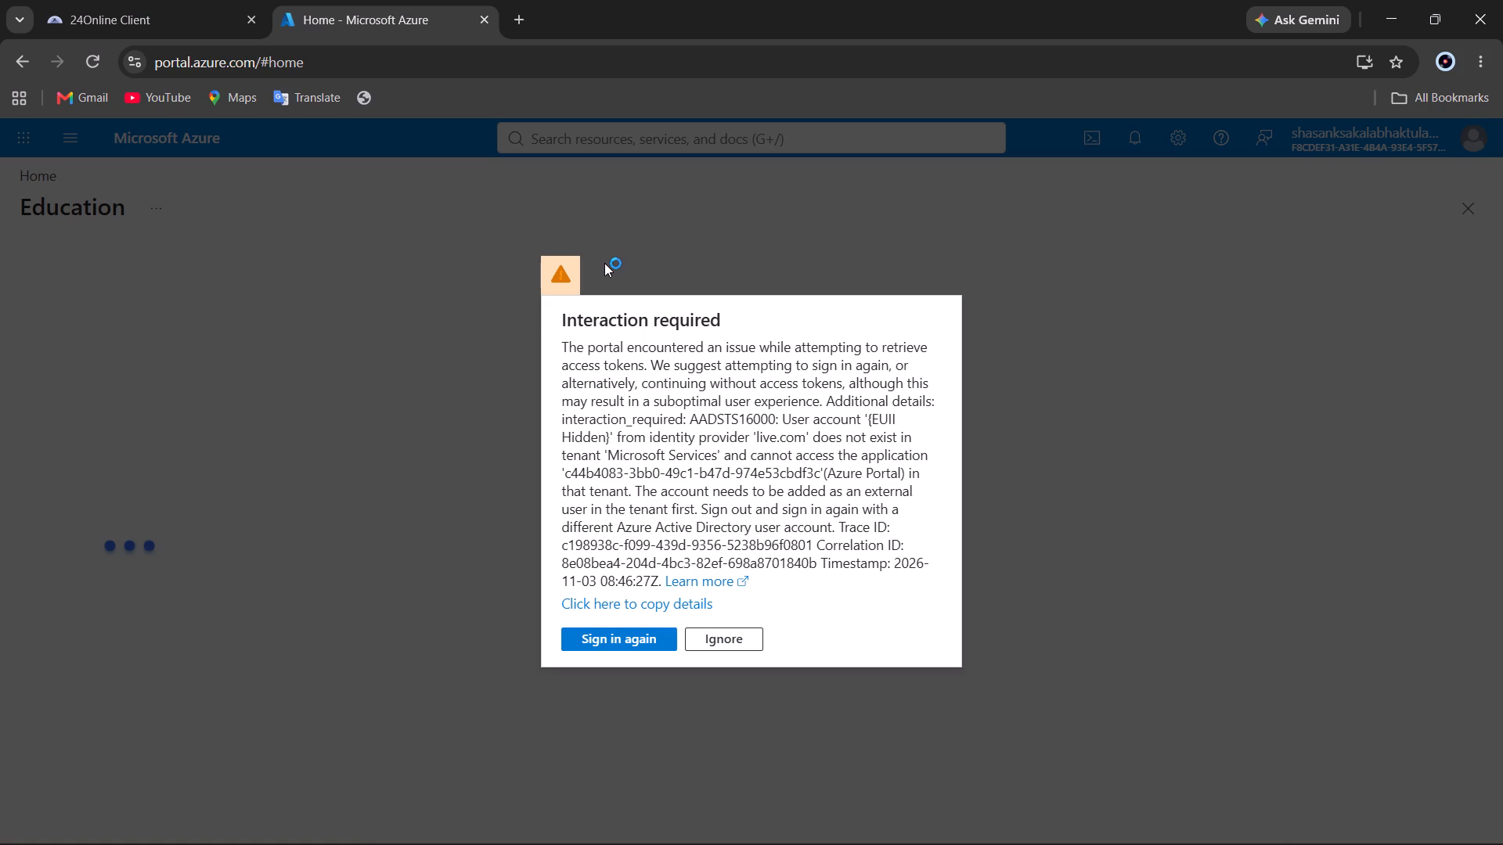
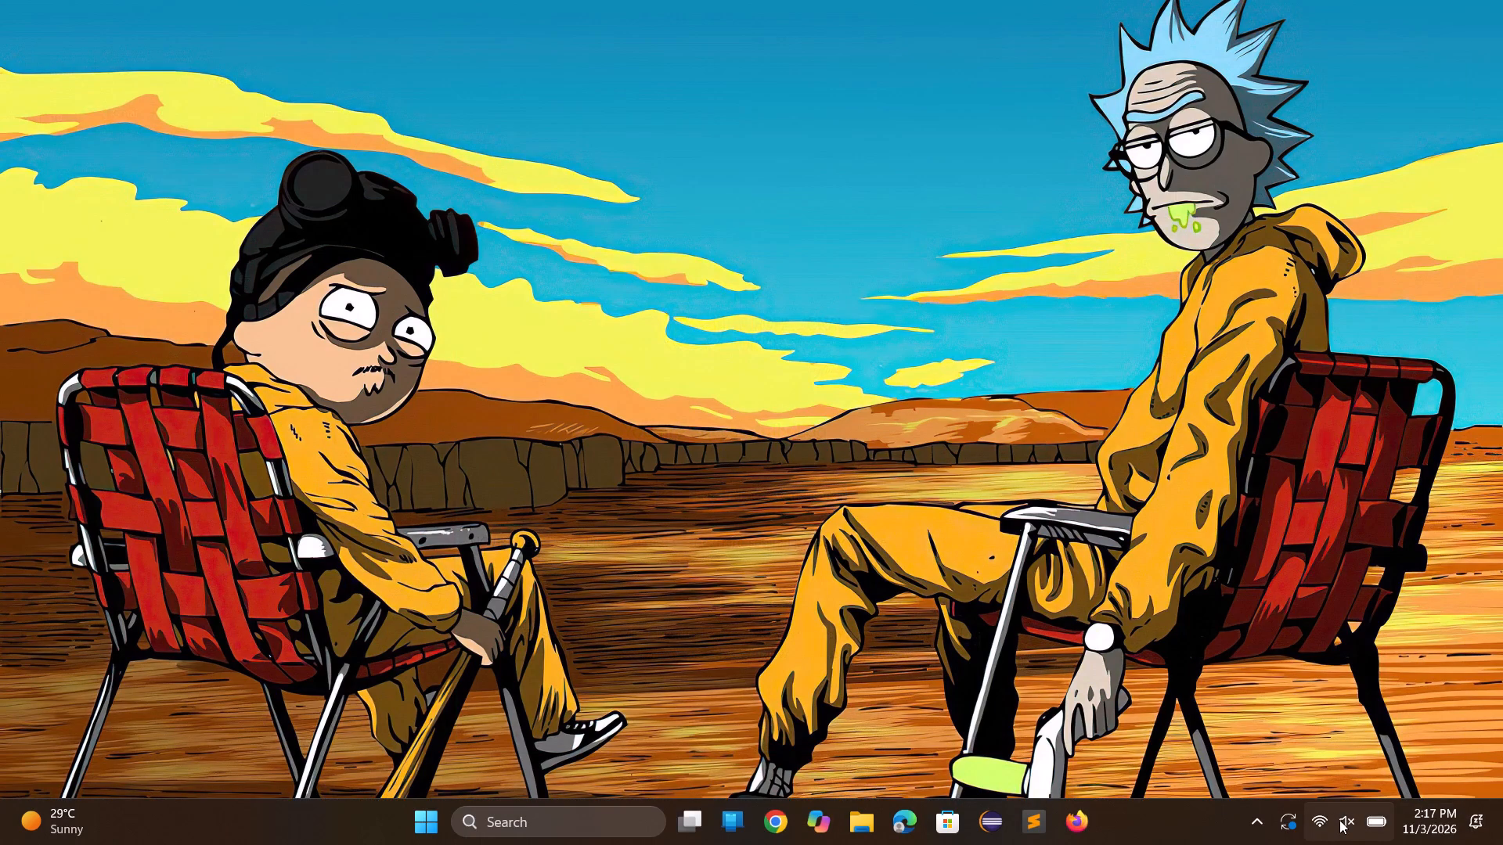
Connect the computer to the realme 10 Pro 5G Wi-Fi network and close the network list.
click(1225, 471)
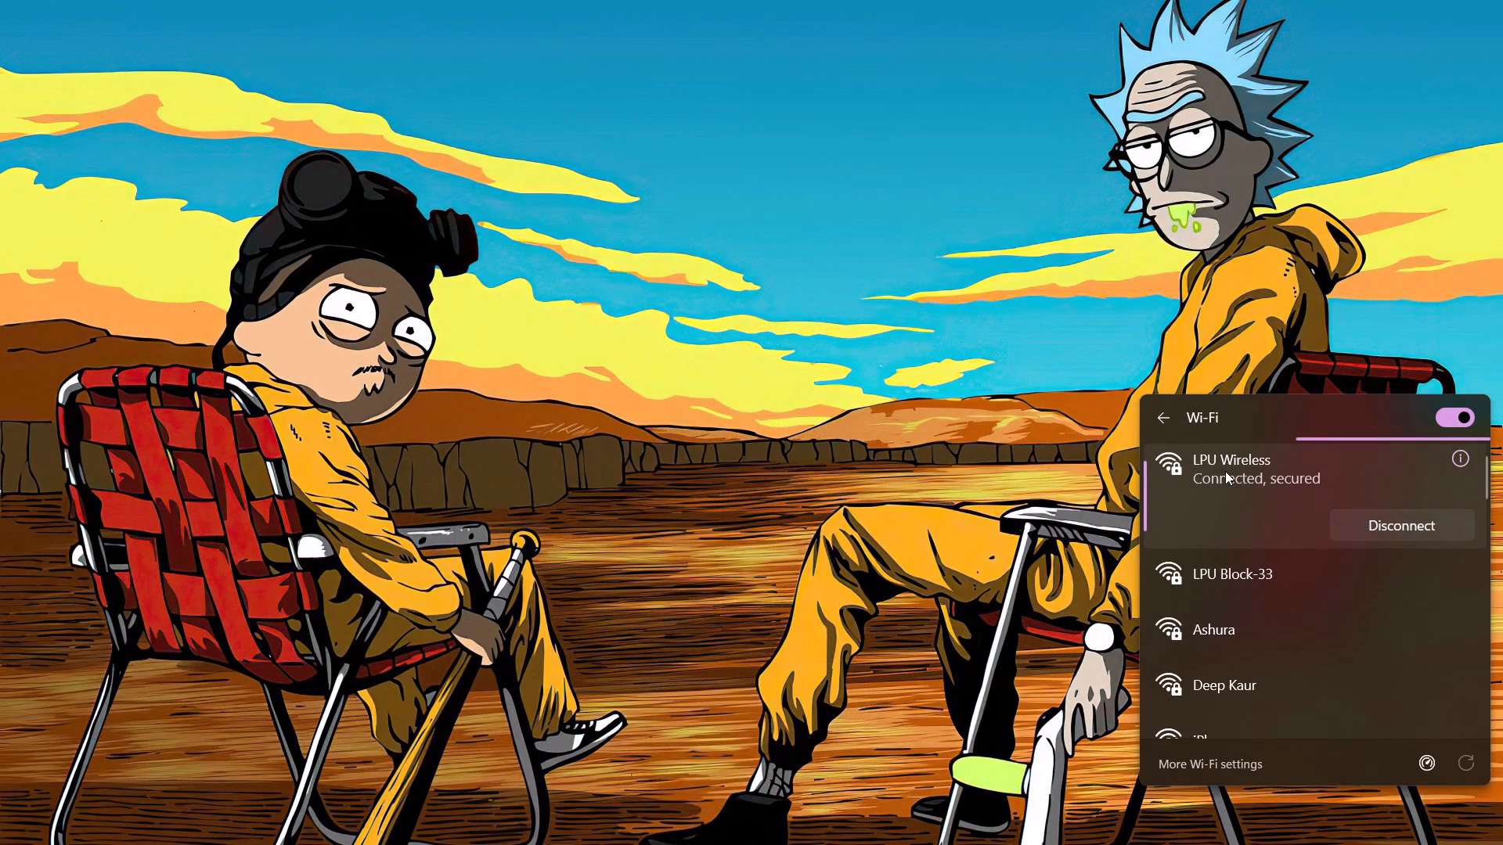
double_click(1242, 579)
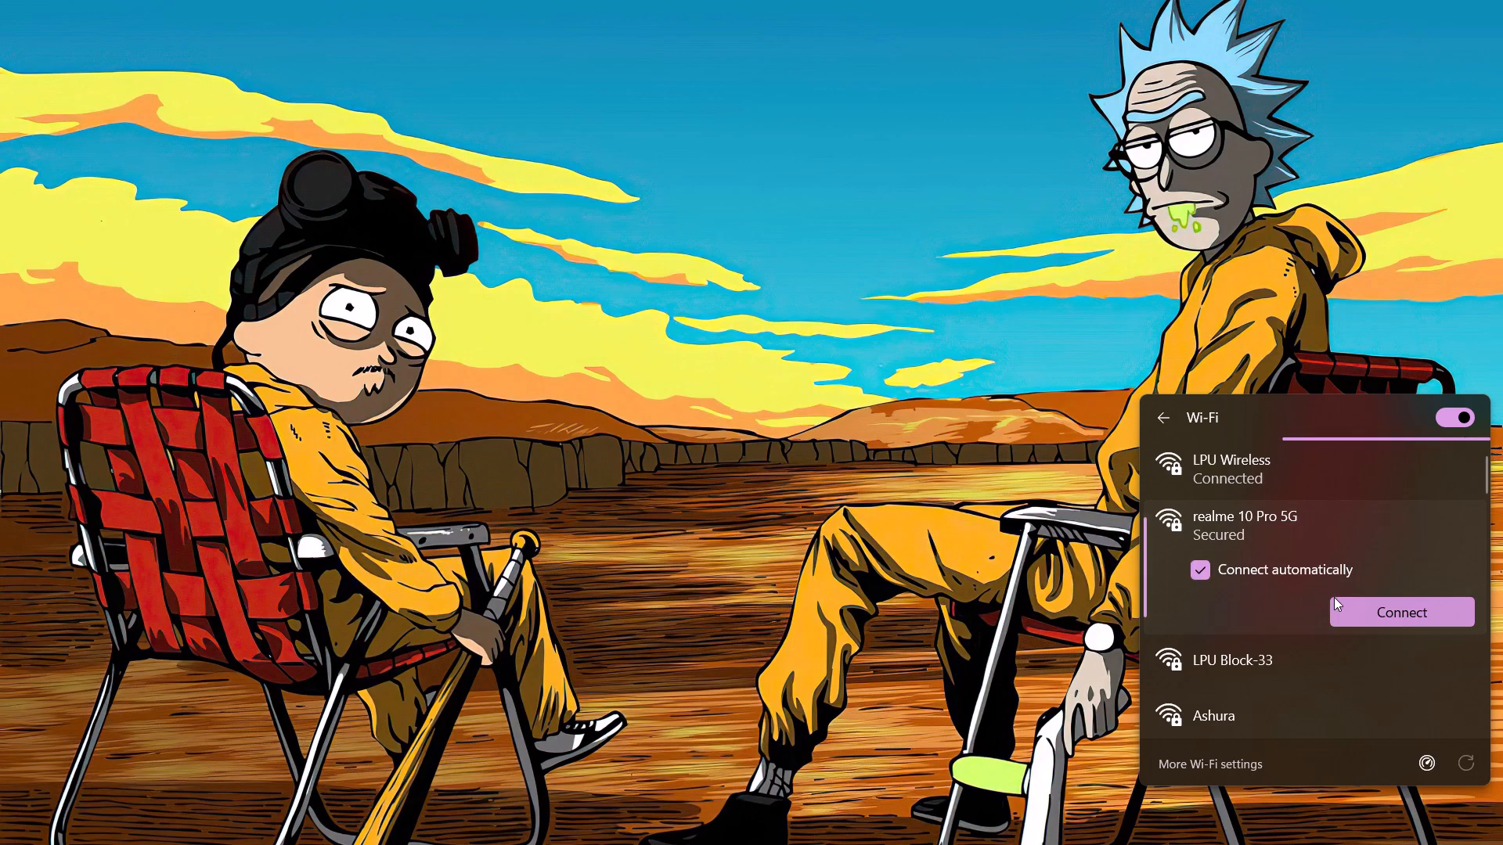
click(1334, 597)
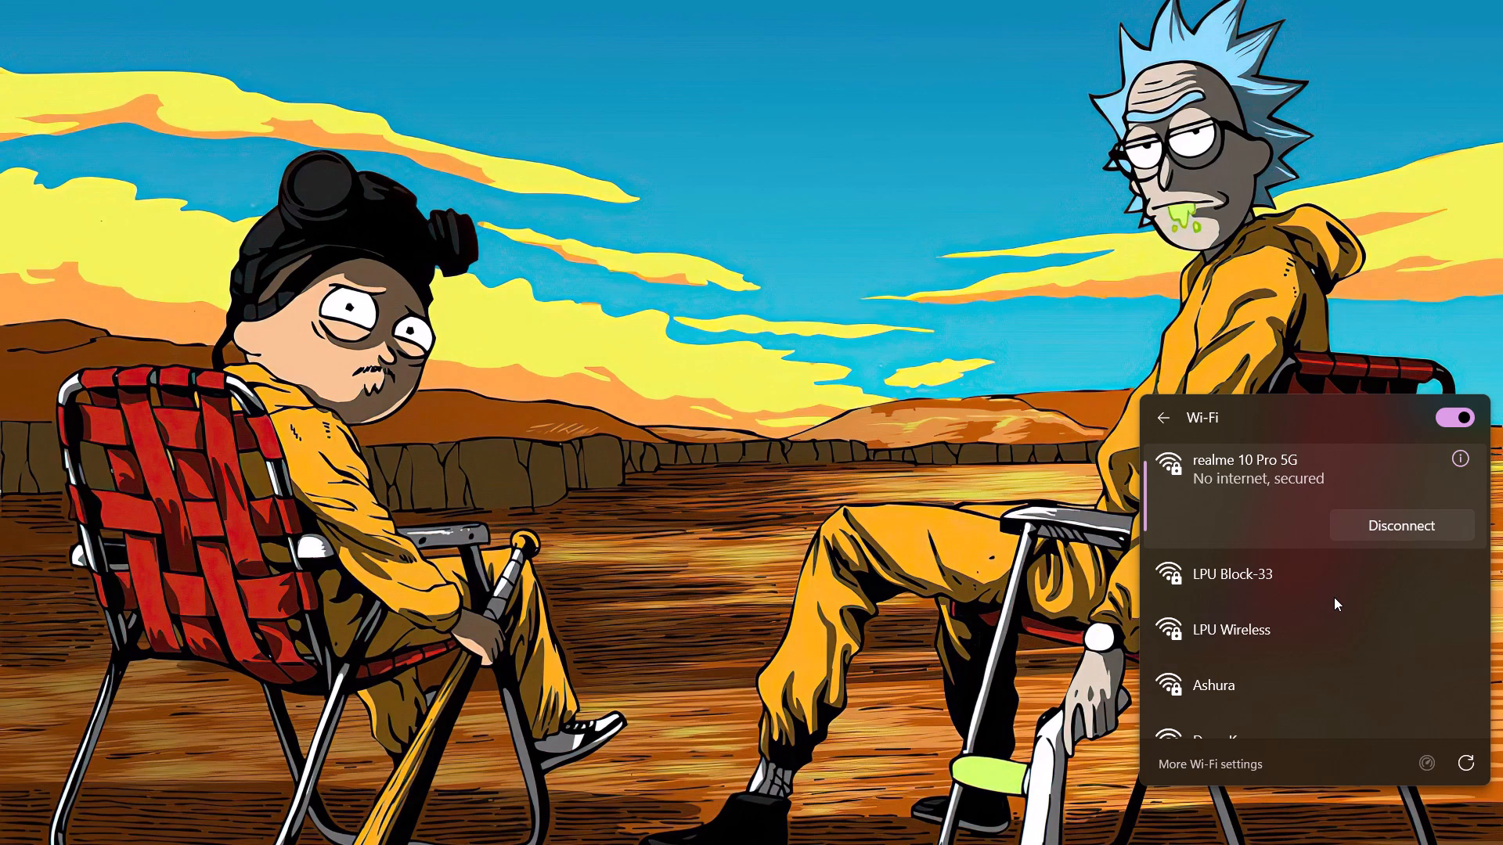
drag(854, 434, 1006, 844)
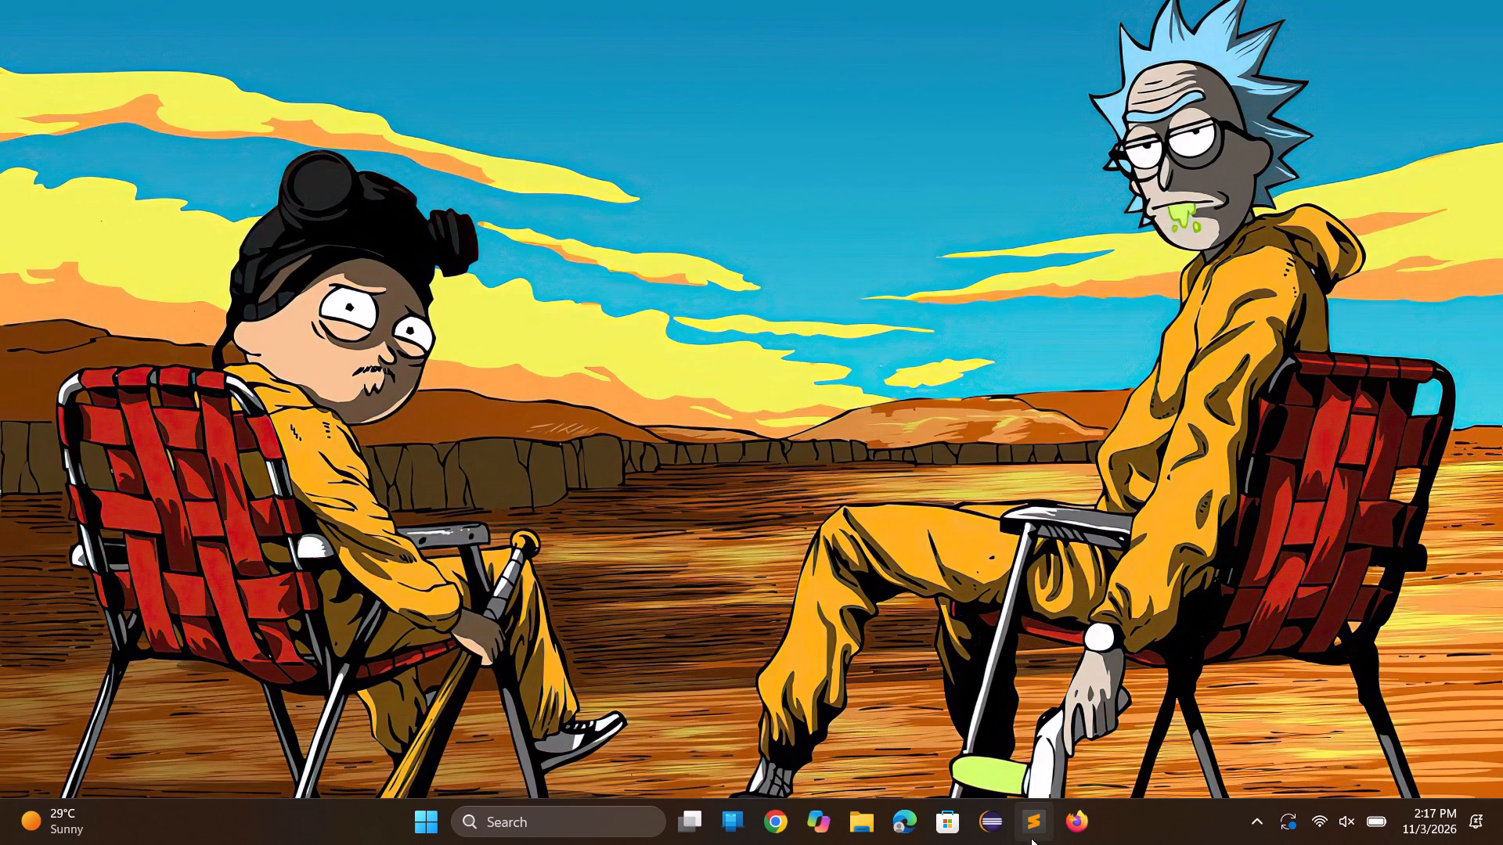
double_click(777, 819)
click(777, 819)
Begin a web address with "a" in the new Chrome tab to bring up matching sites.
key(a)
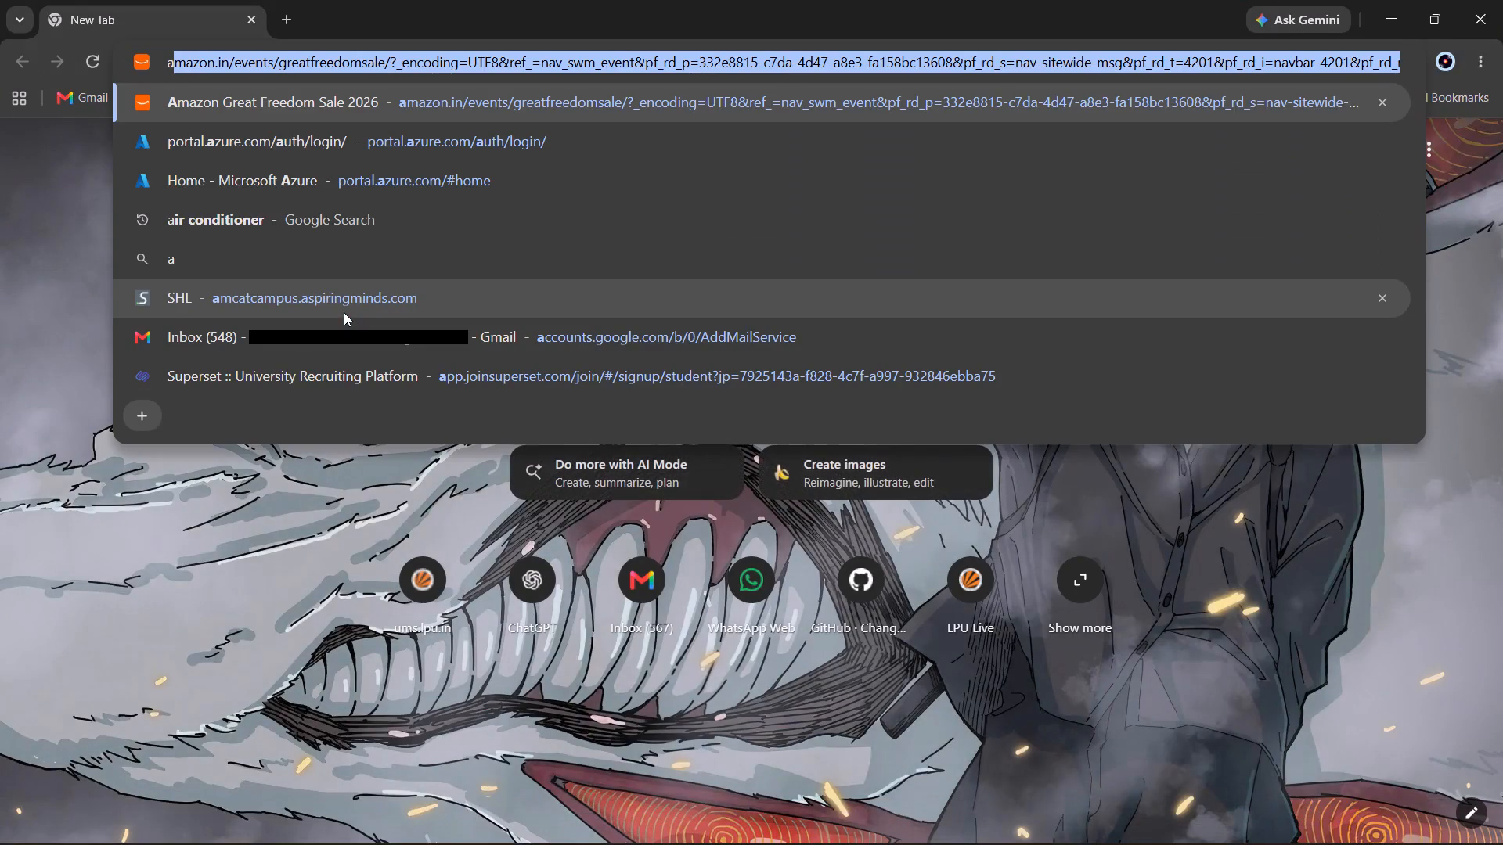
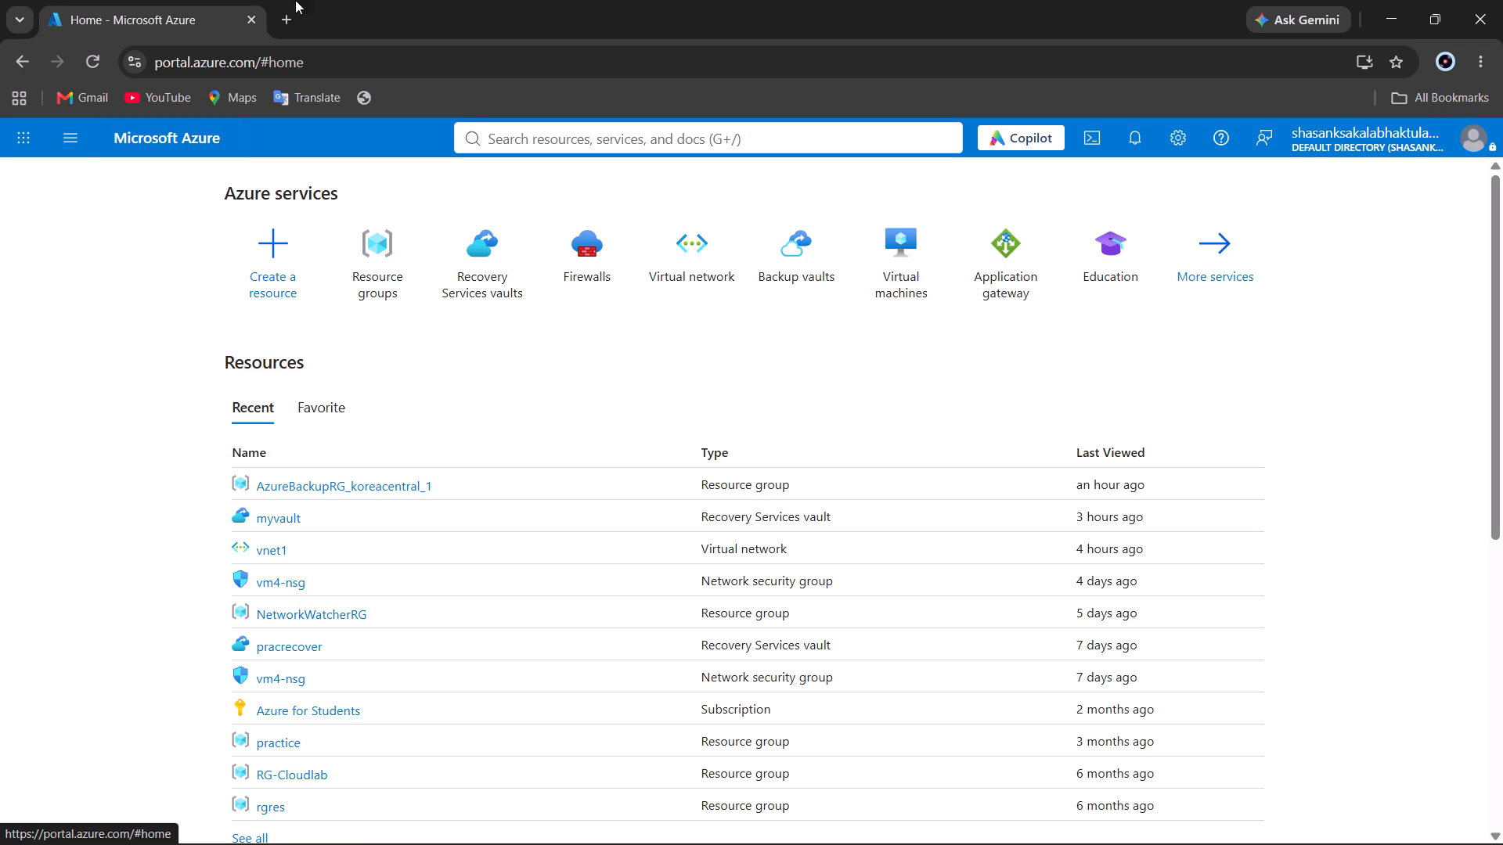
Search the Azure portal for storage and open the Storage accounts service.
click(537, 149)
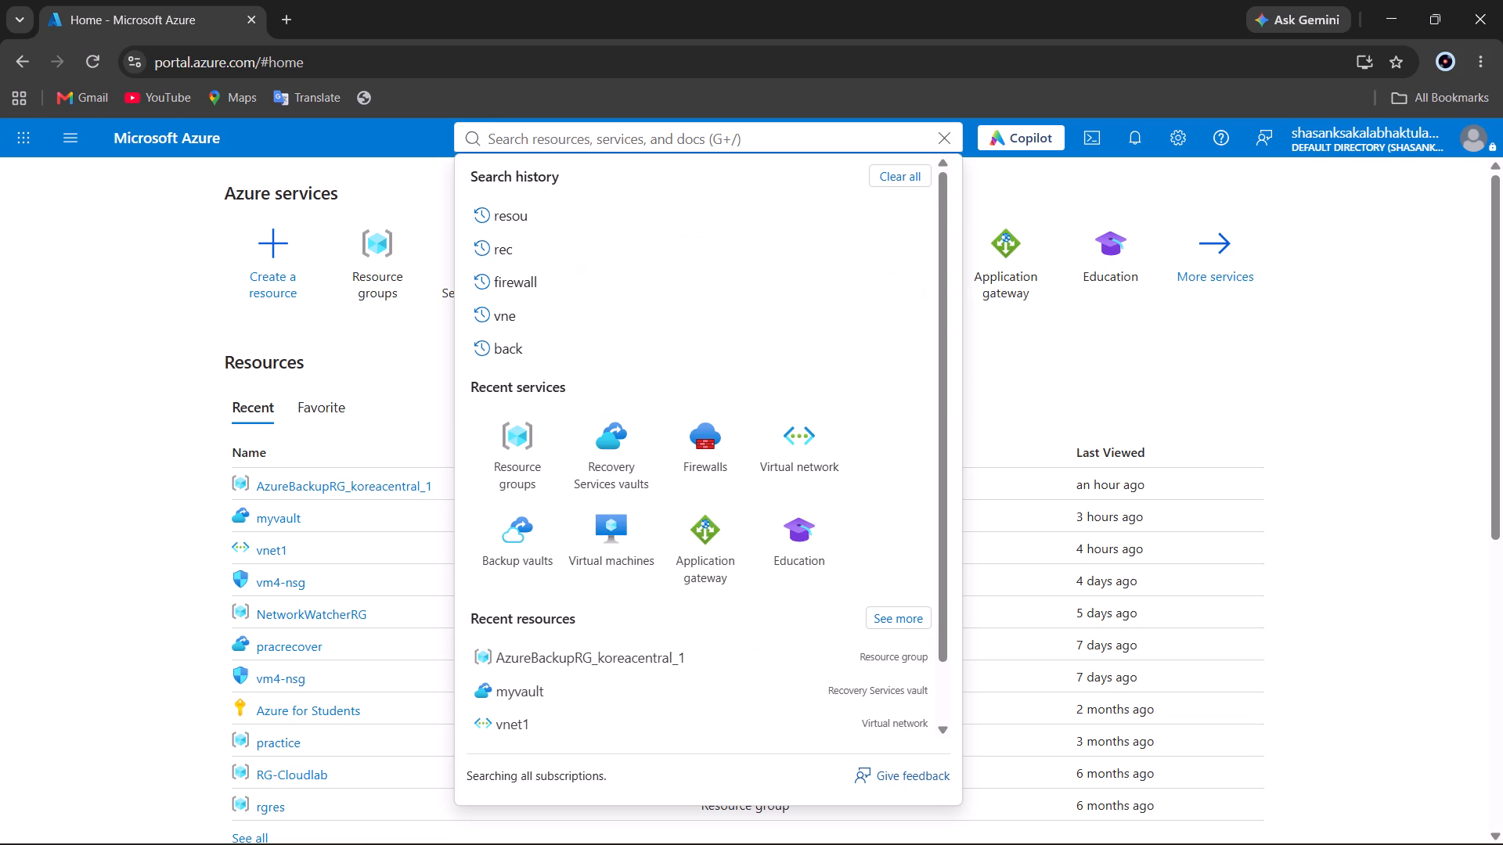
text(storad)
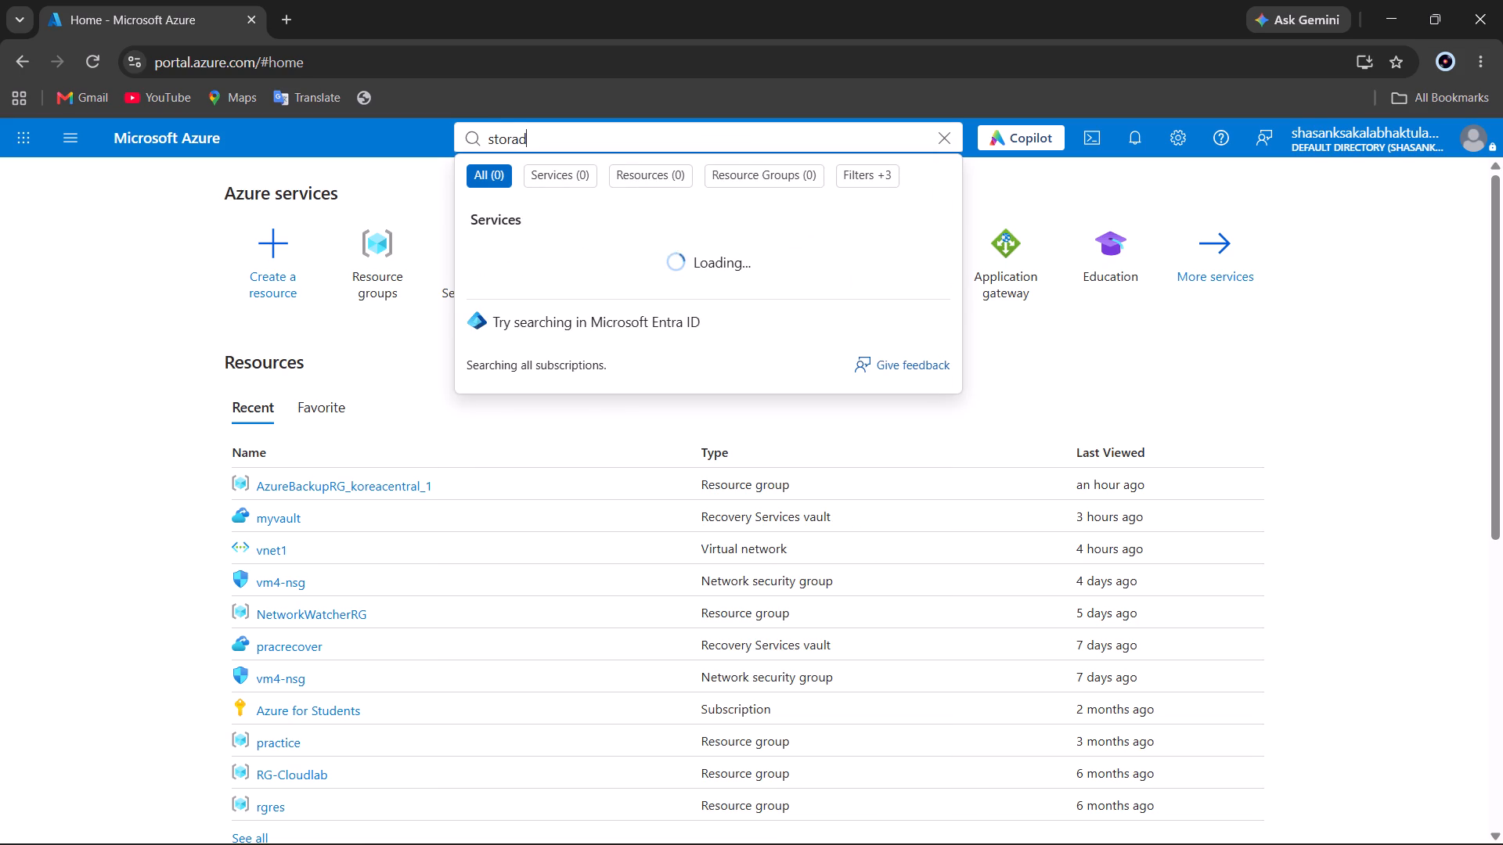
key(BackSpace)
text(ge)
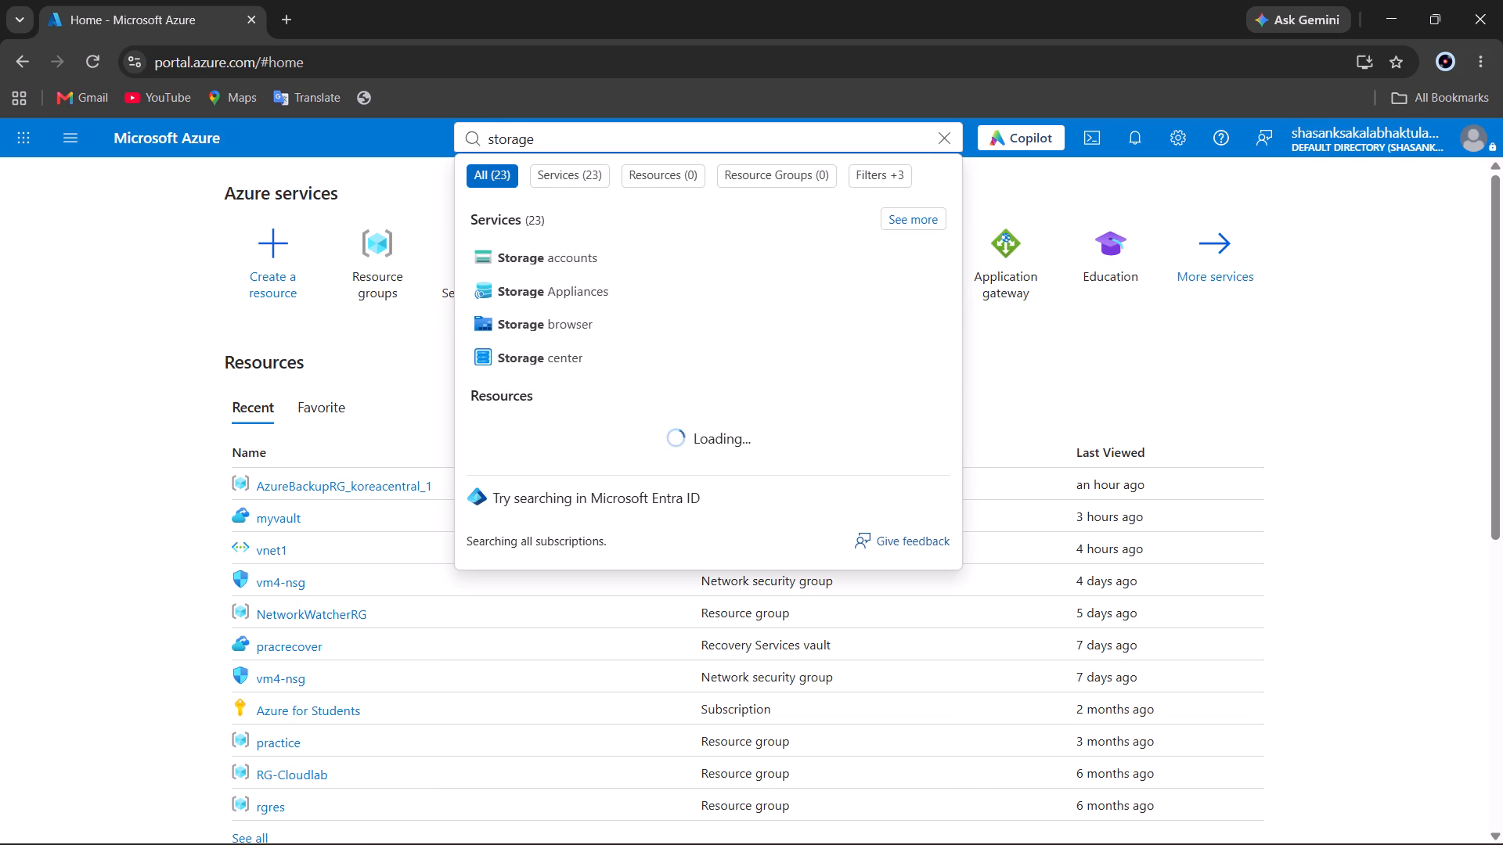
click(579, 253)
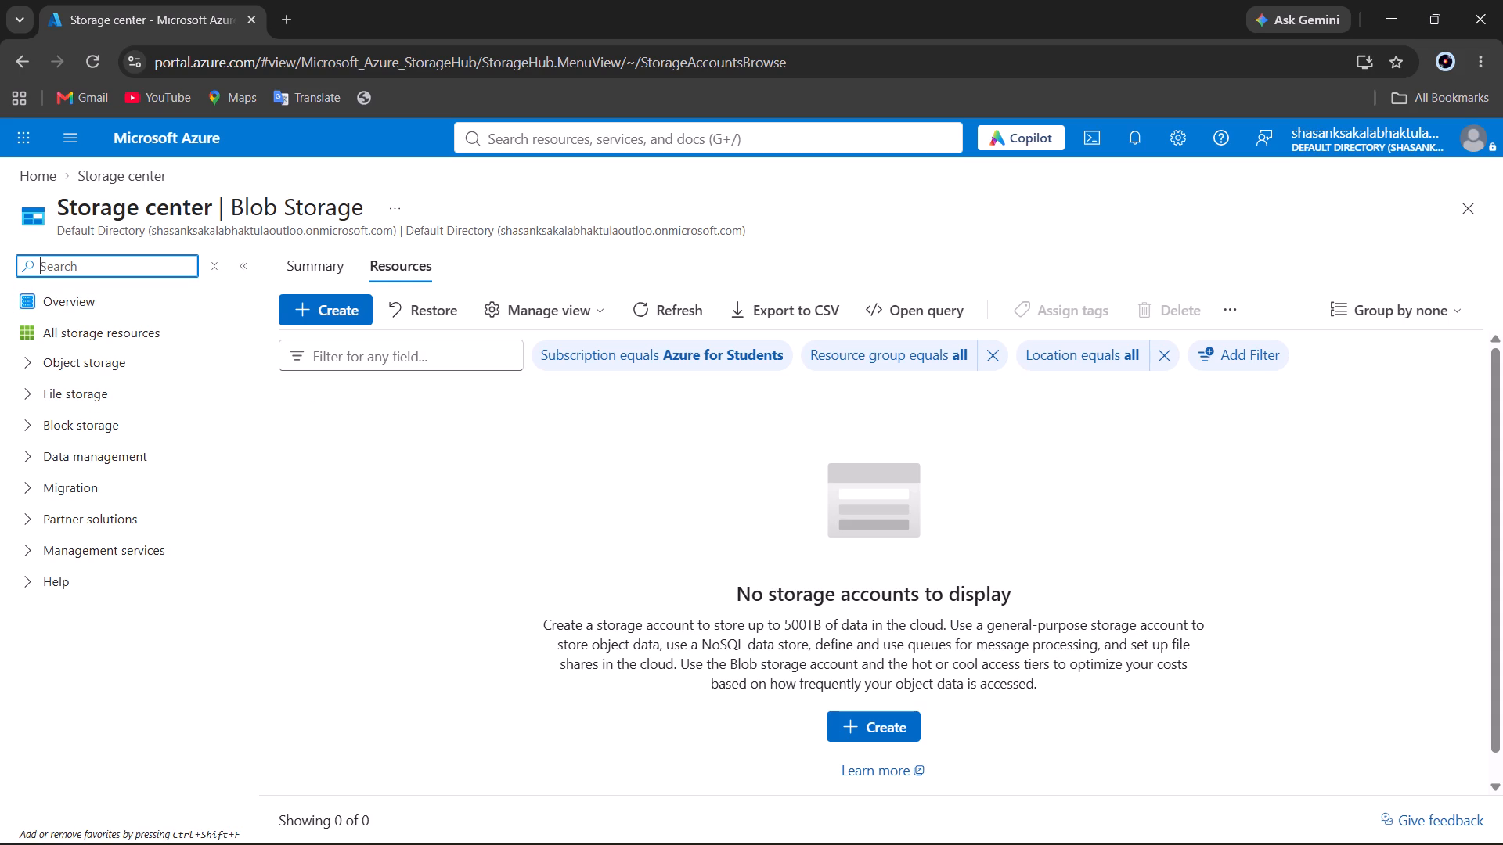
click(726, 142)
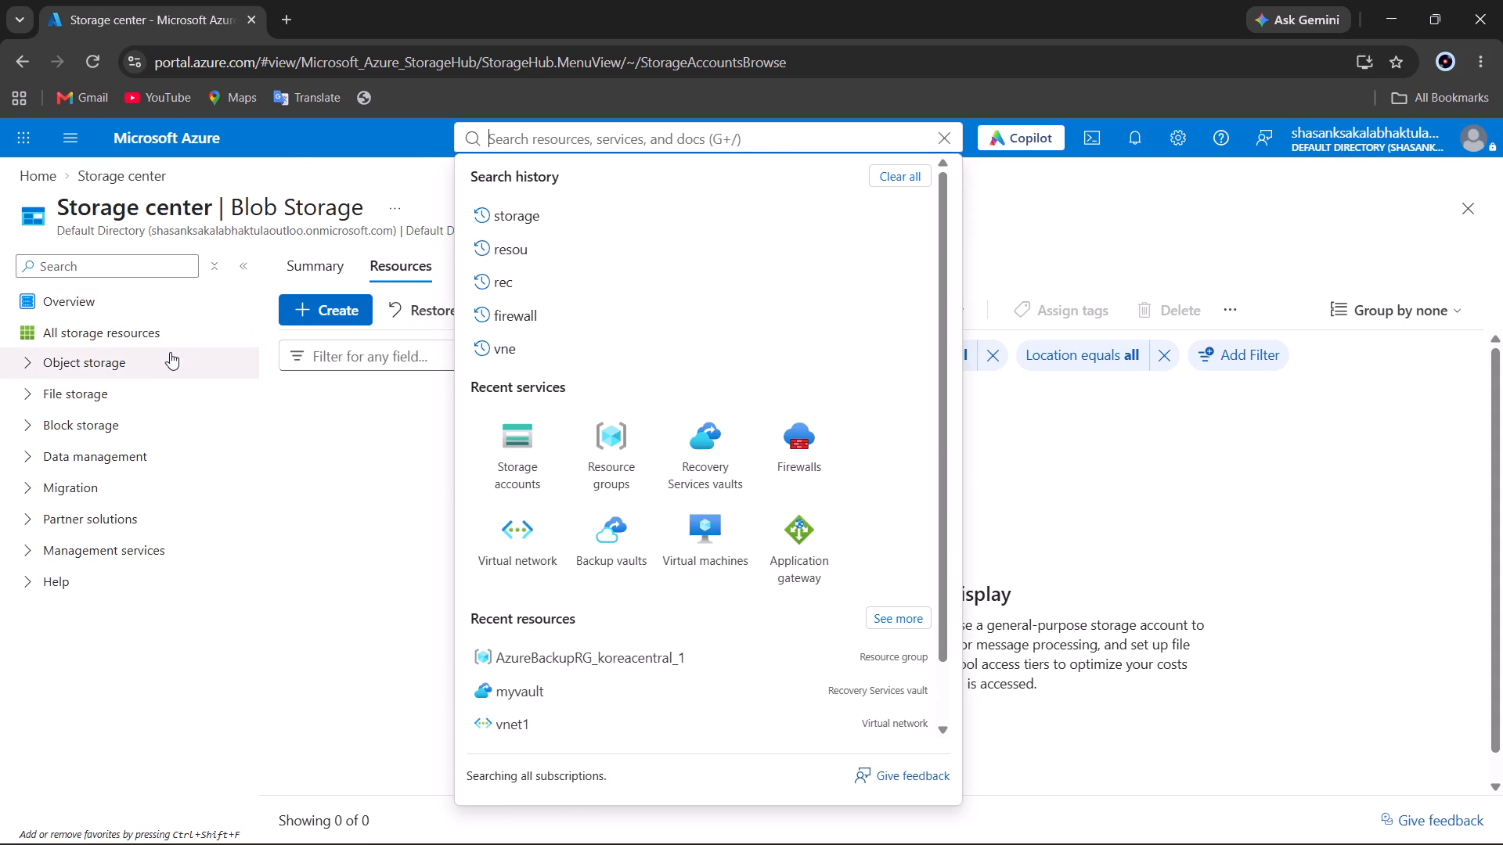
click(520, 462)
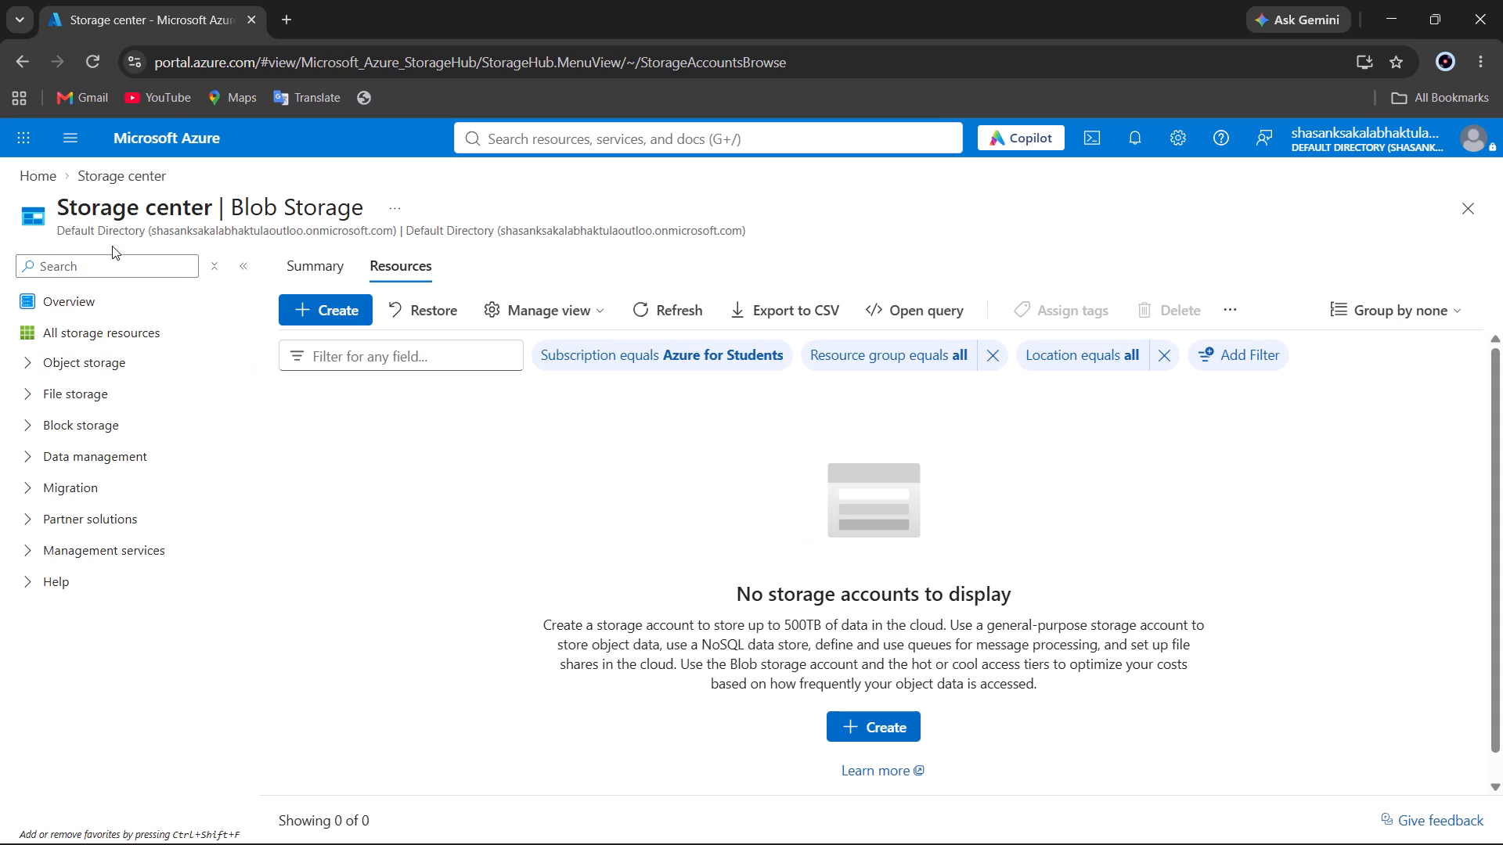
Look through the Storage center's Overview, Object storage and All storage resources sections, and return to Storage accounts.
click(78, 297)
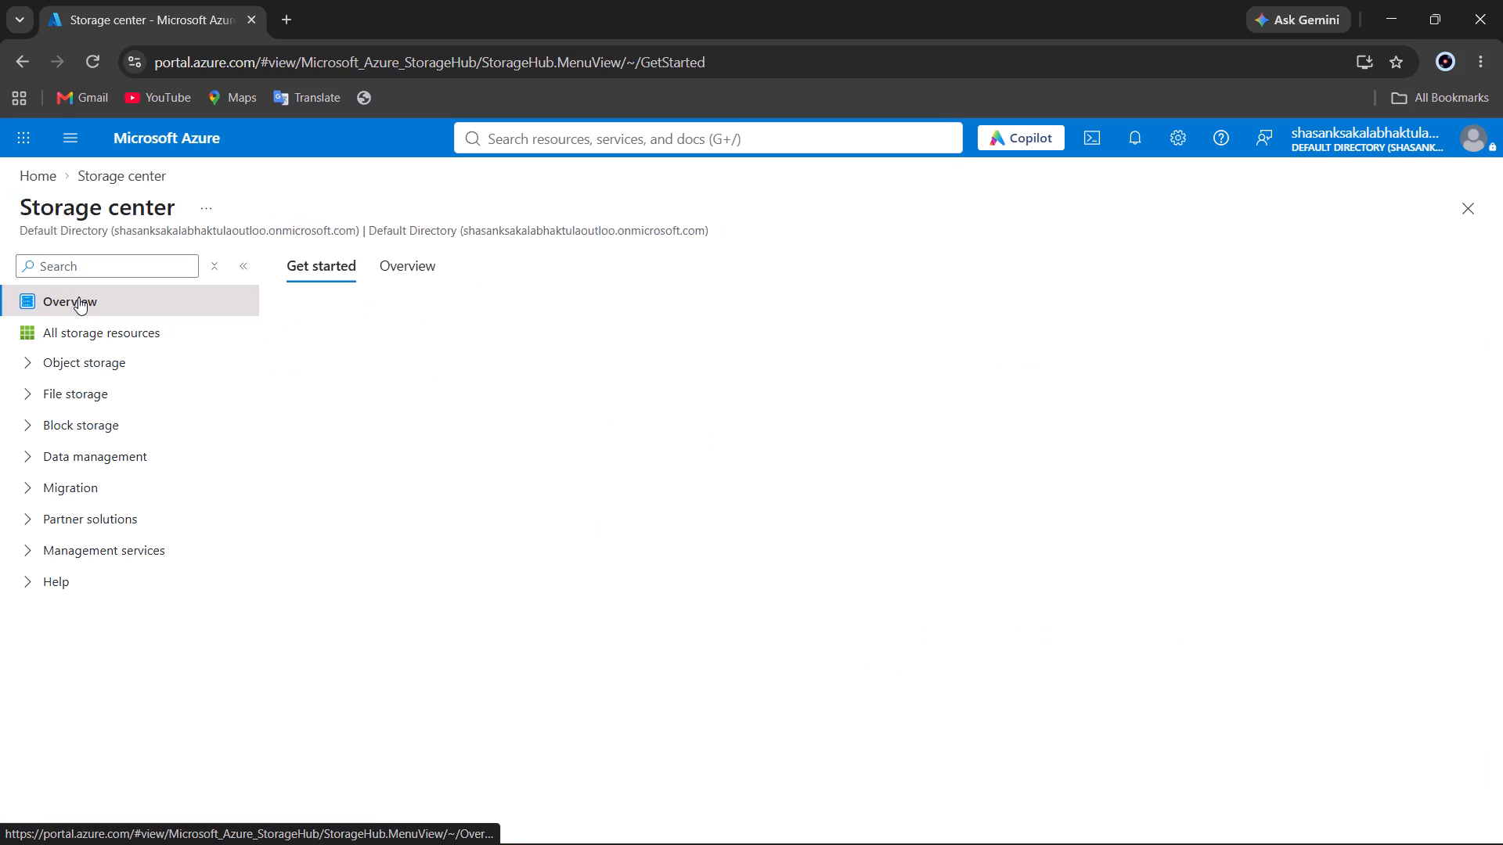
click(27, 363)
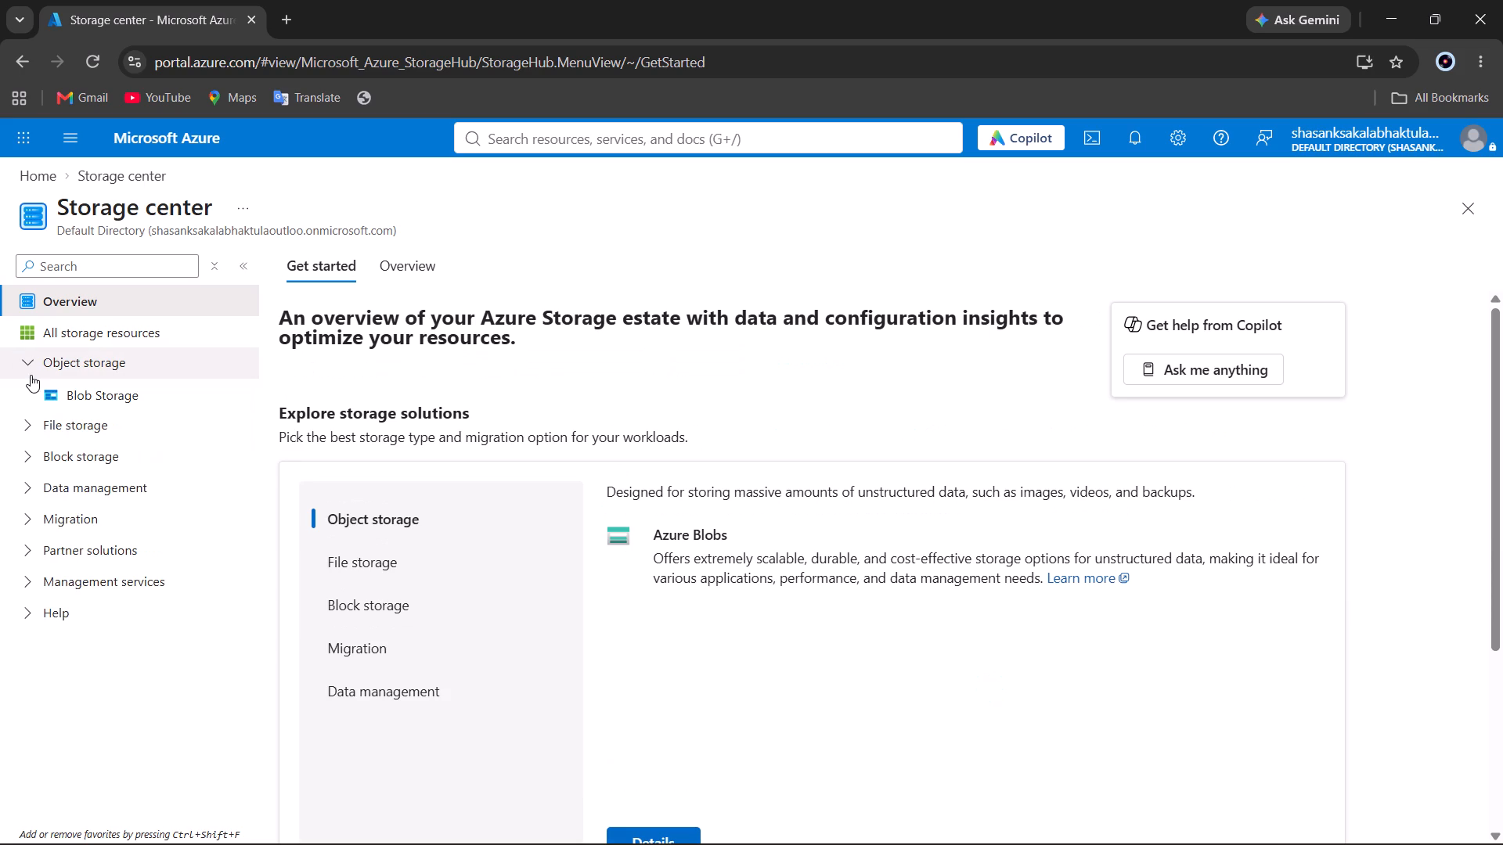
click(29, 372)
click(43, 343)
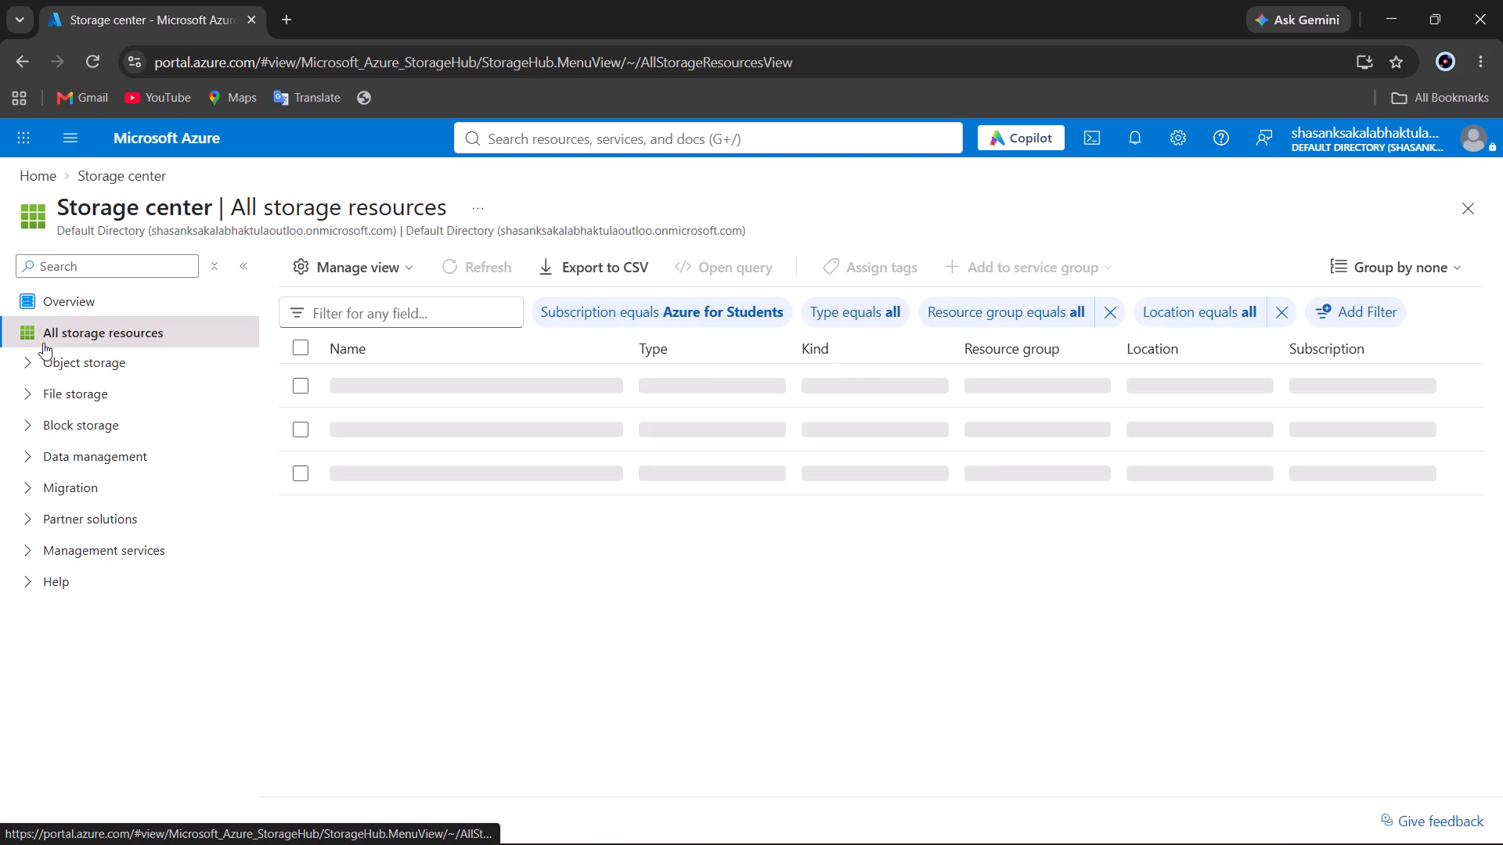
click(95, 290)
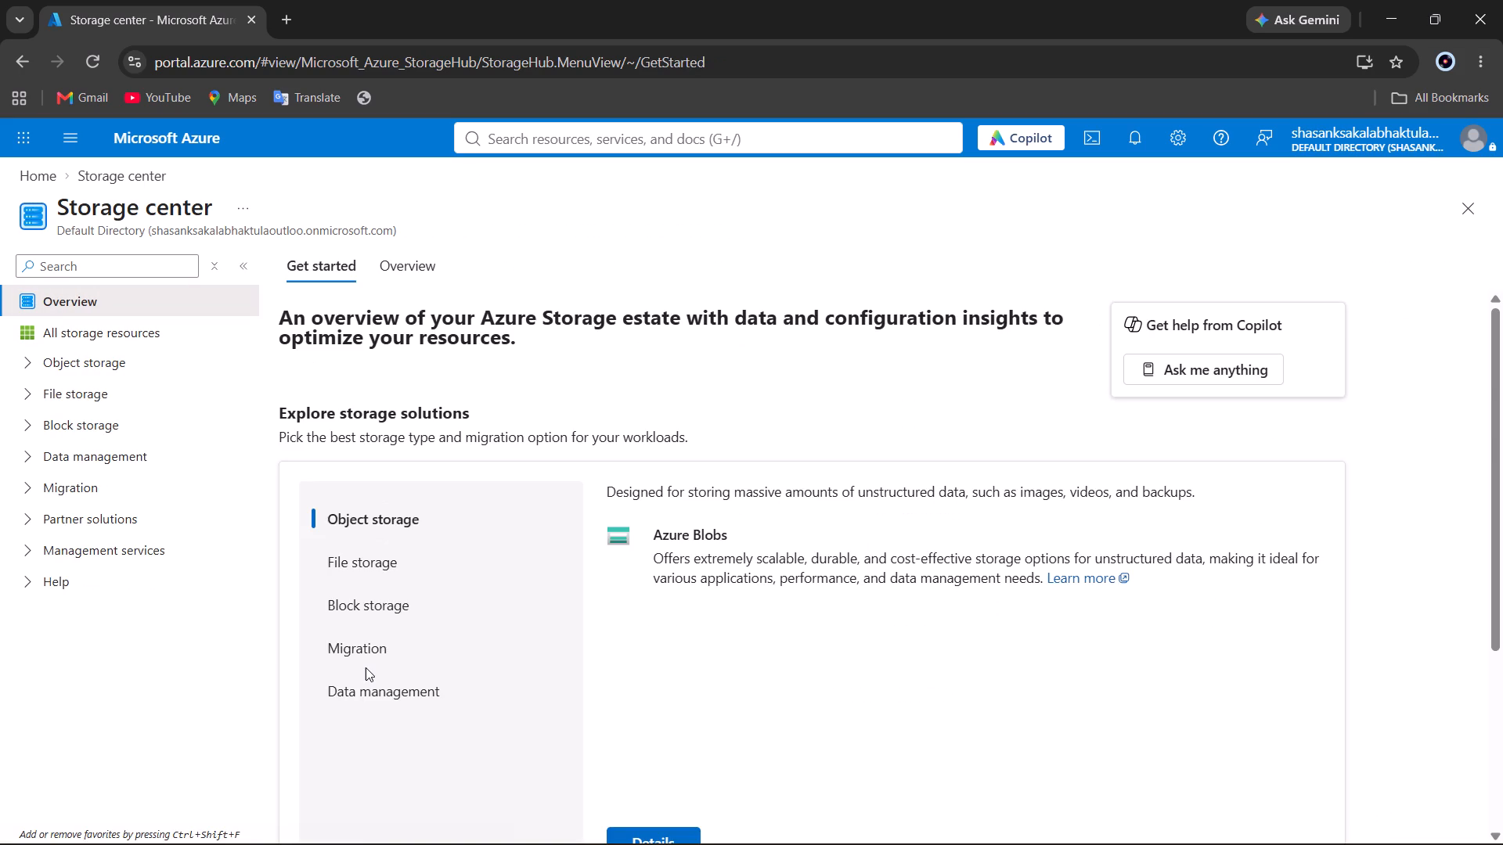
scroll(366, 667, down, 3)
scroll(639, 595, up, 6)
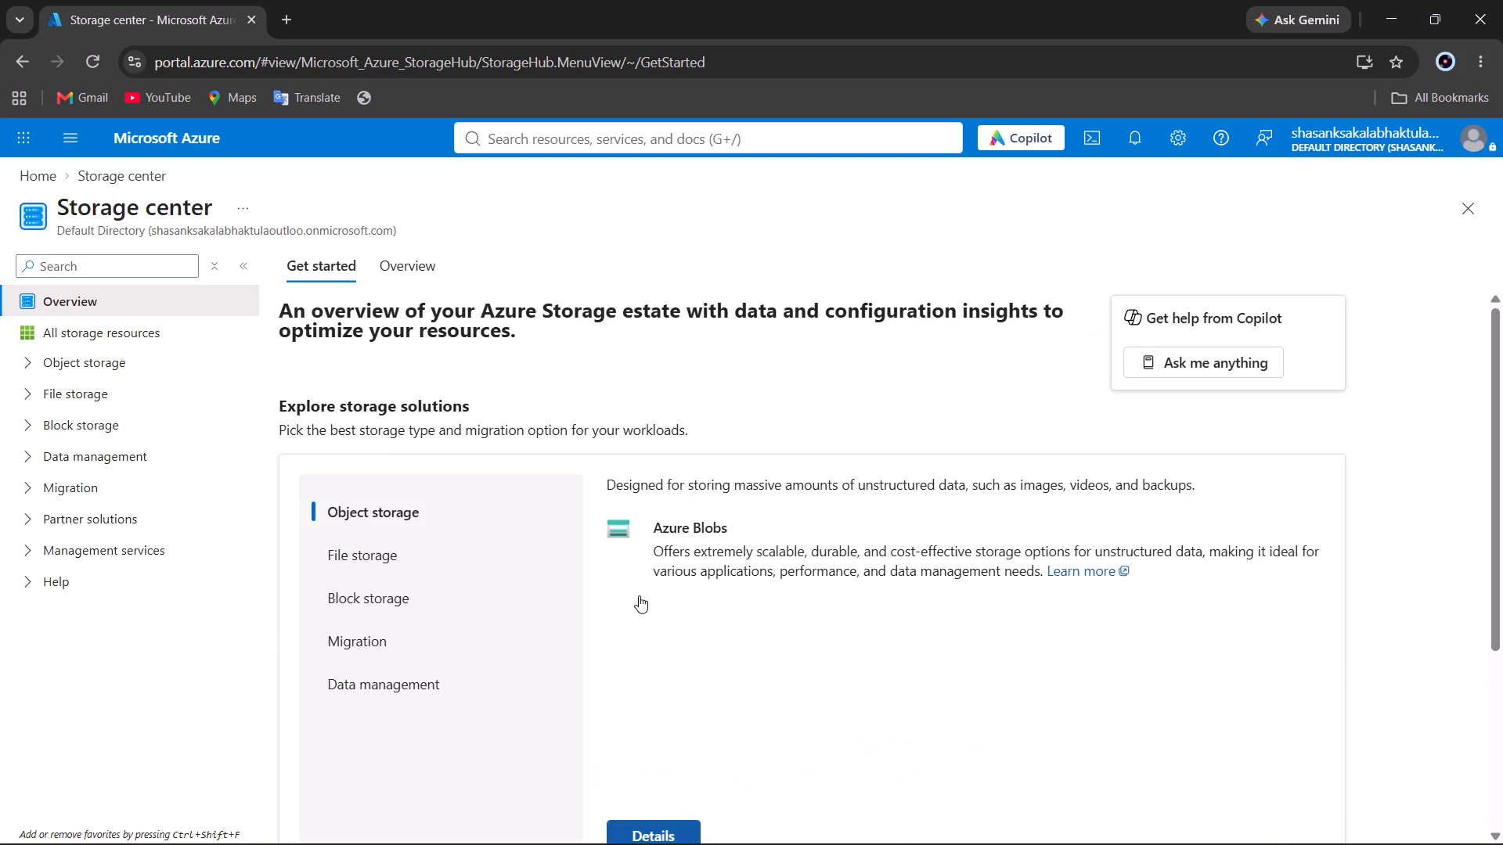
click(672, 146)
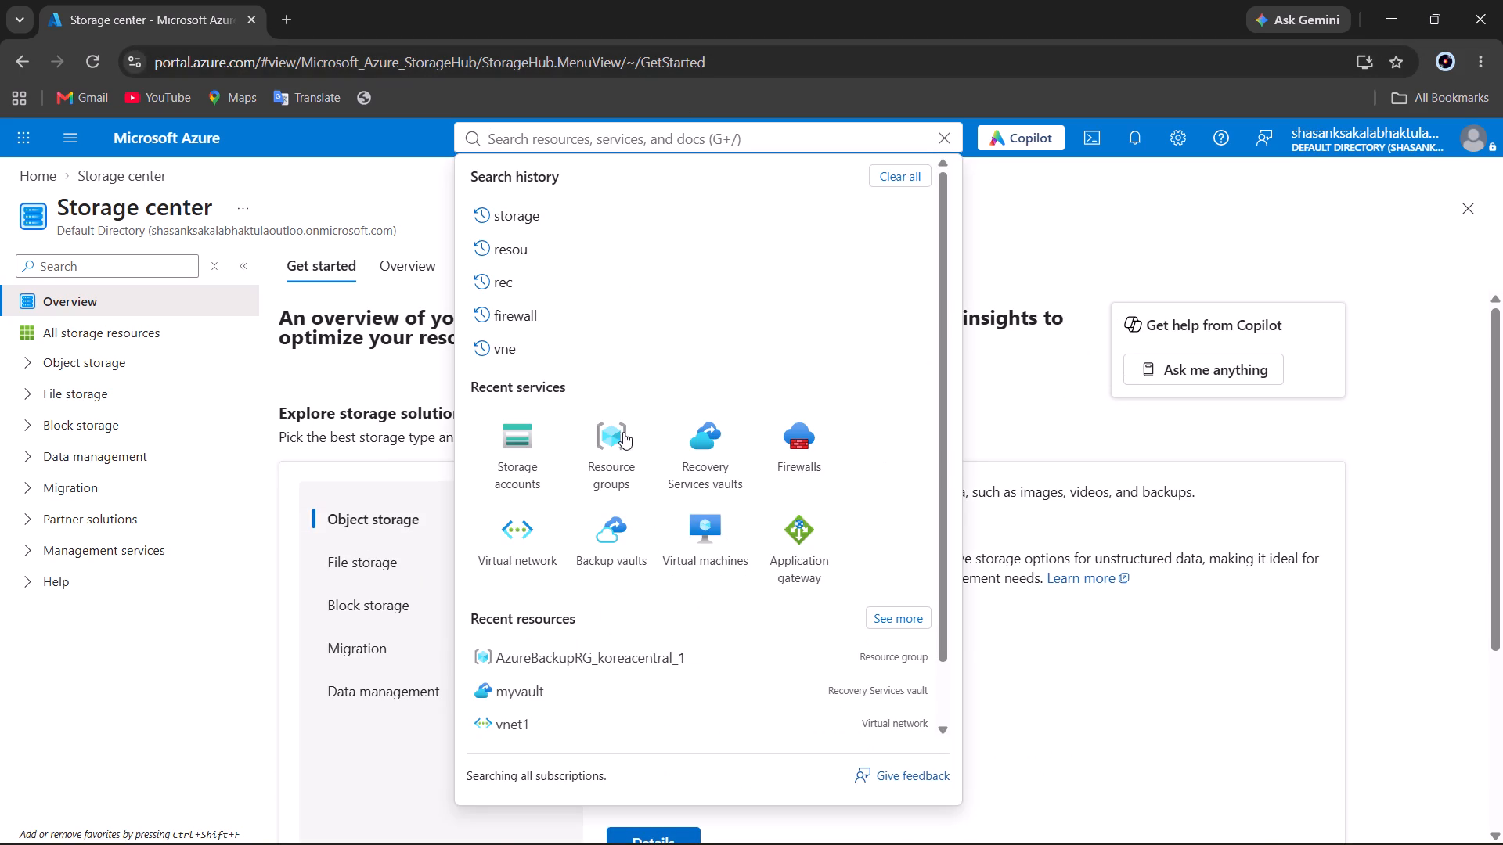
click(521, 441)
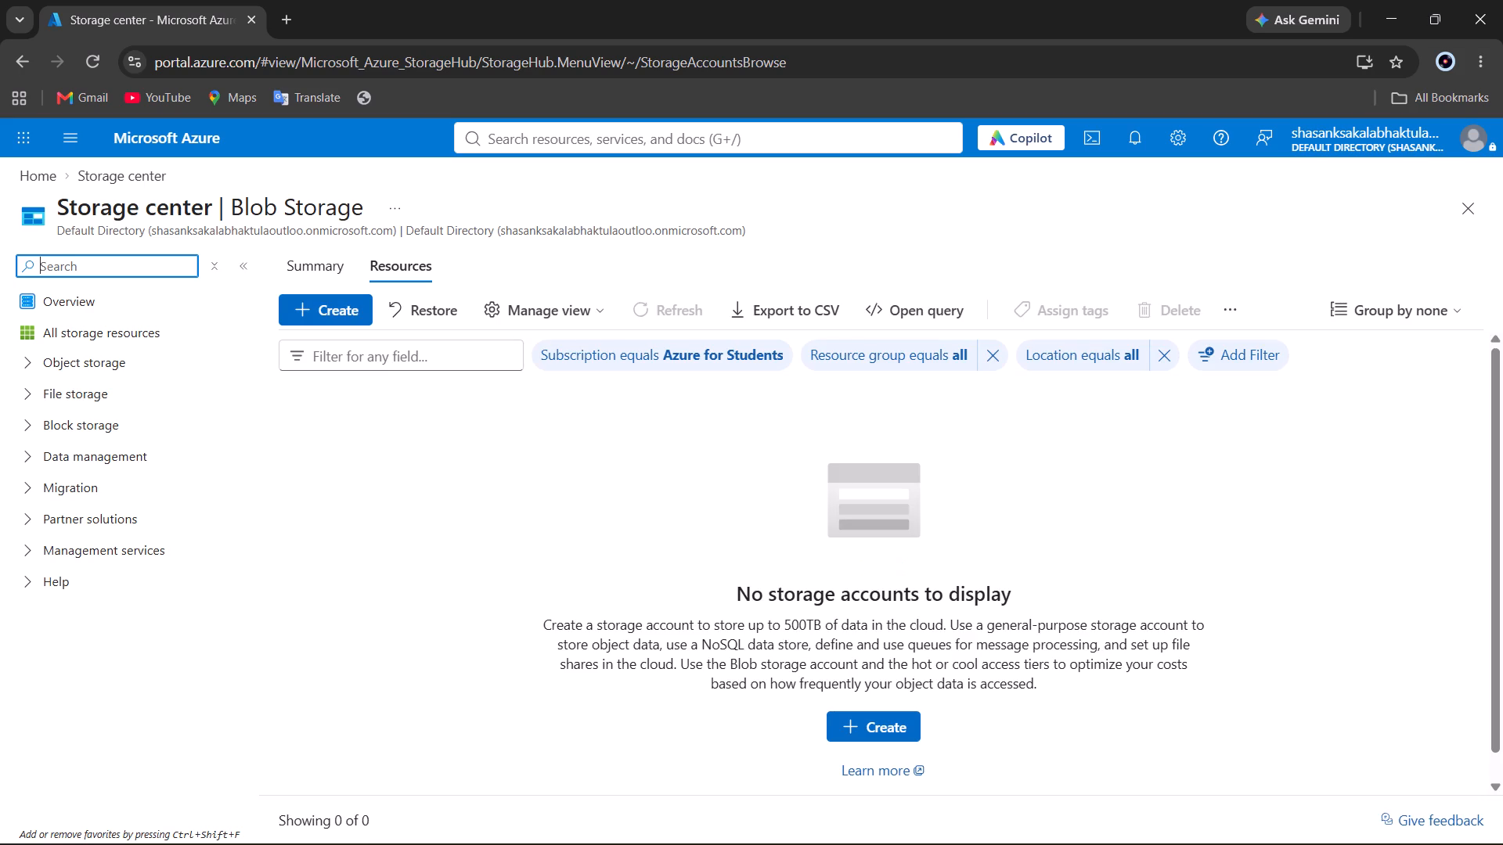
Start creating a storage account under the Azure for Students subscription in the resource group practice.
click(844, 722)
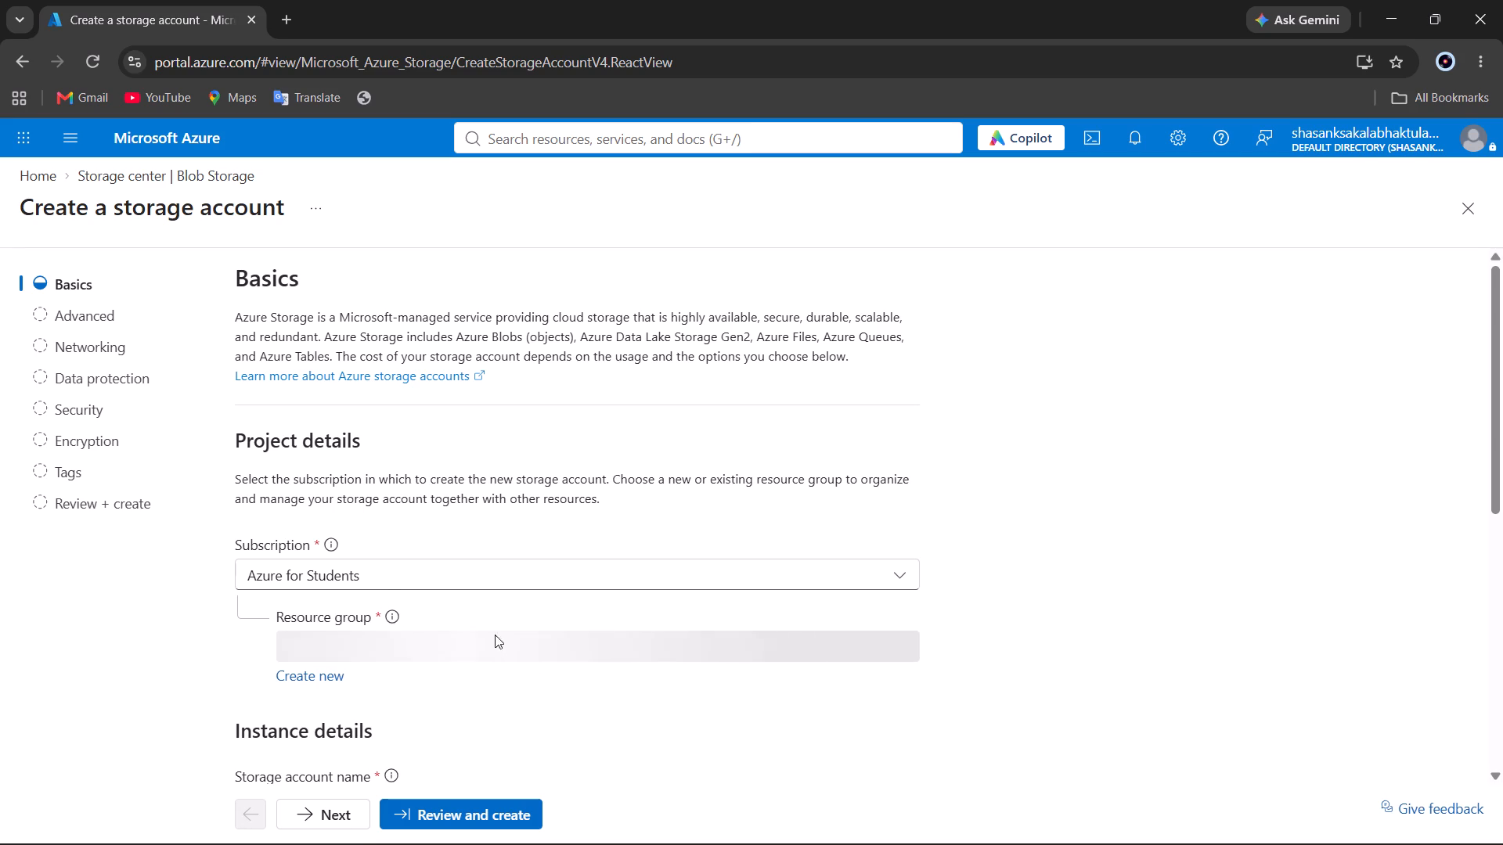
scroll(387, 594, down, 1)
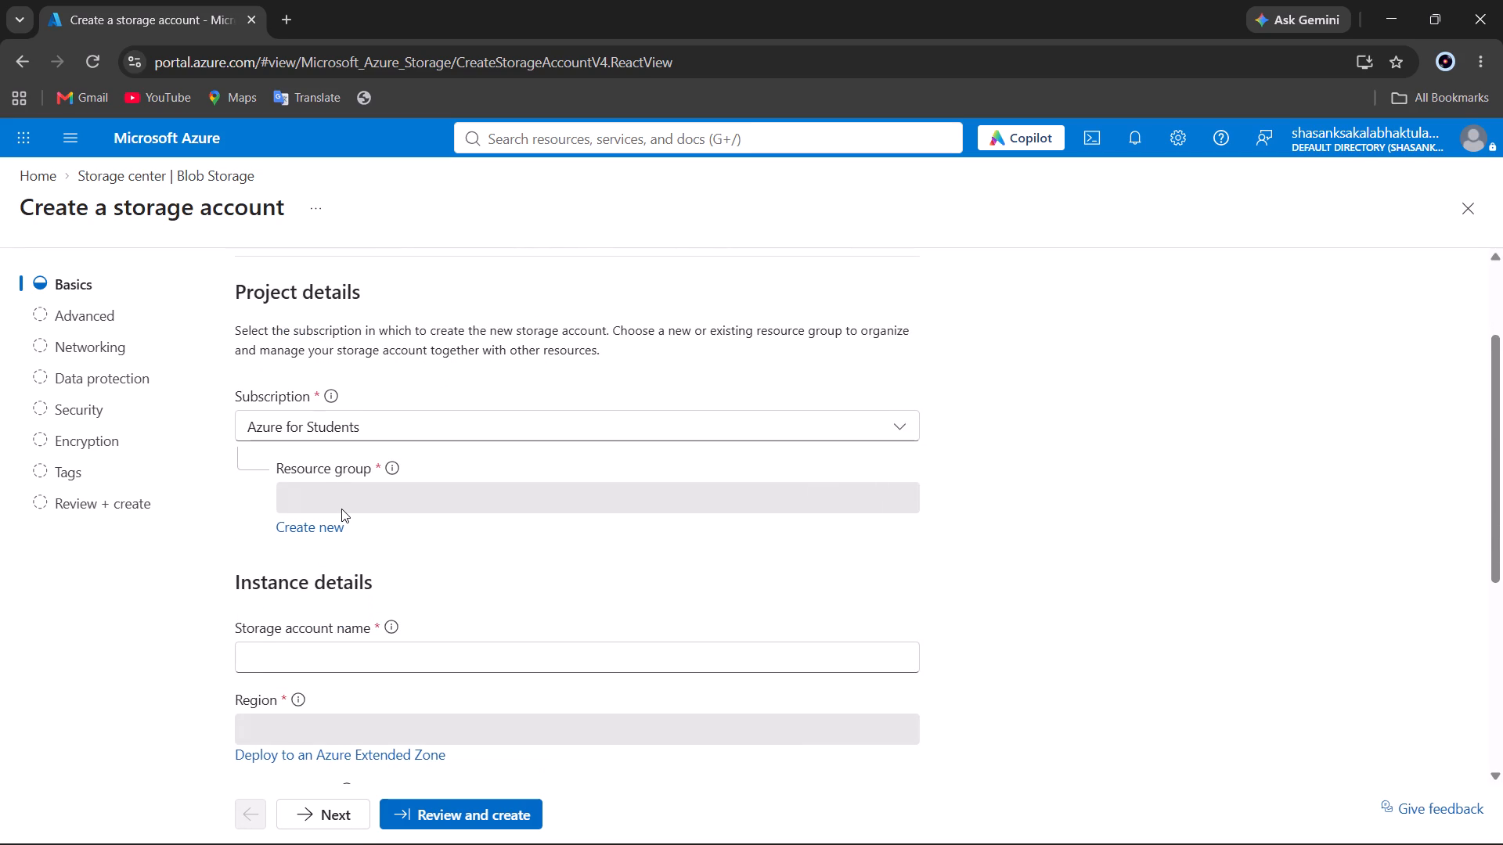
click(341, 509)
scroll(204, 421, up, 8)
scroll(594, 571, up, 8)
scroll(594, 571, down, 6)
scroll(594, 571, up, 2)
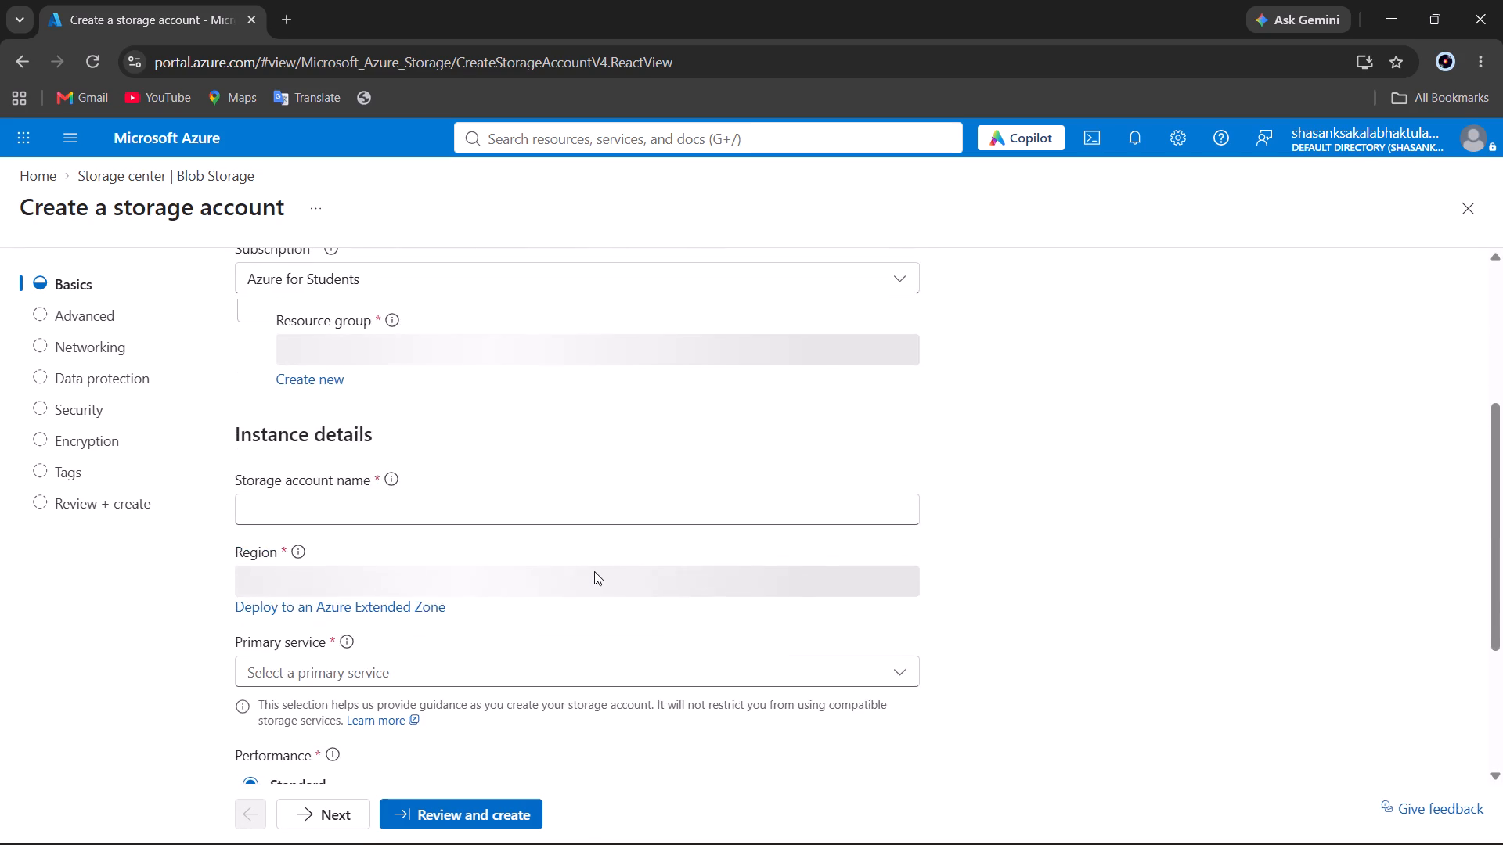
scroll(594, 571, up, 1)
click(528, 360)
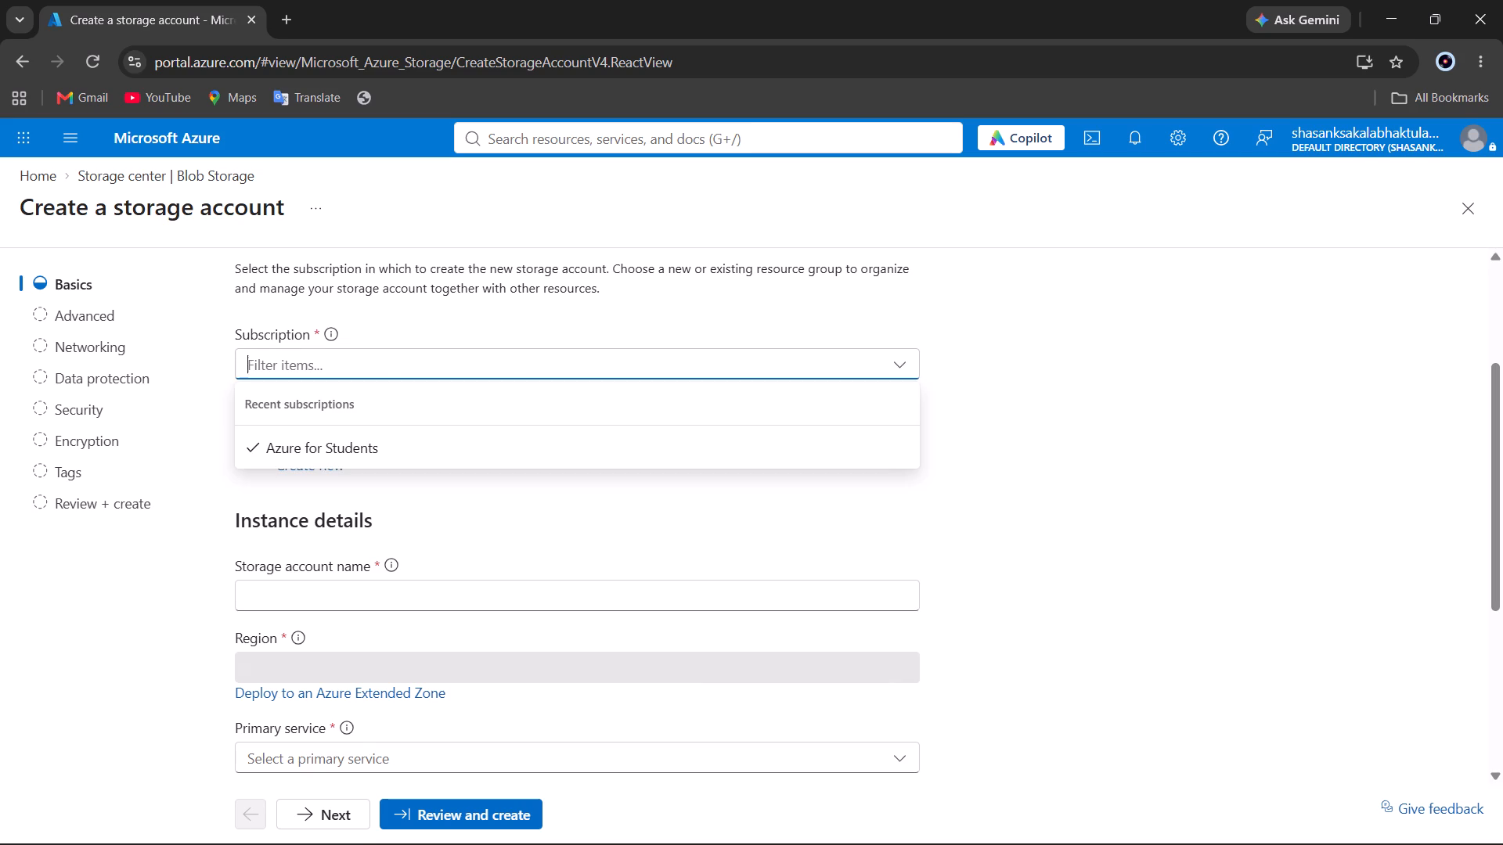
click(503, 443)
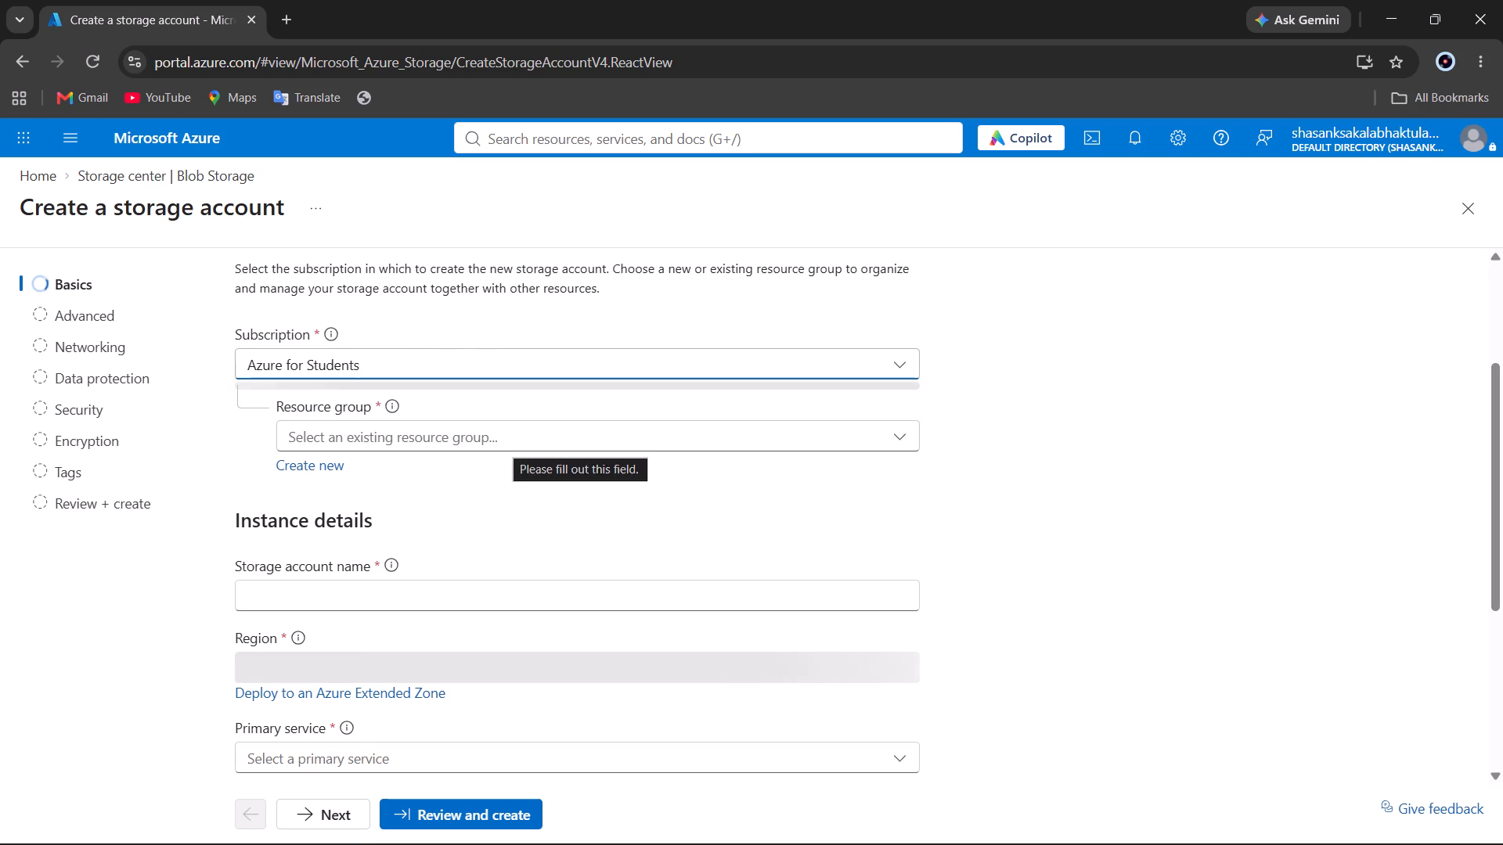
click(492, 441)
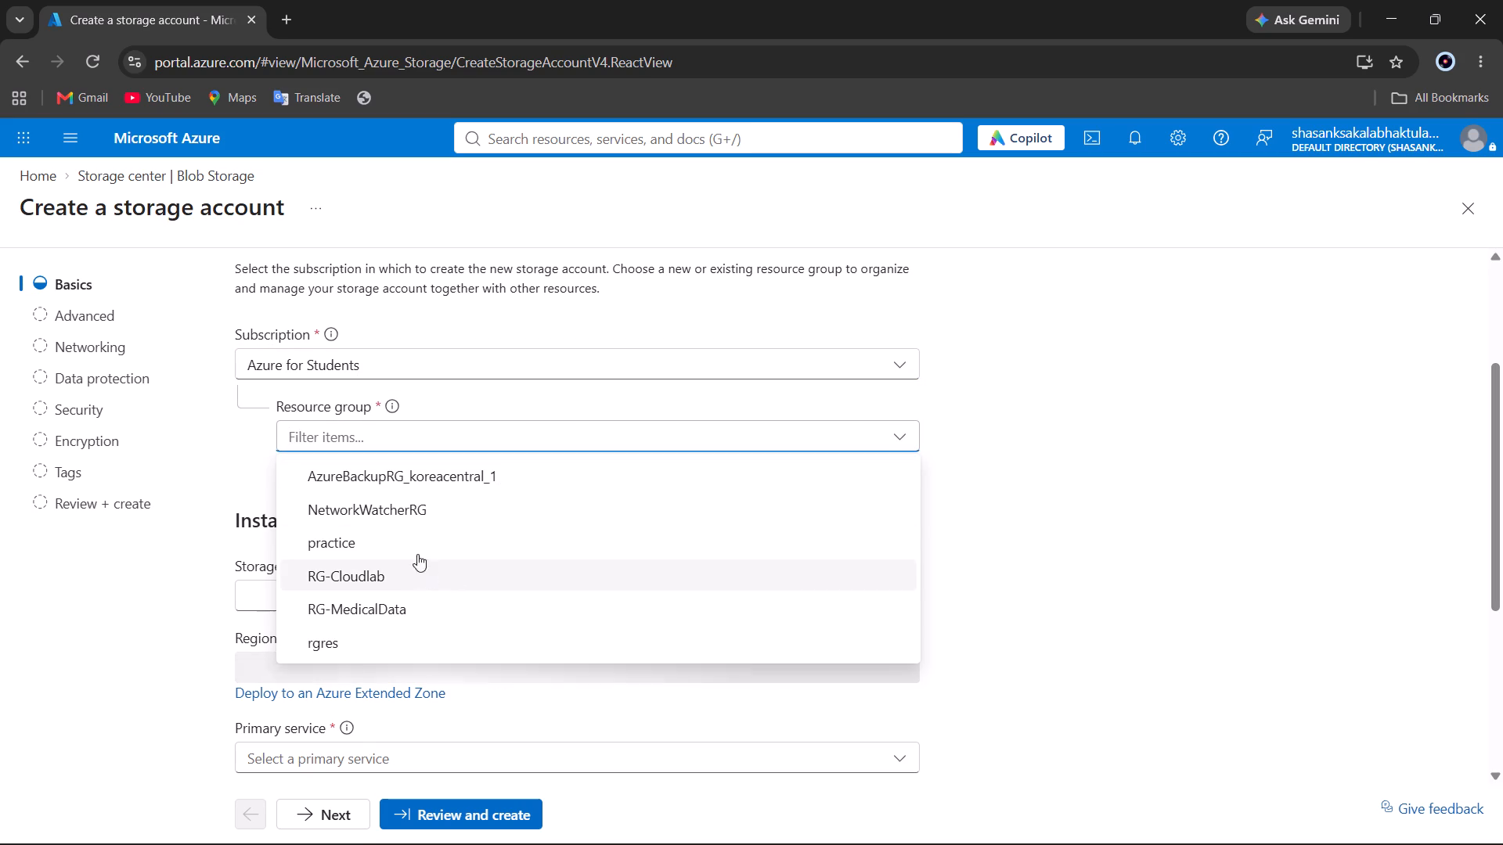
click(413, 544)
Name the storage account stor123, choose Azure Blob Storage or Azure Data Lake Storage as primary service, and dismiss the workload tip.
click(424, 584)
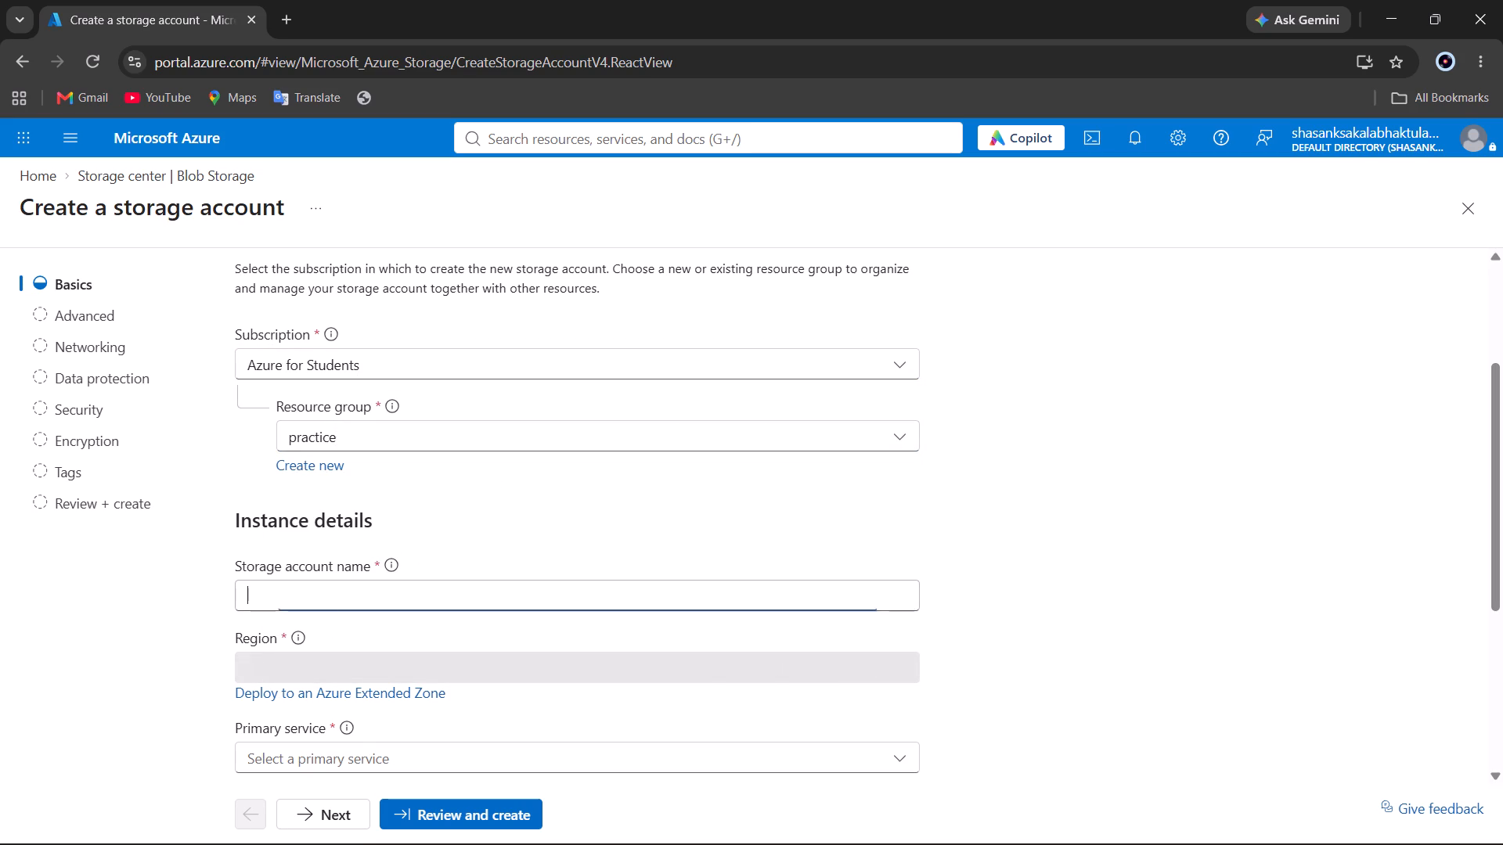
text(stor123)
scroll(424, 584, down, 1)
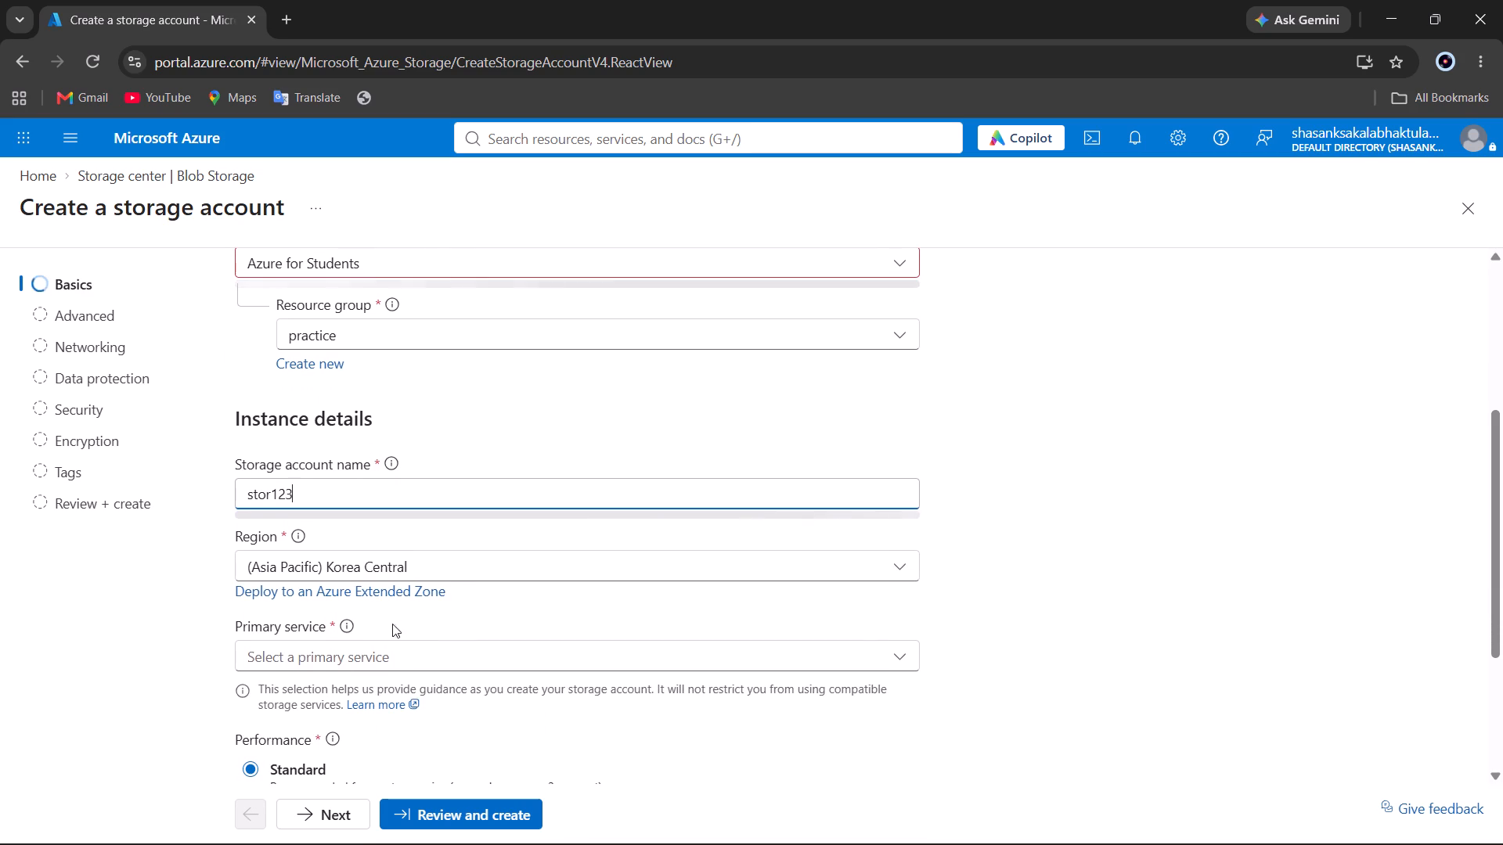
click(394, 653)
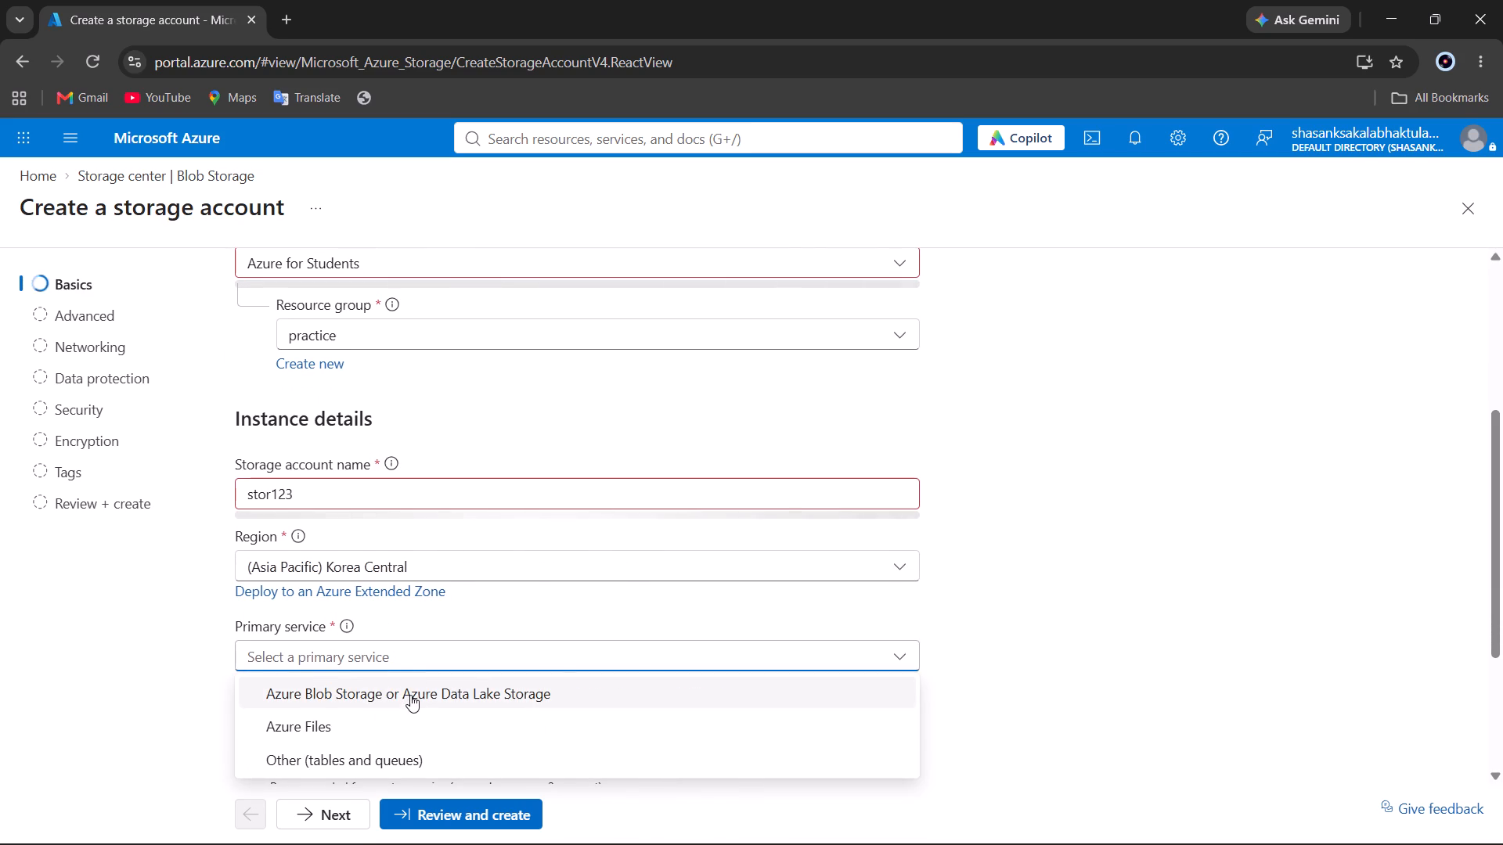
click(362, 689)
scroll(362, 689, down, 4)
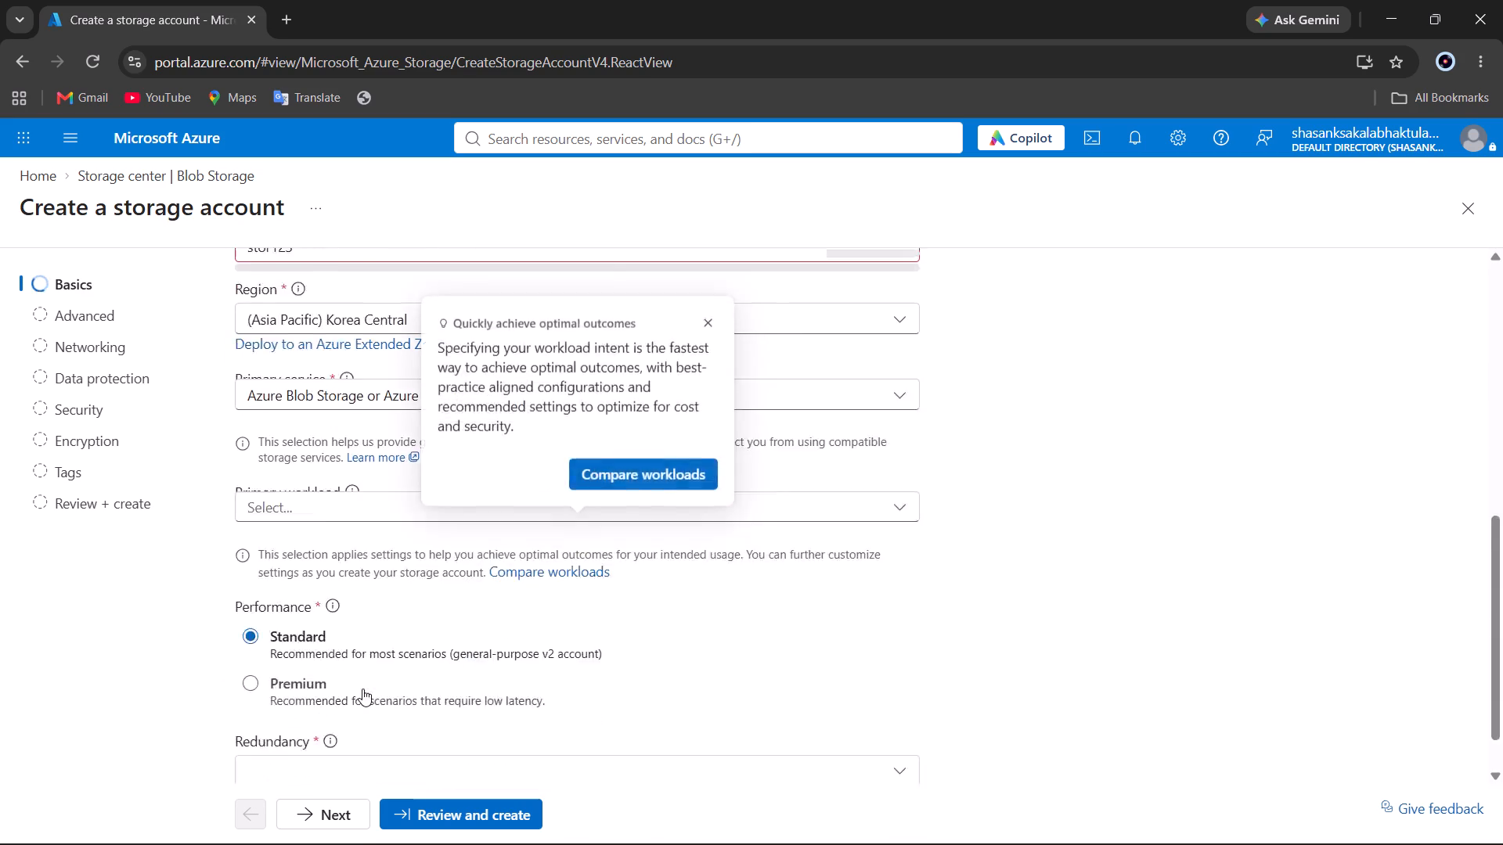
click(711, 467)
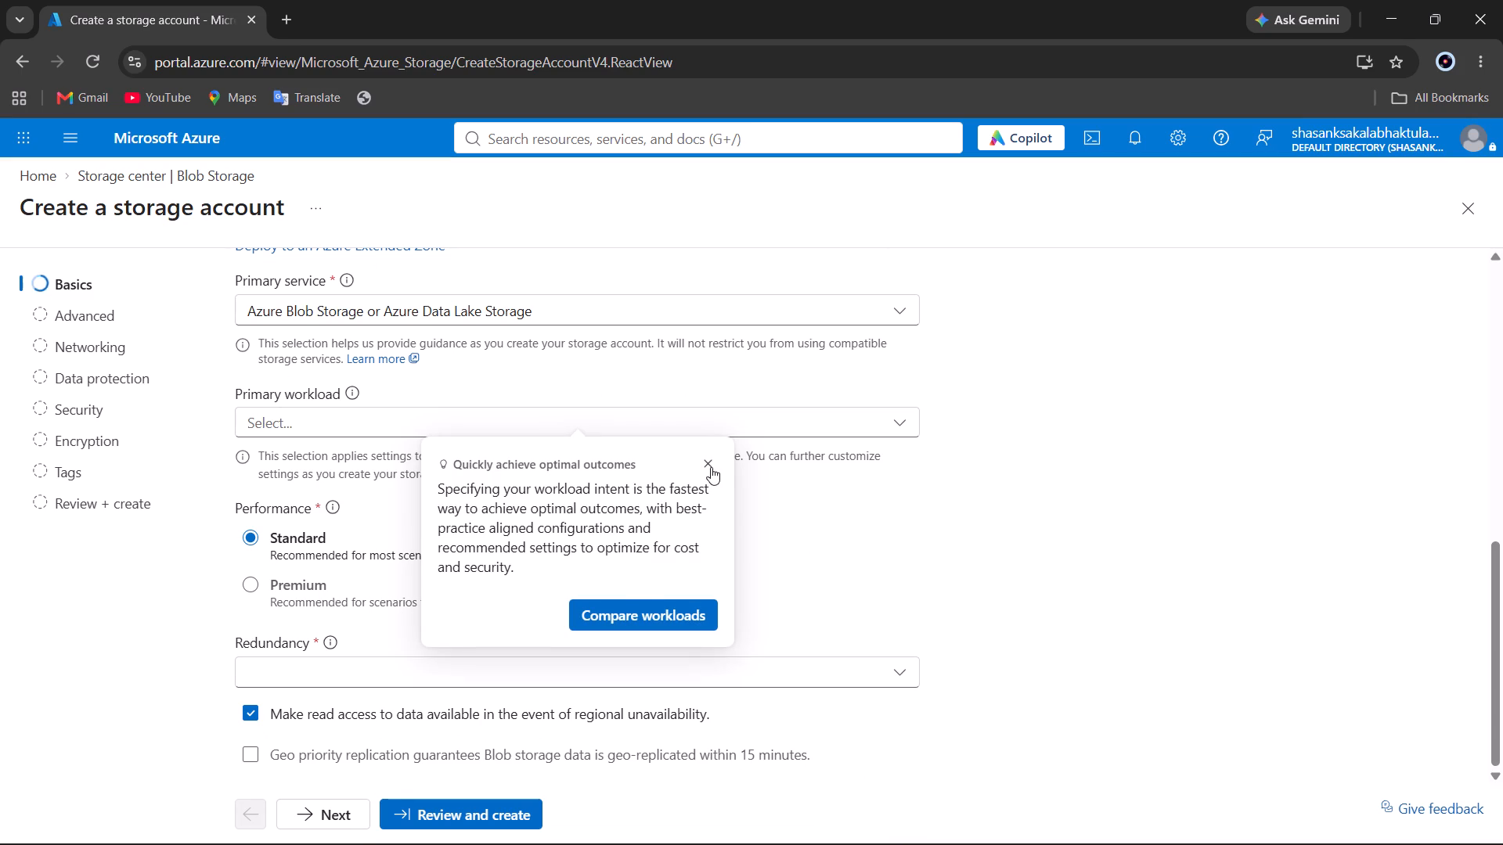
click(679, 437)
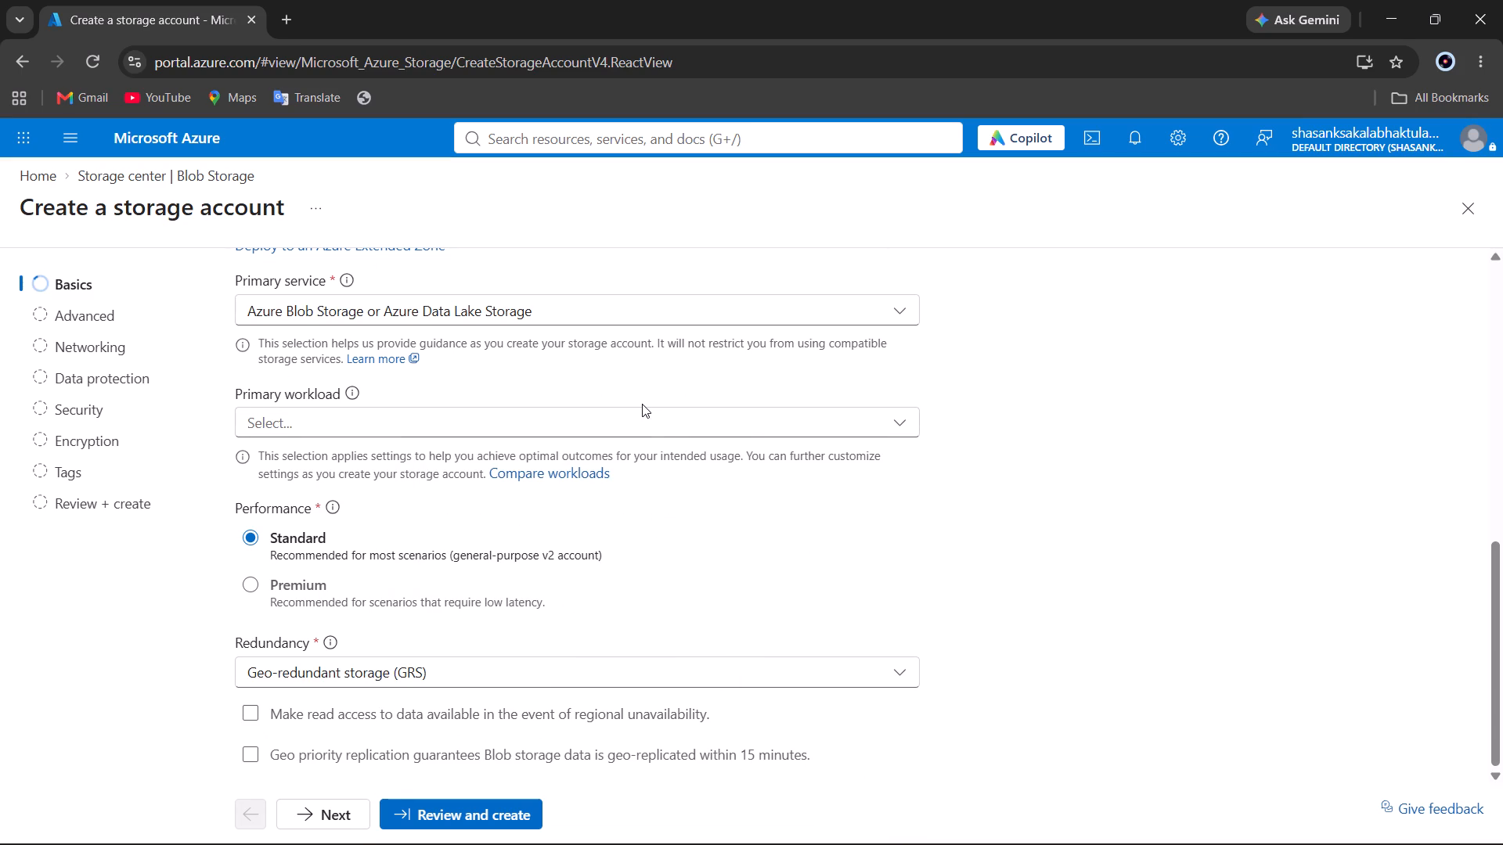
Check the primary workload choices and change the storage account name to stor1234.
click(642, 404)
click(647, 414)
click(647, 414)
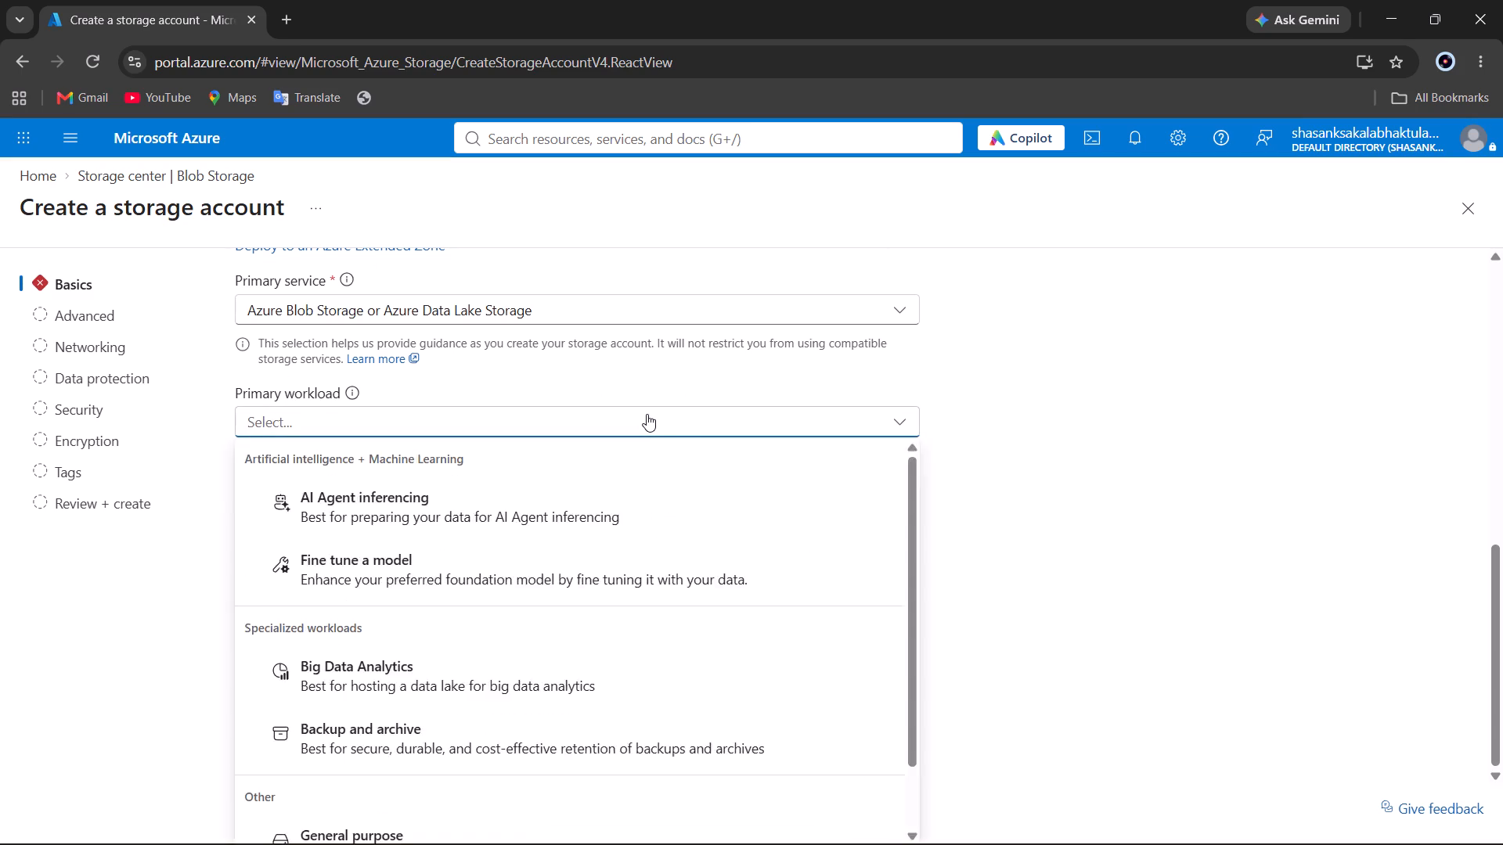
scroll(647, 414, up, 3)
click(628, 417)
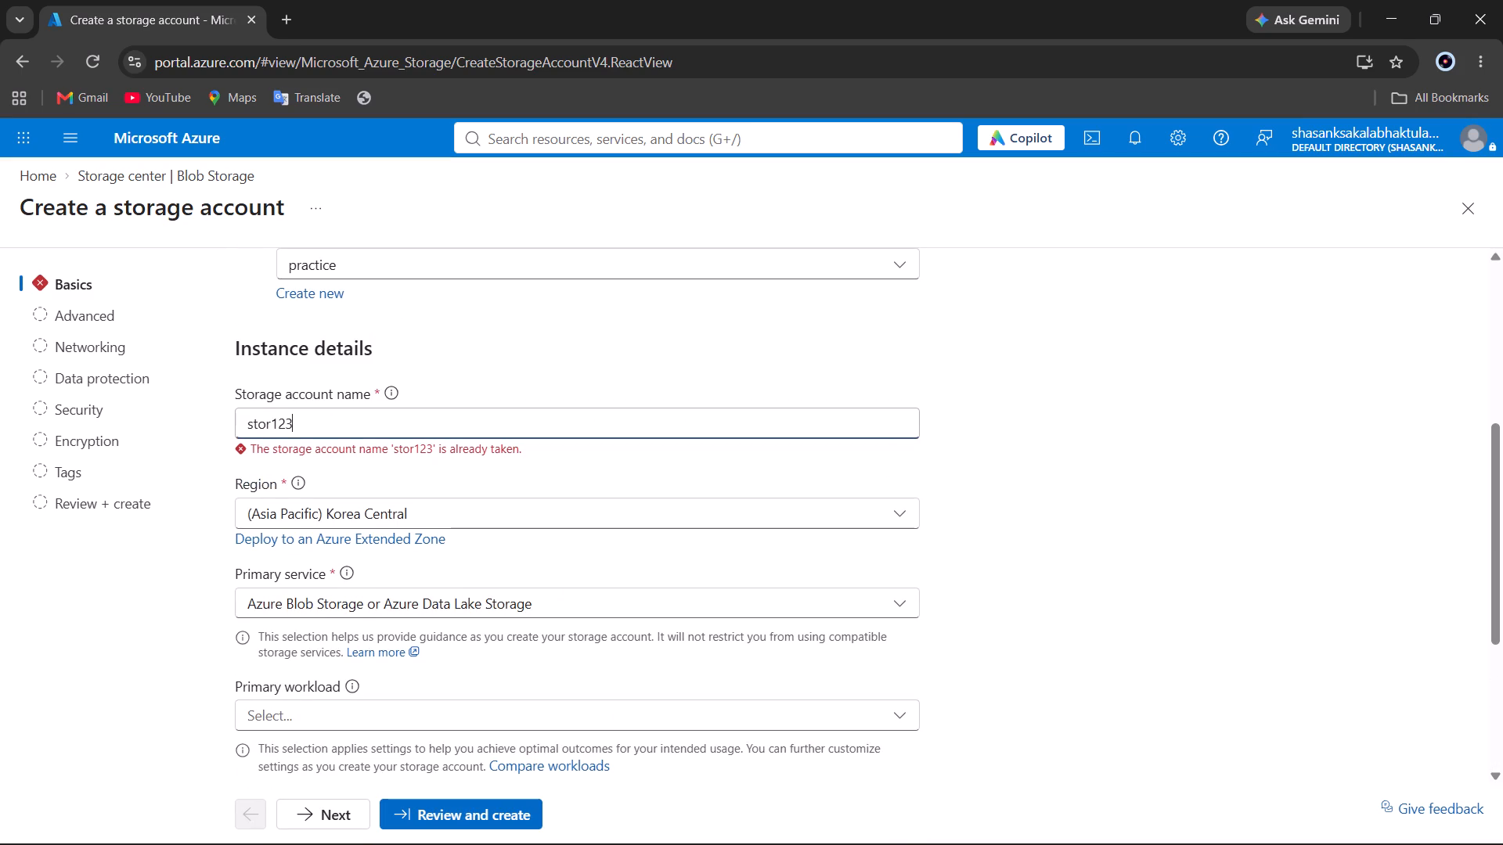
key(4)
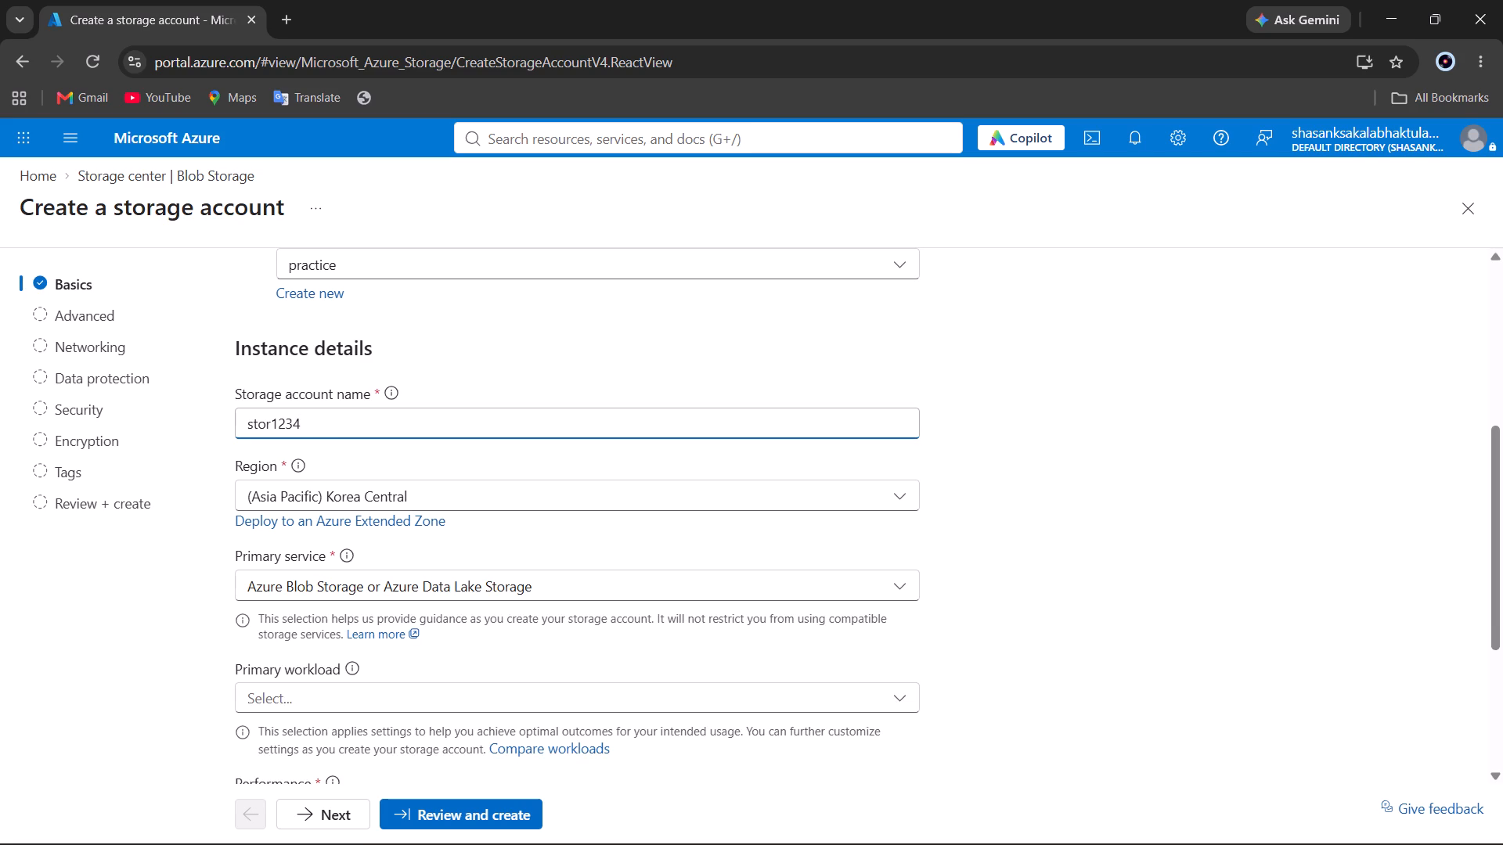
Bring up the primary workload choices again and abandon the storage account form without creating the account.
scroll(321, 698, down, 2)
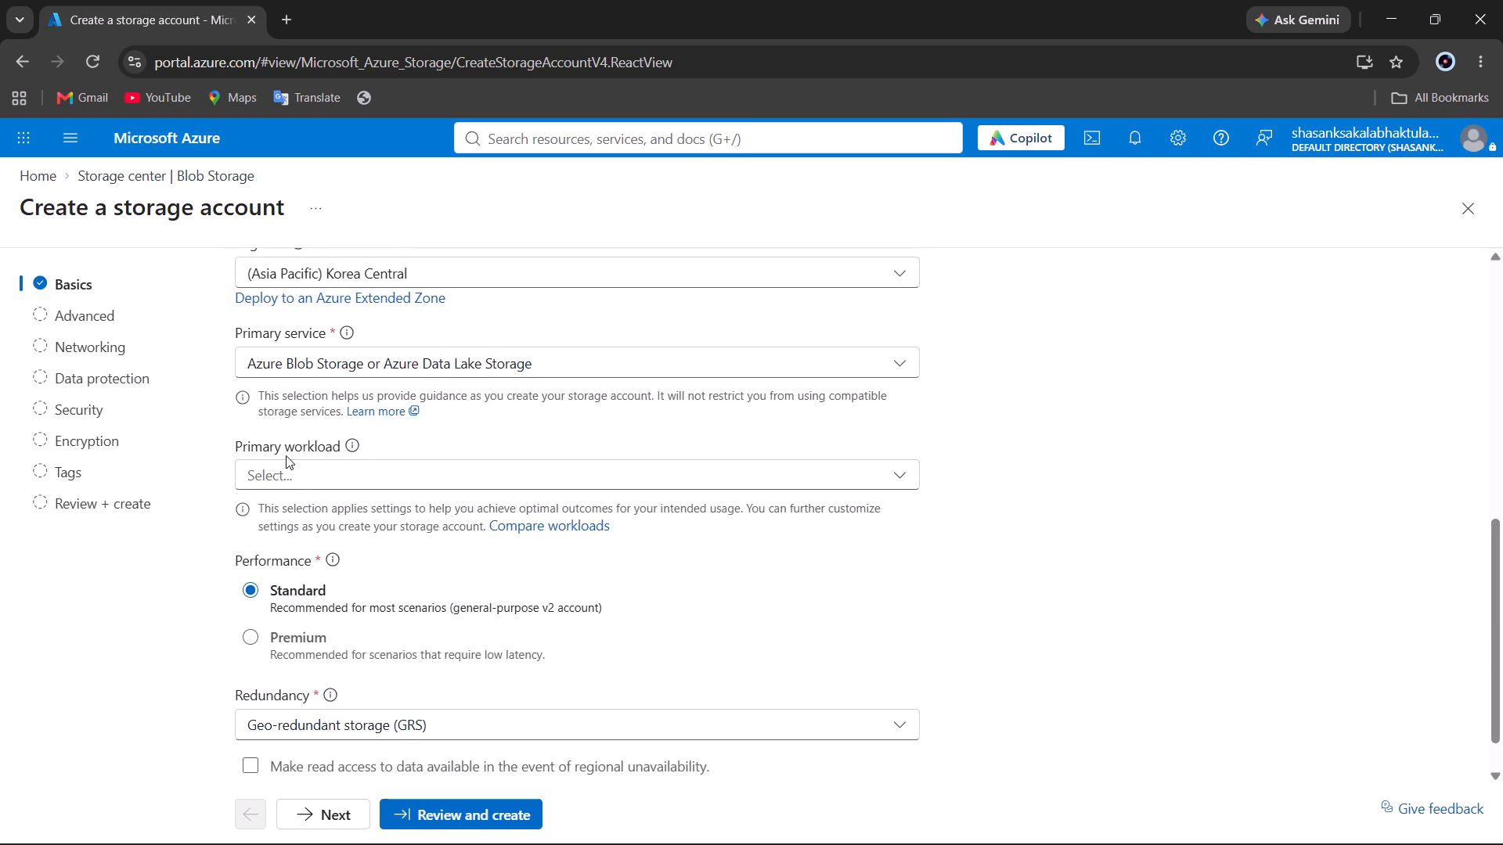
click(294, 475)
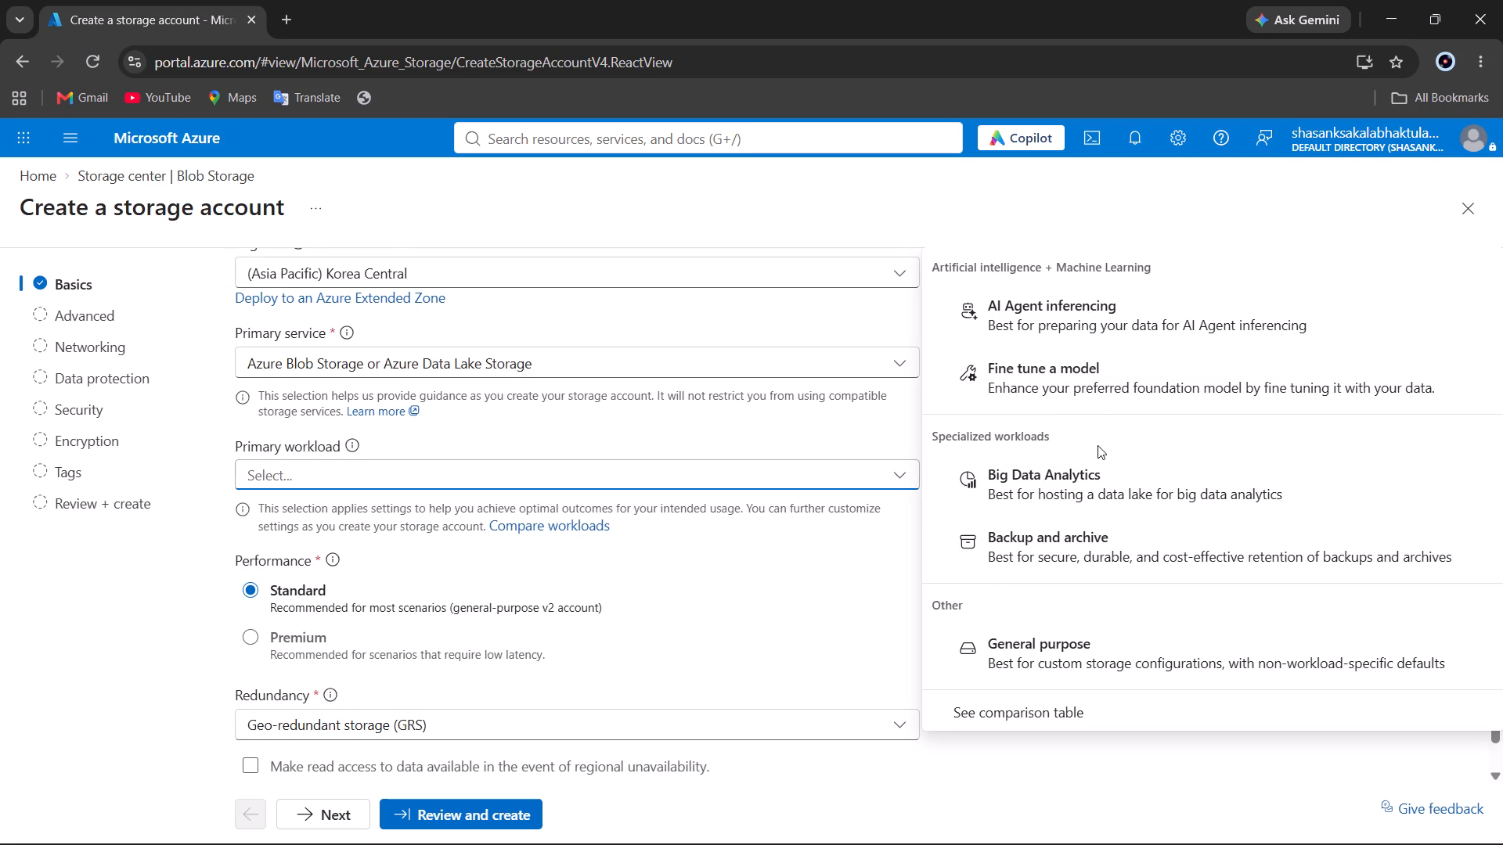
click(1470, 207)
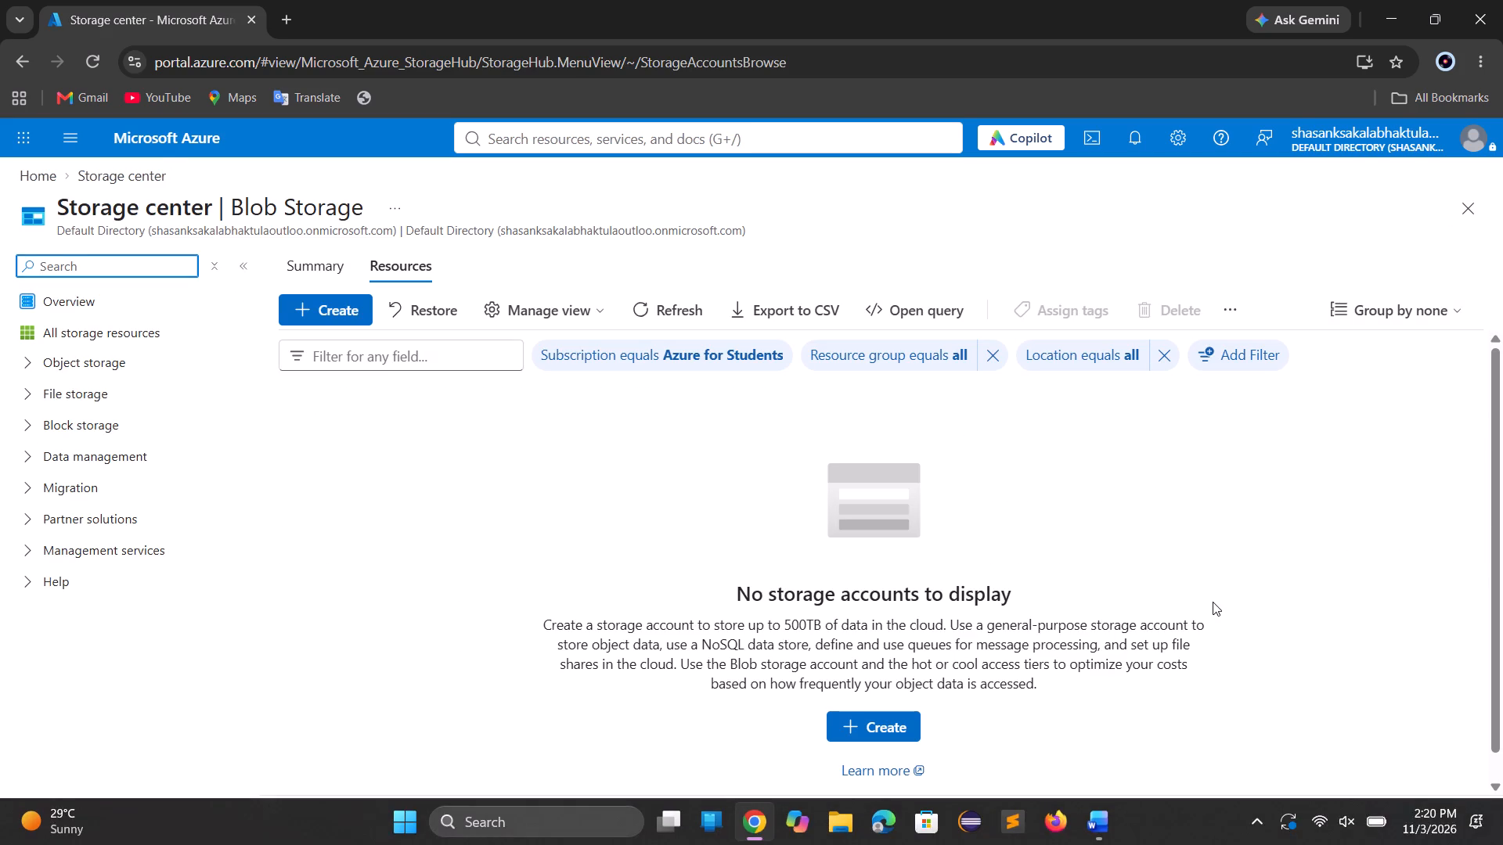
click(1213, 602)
Start a new storage account and assign it to the resource group practice.
click(355, 321)
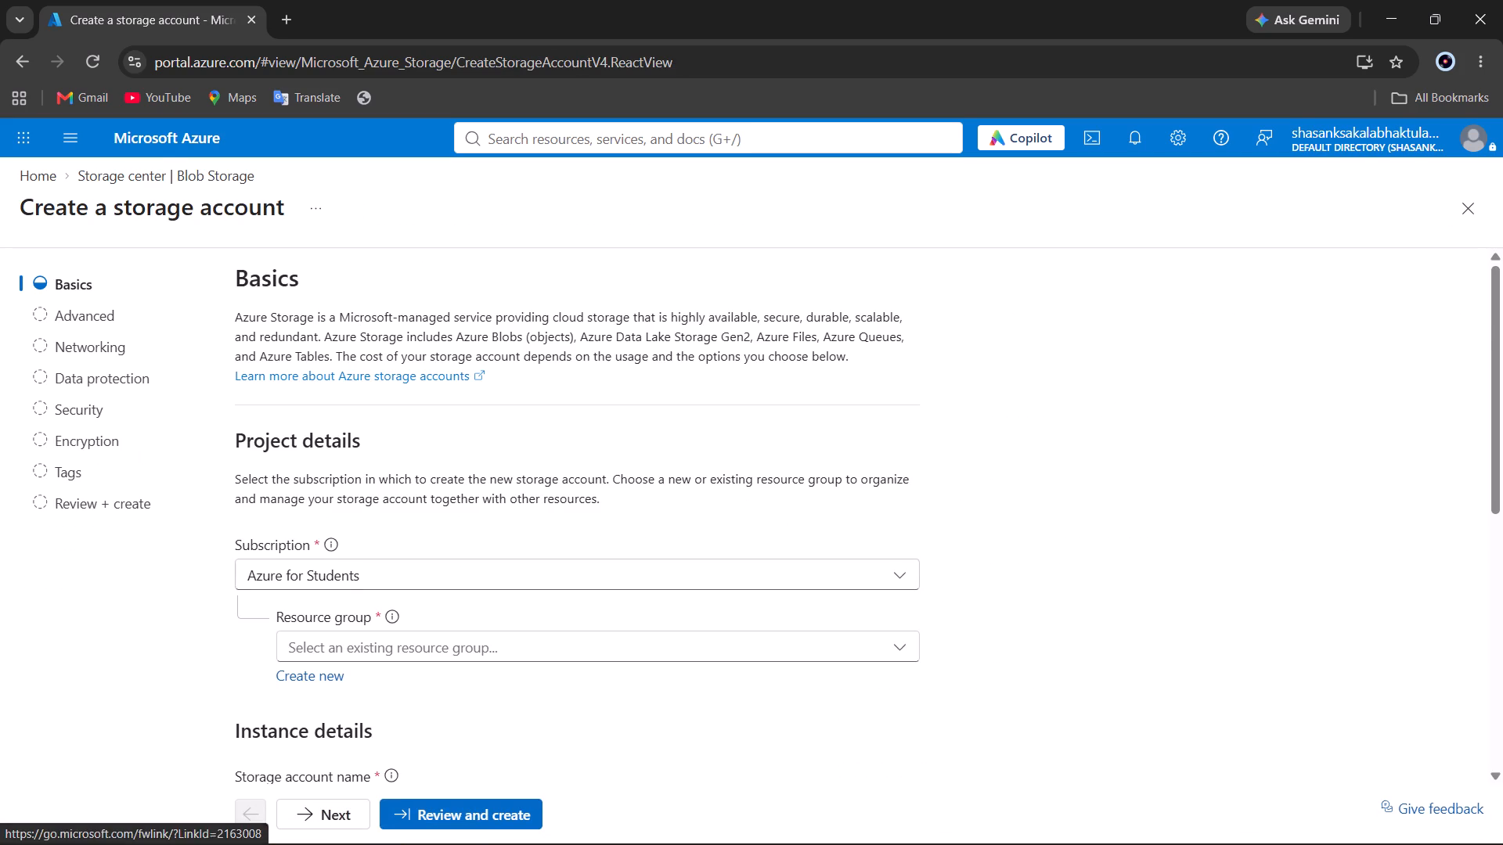
scroll(344, 584, down, 1)
click(308, 487)
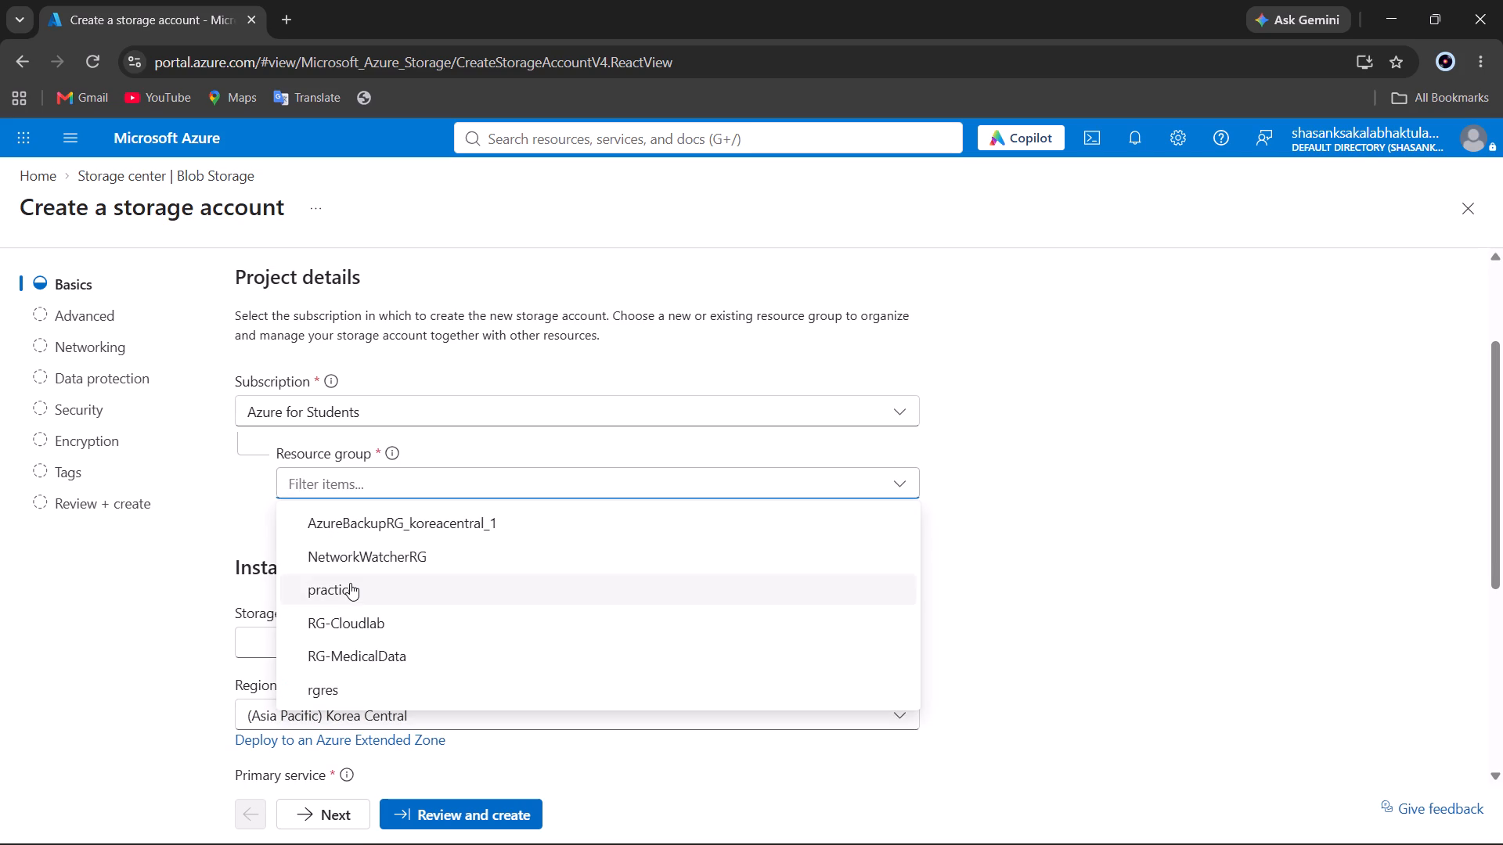
click(350, 583)
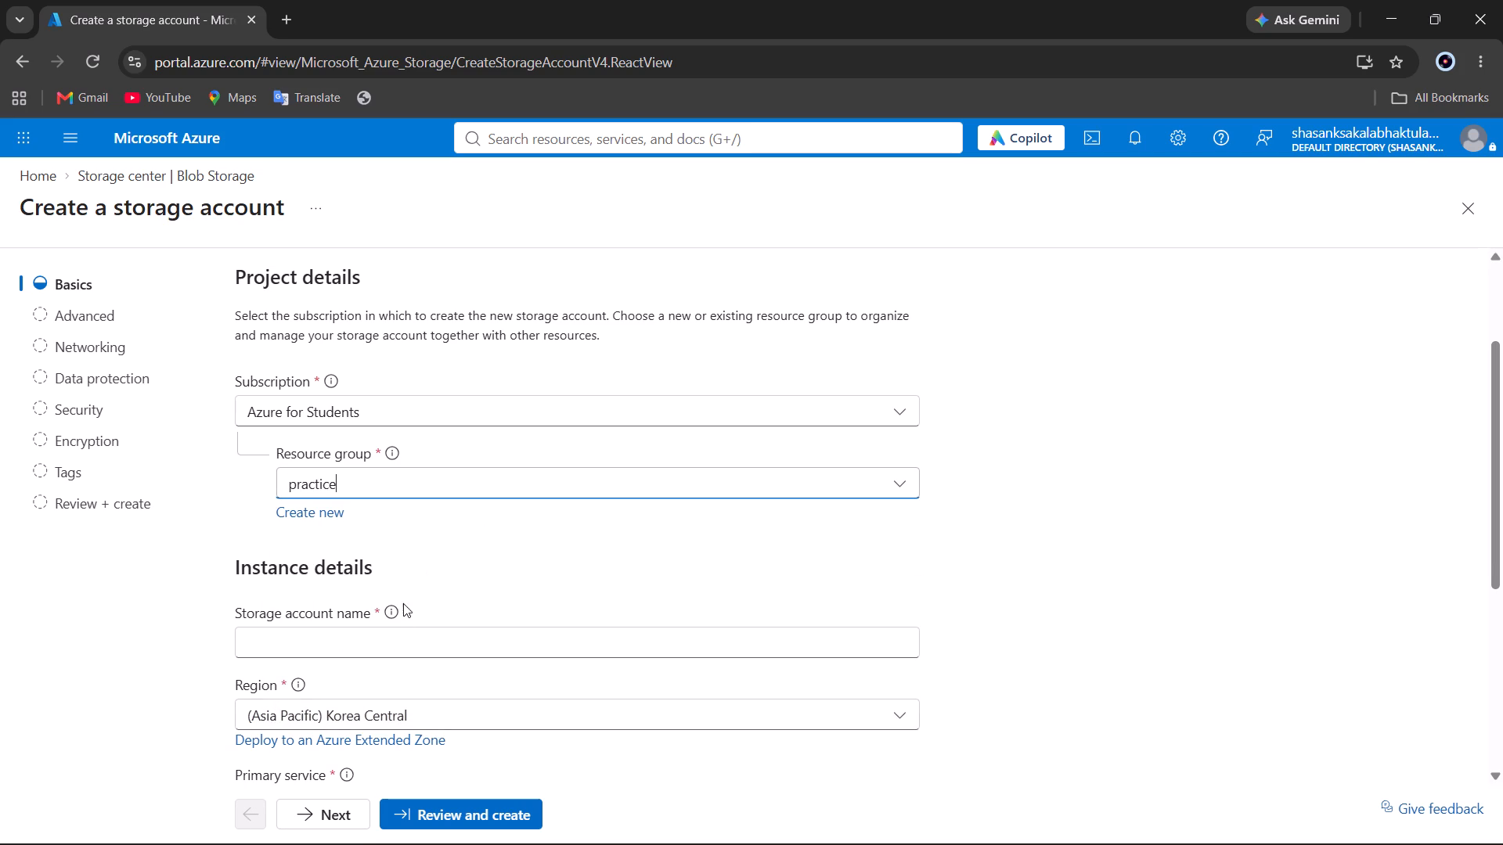
Name the storage account stor1234 and choose Azure Blob Storage or Azure Data Lake Storage as its primary service.
click(409, 628)
click(425, 671)
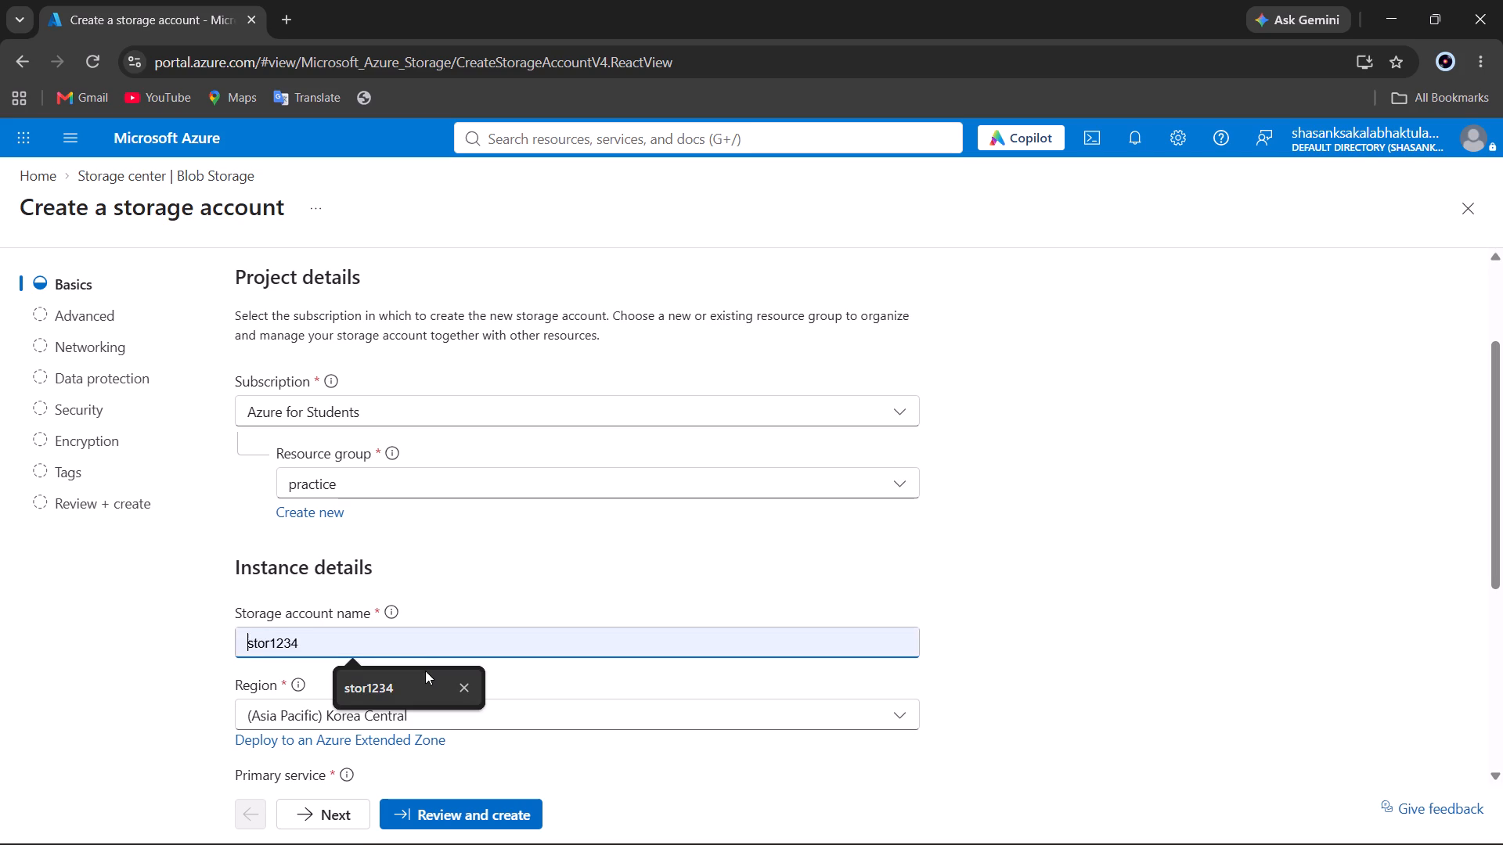
scroll(425, 671, down, 2)
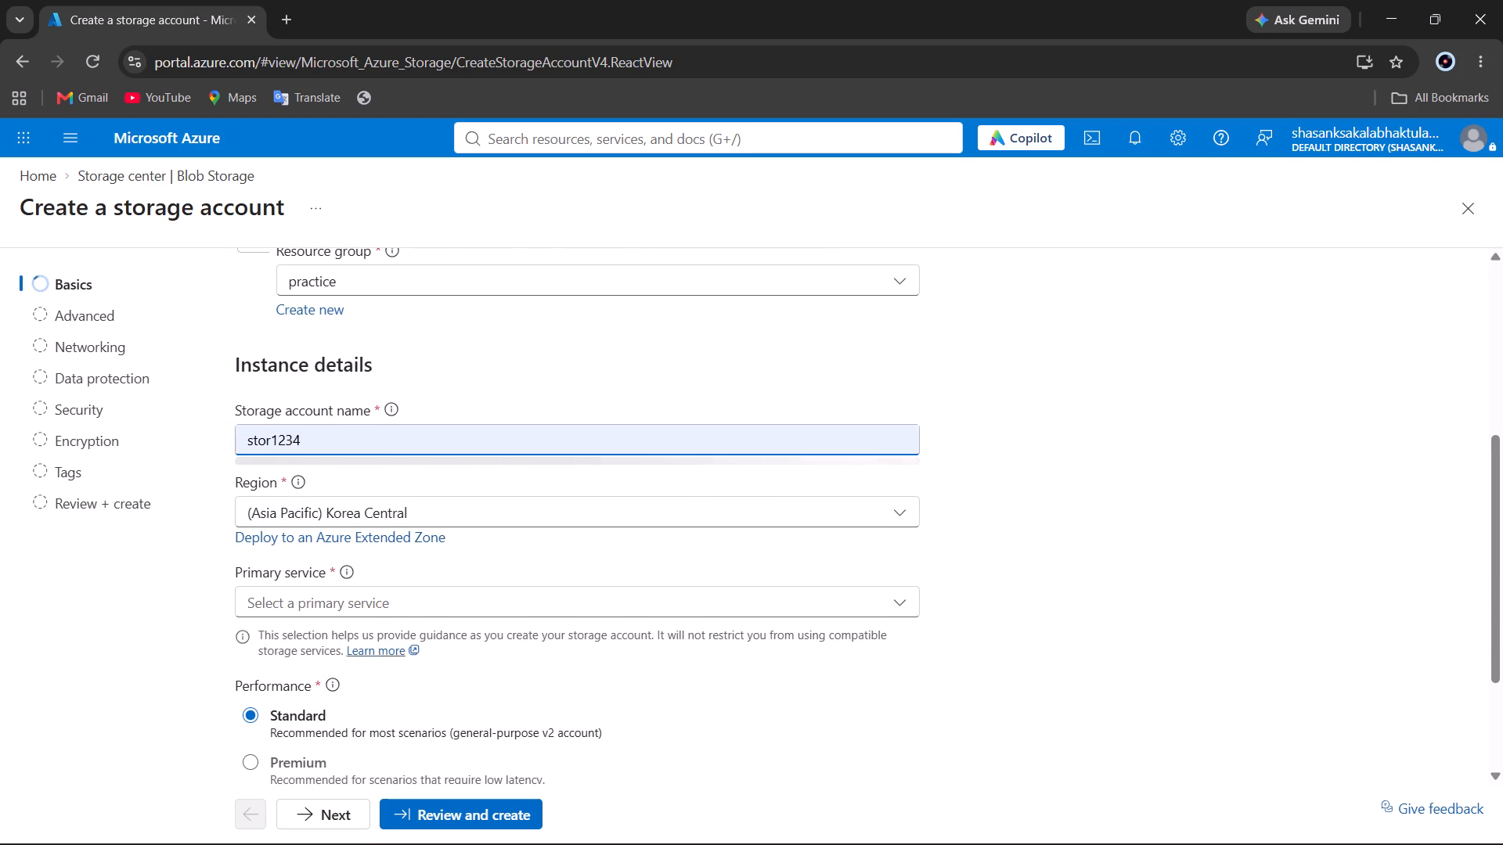
click(442, 623)
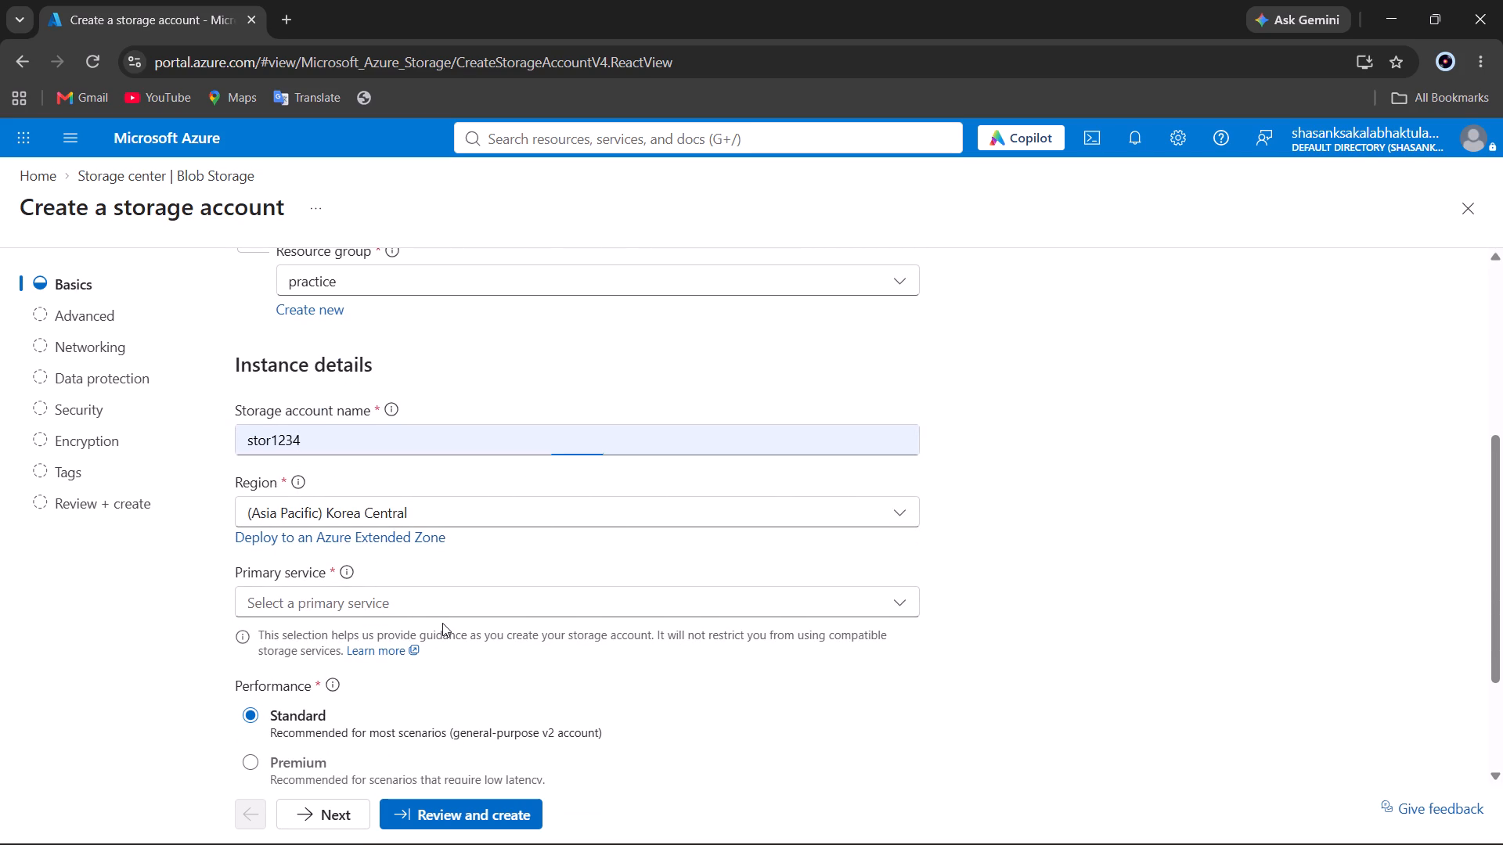
click(436, 617)
click(429, 608)
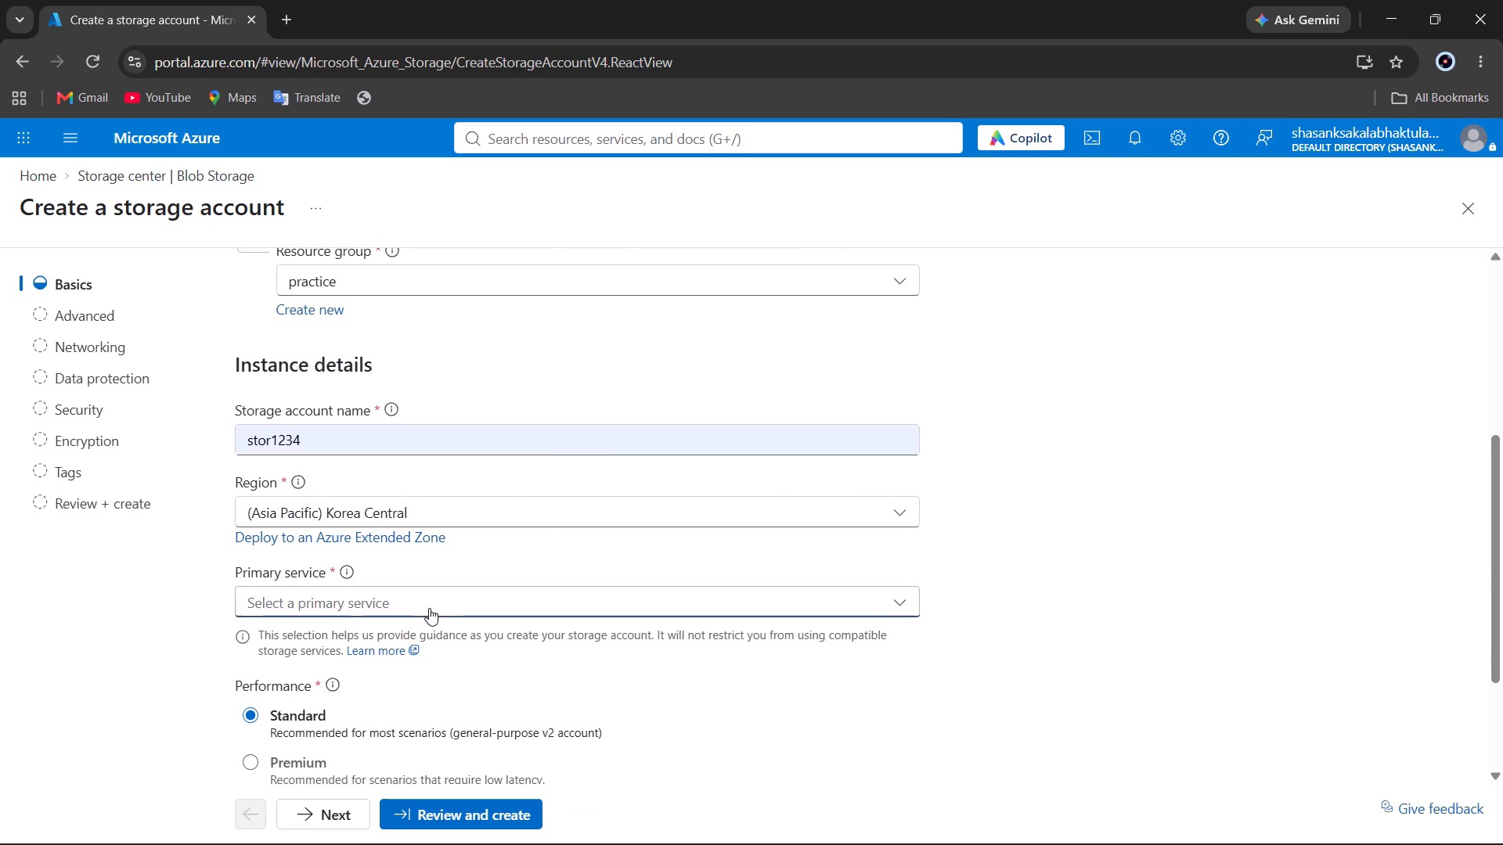
click(442, 638)
Set the storage account's redundancy to Locally redundant storage (LRS).
scroll(442, 638, down, 1)
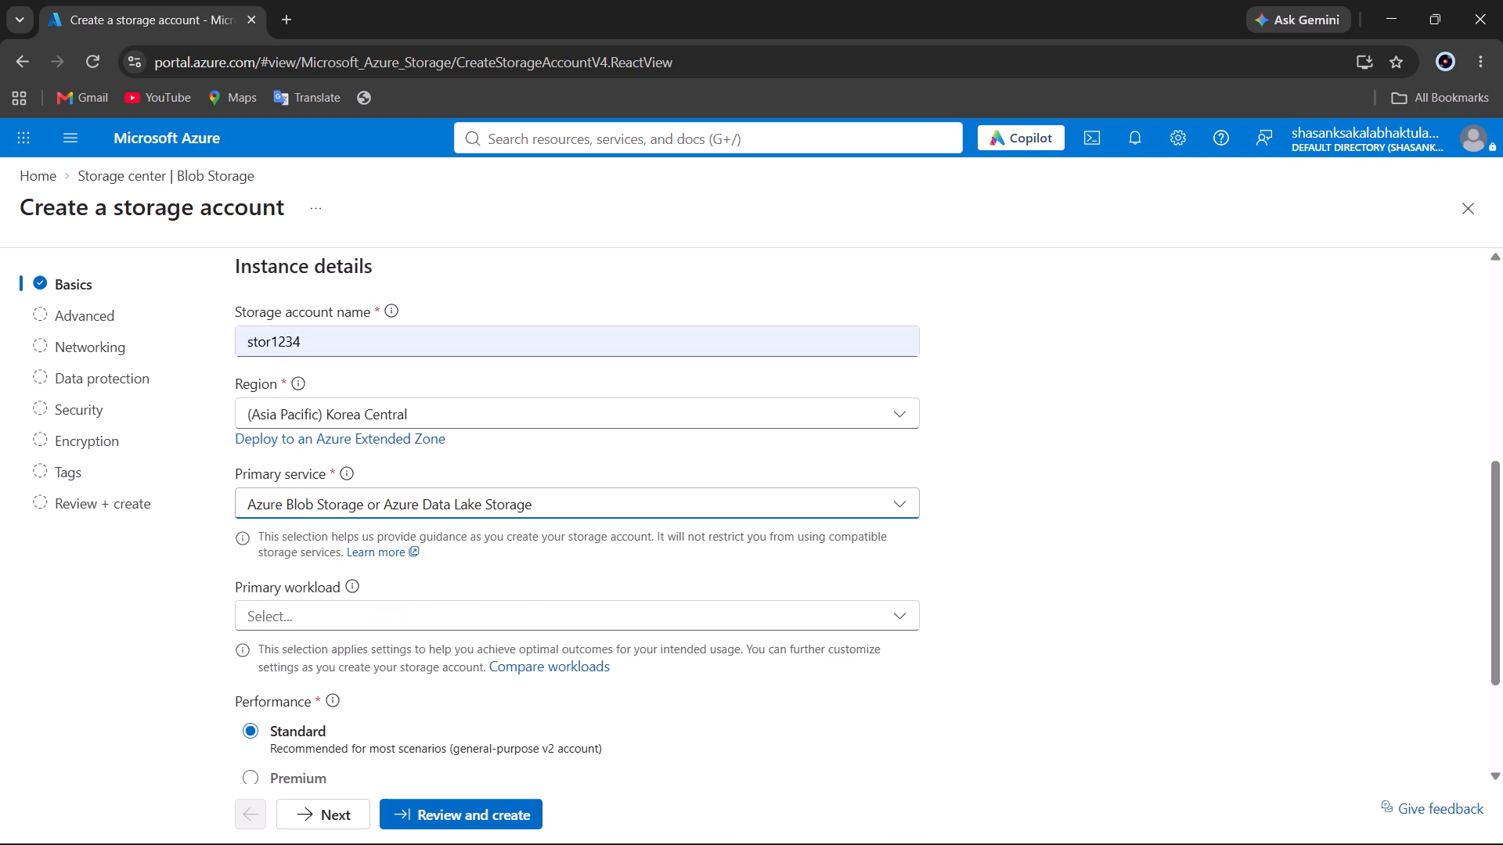
scroll(405, 614, down, 1)
scroll(282, 661, down, 1)
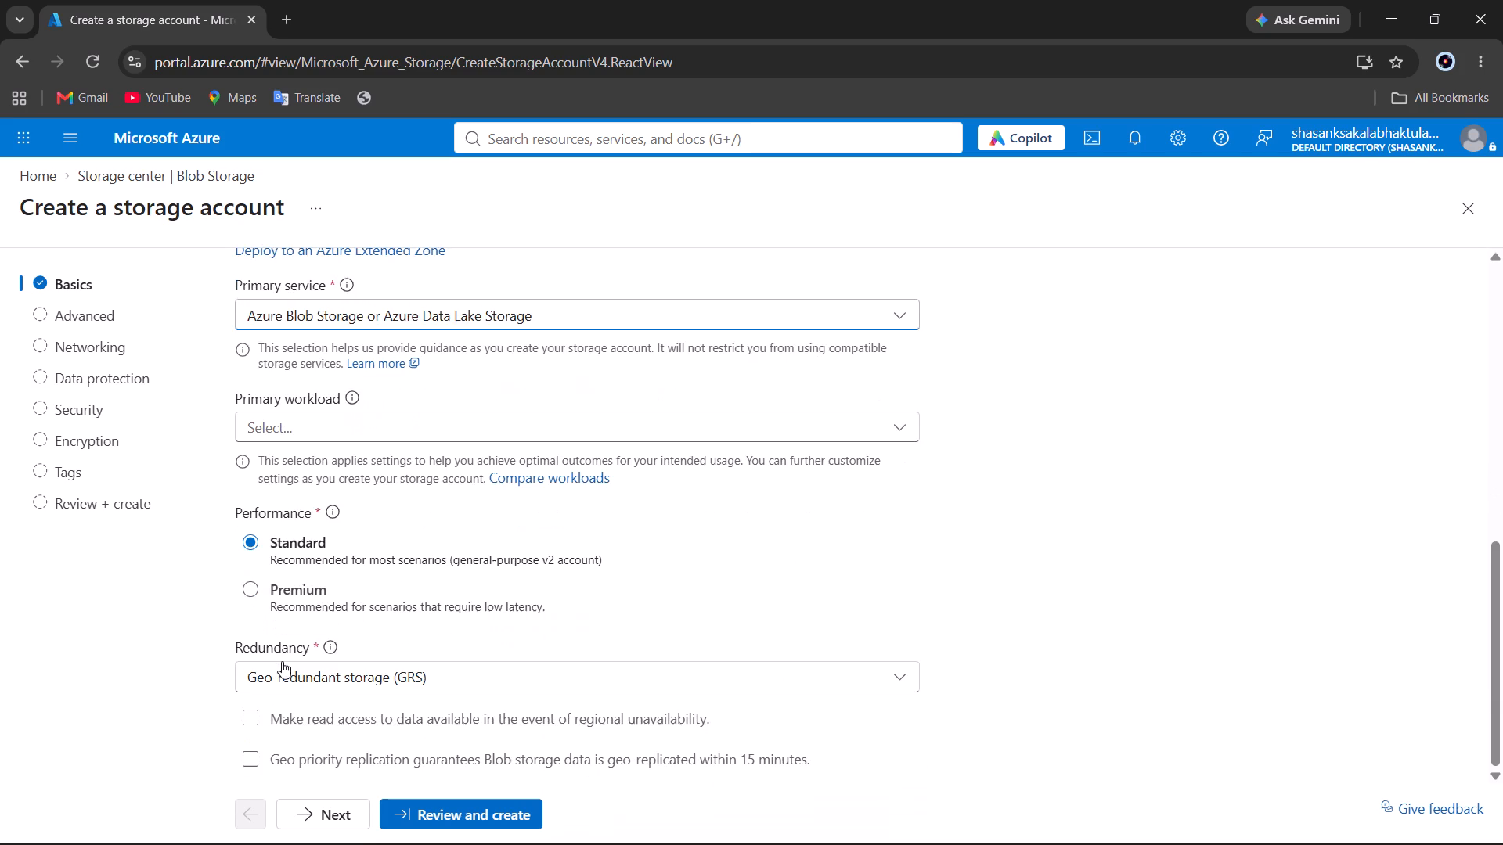
scroll(282, 661, down, 1)
click(286, 674)
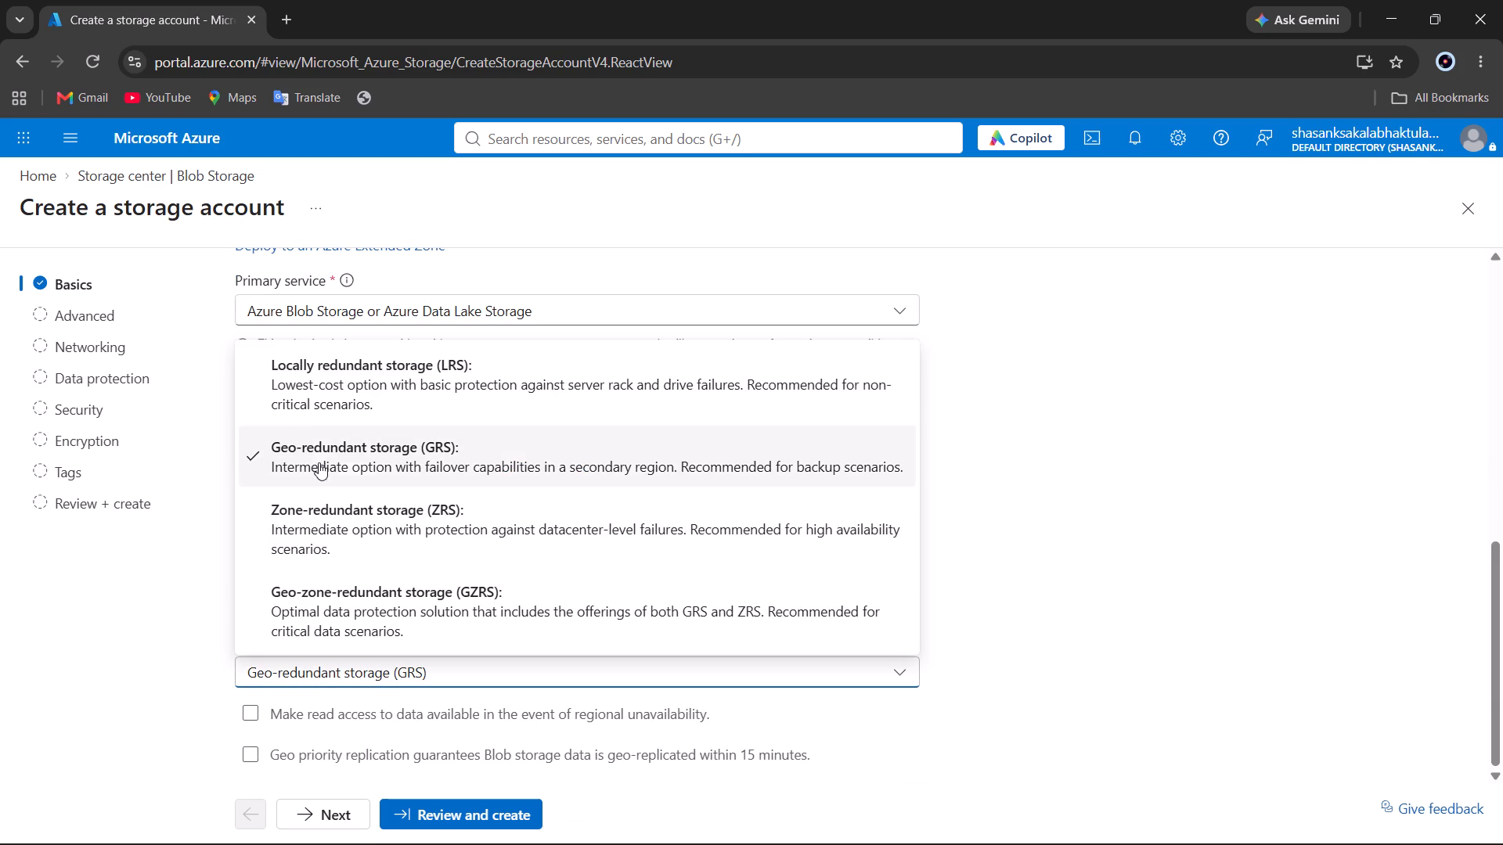
click(336, 416)
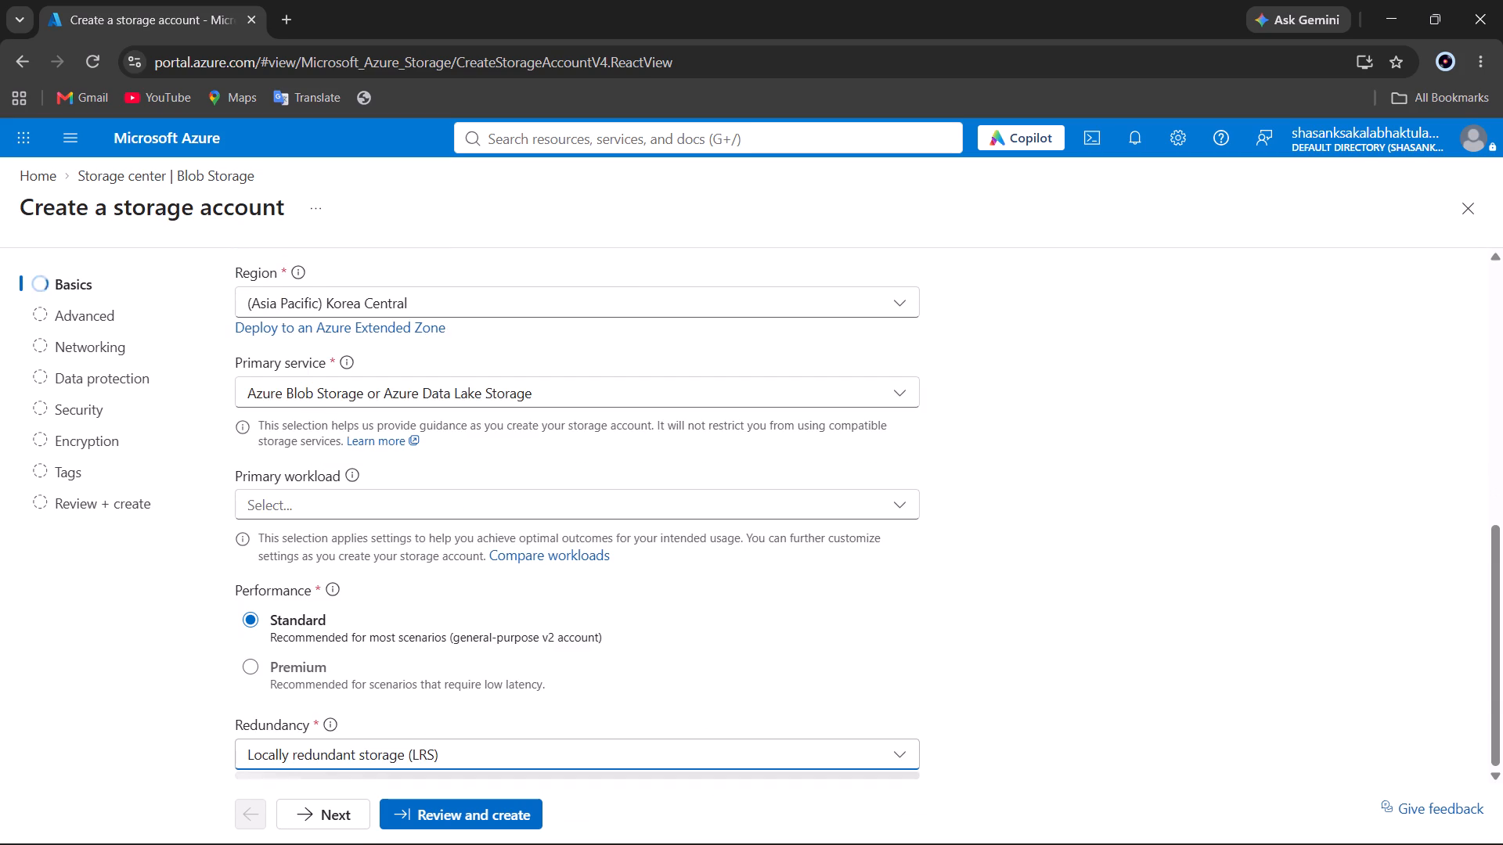
Proceed to the review of the storage account settings and submit the account for creation.
scroll(272, 731, down, 3)
scroll(425, 660, down, 2)
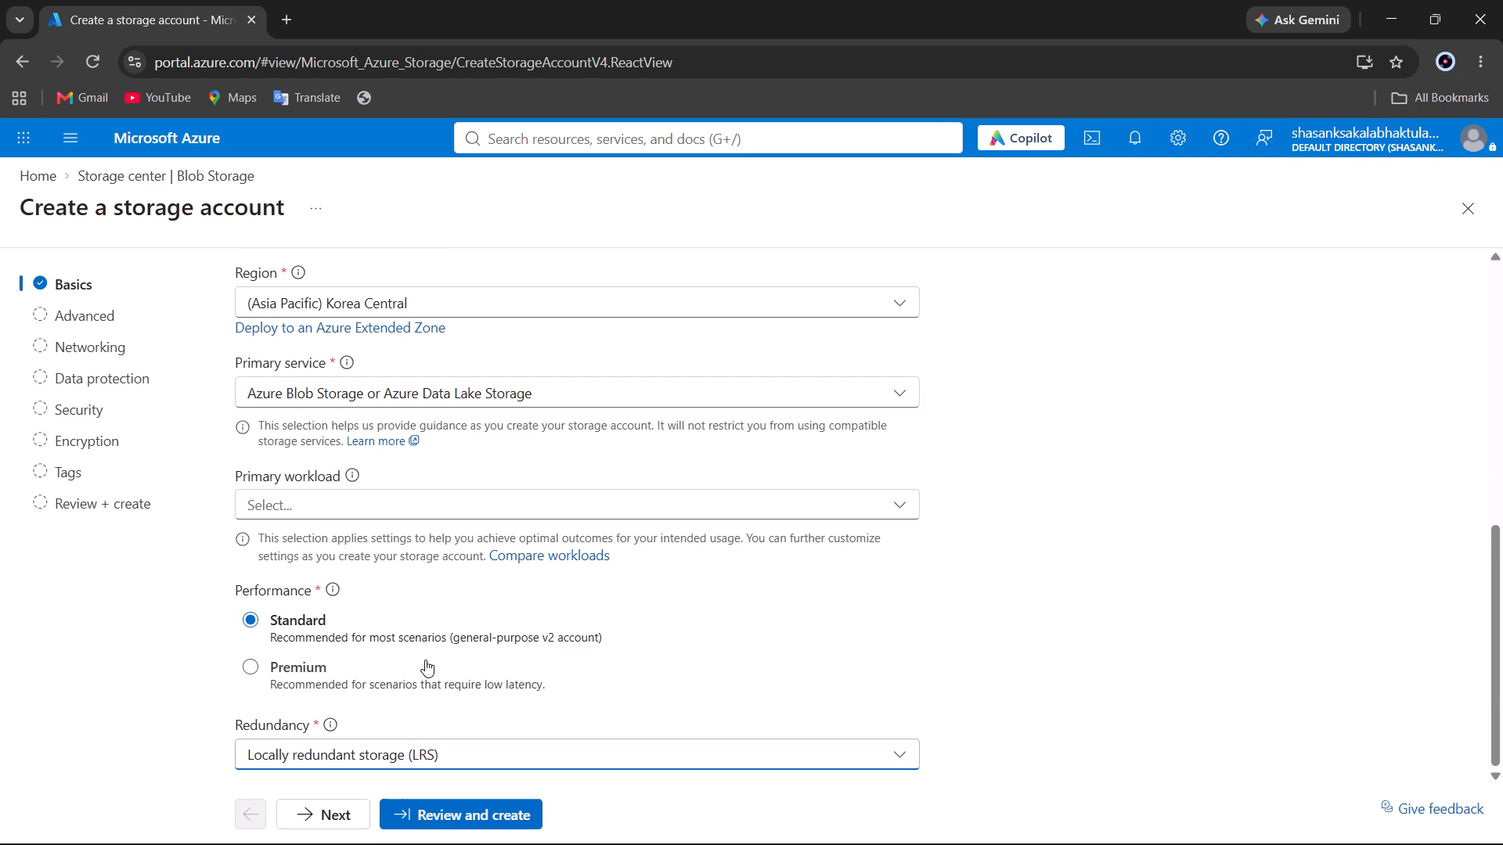
click(446, 821)
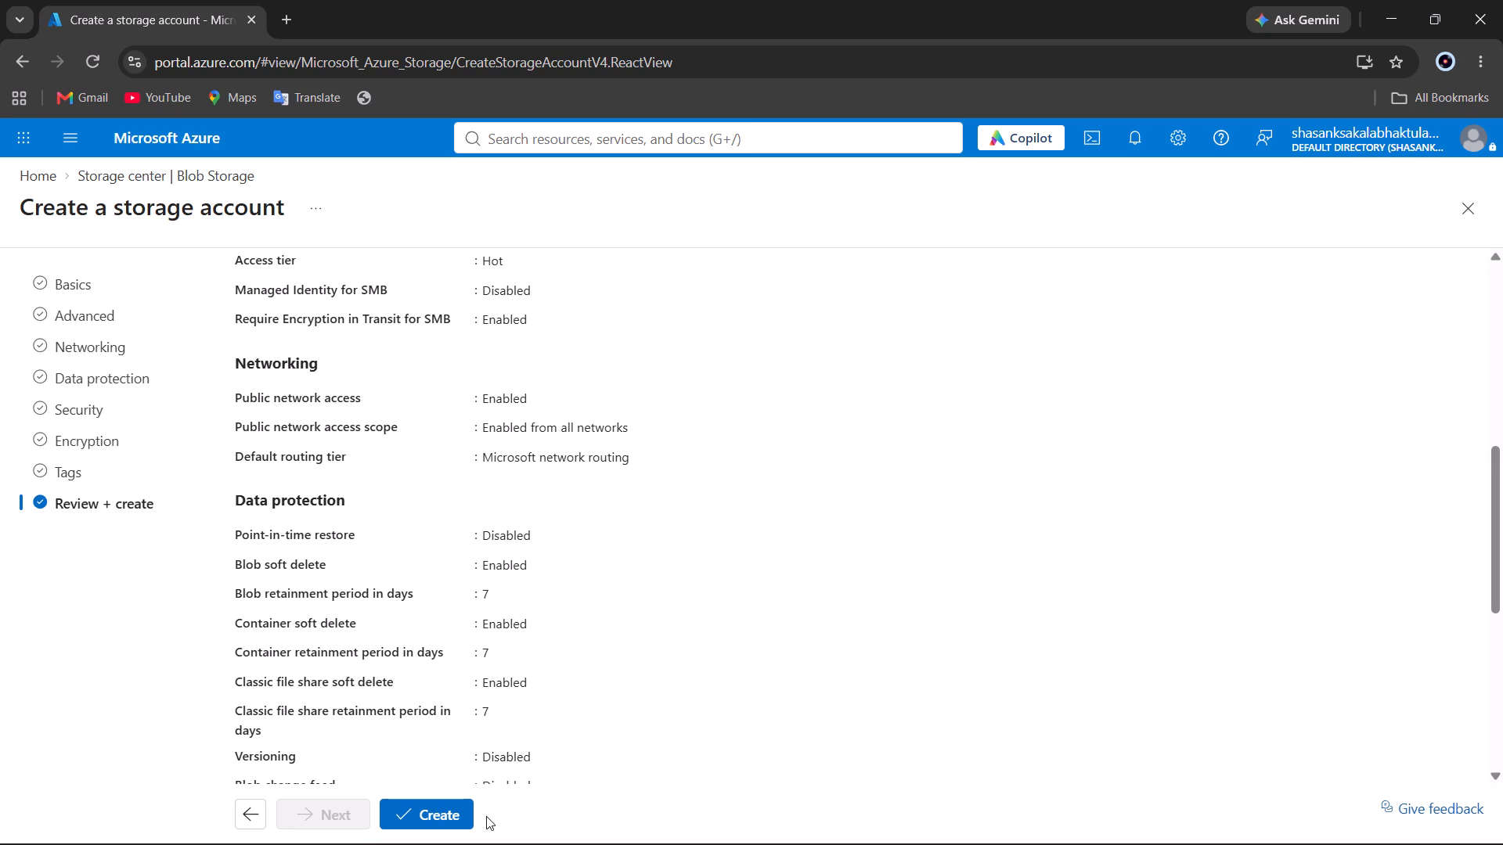
click(442, 814)
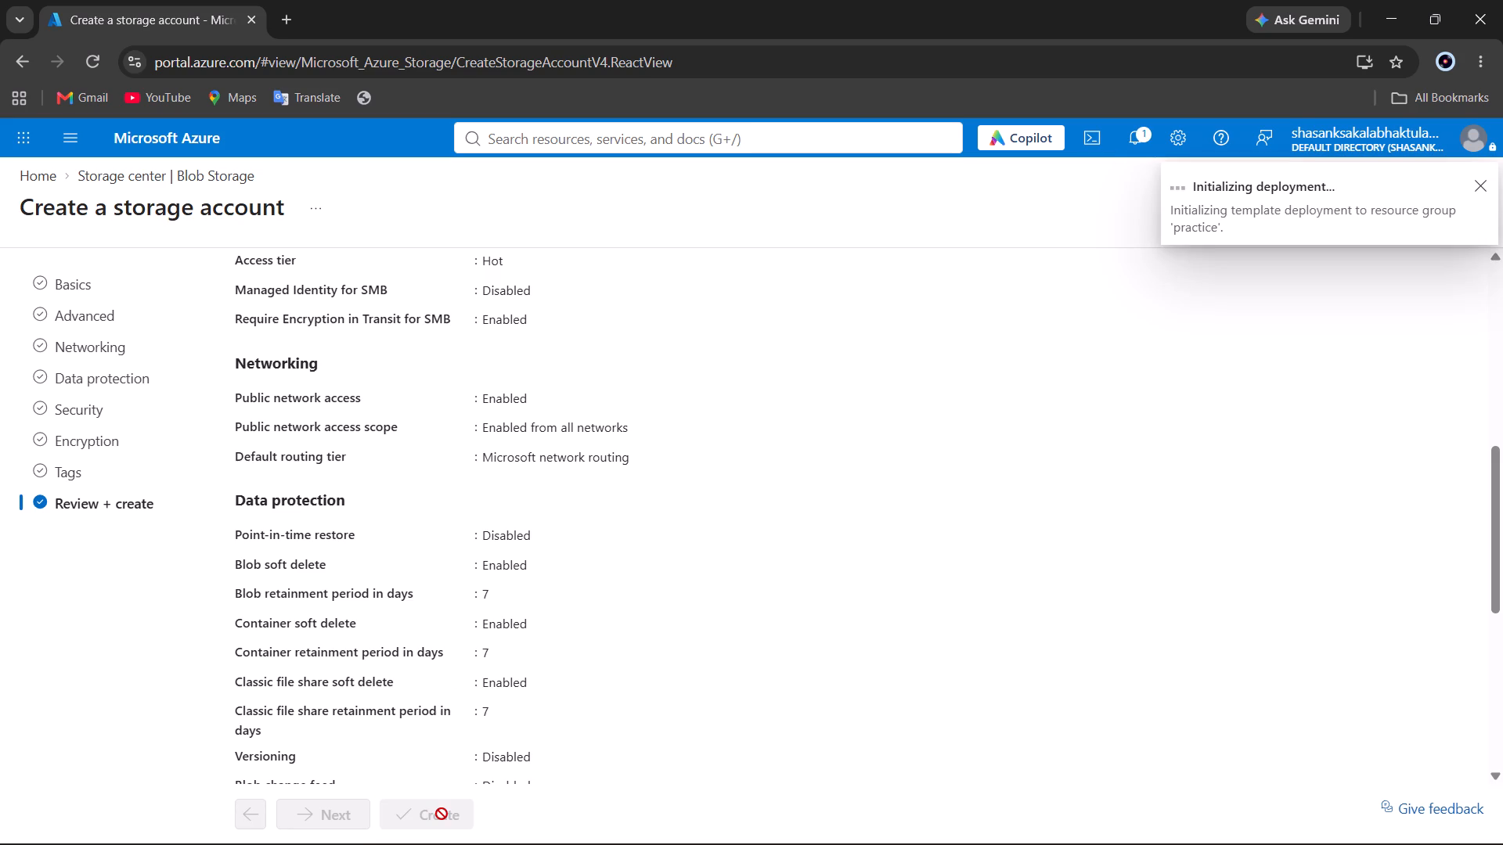
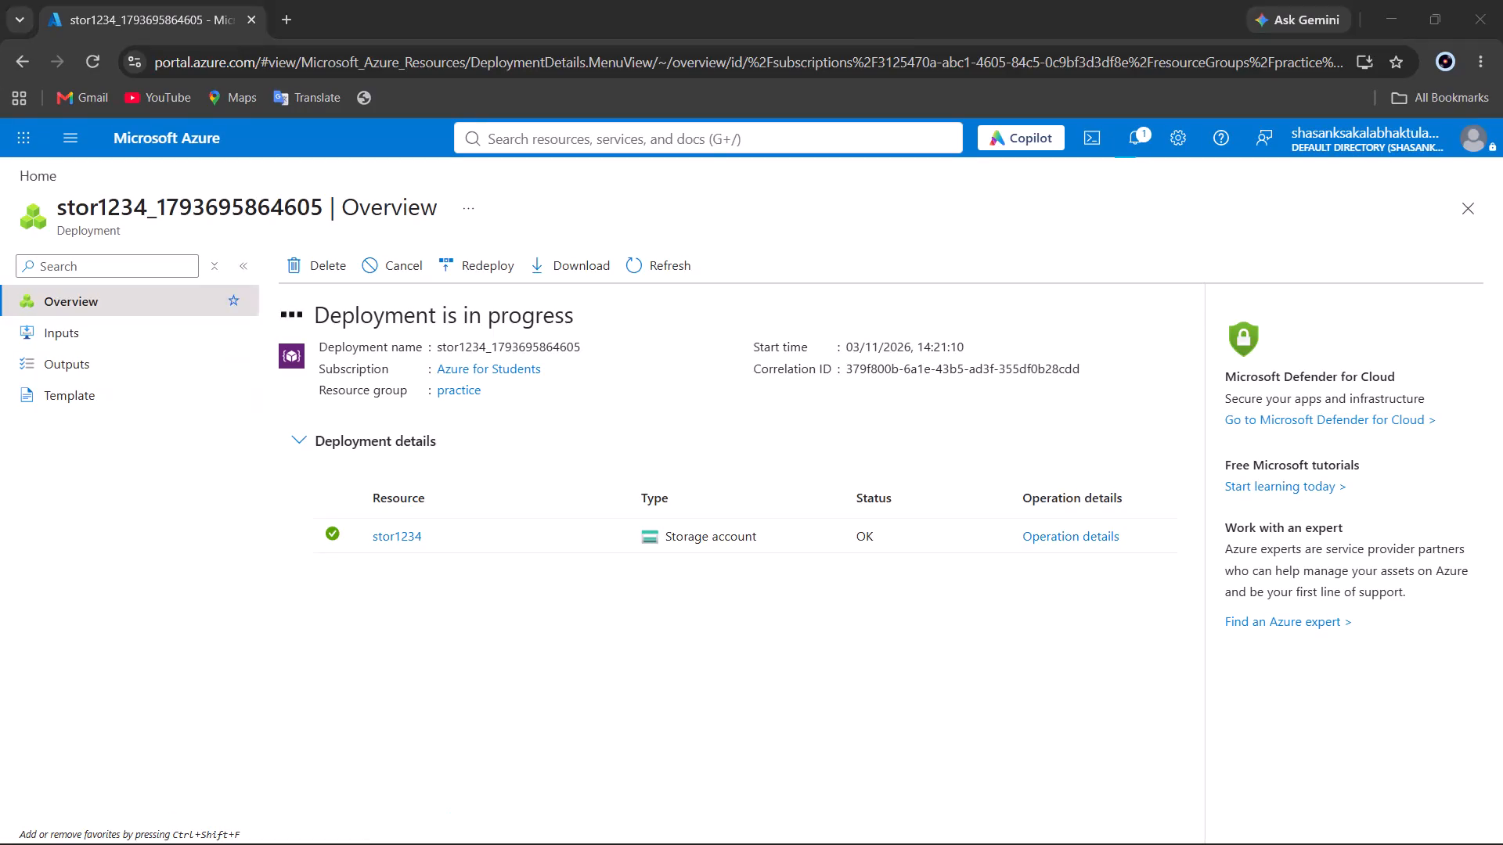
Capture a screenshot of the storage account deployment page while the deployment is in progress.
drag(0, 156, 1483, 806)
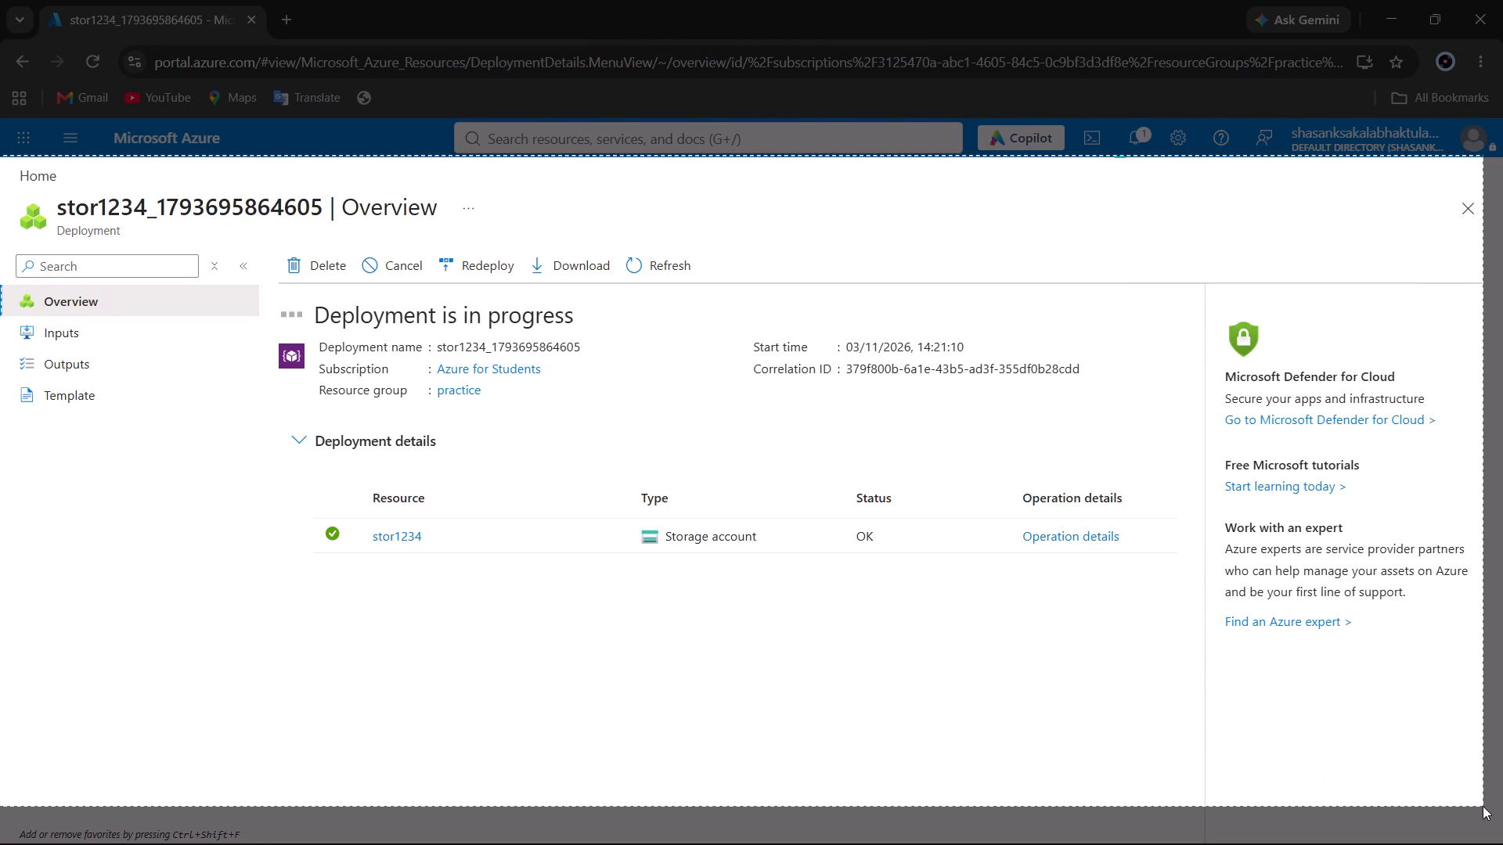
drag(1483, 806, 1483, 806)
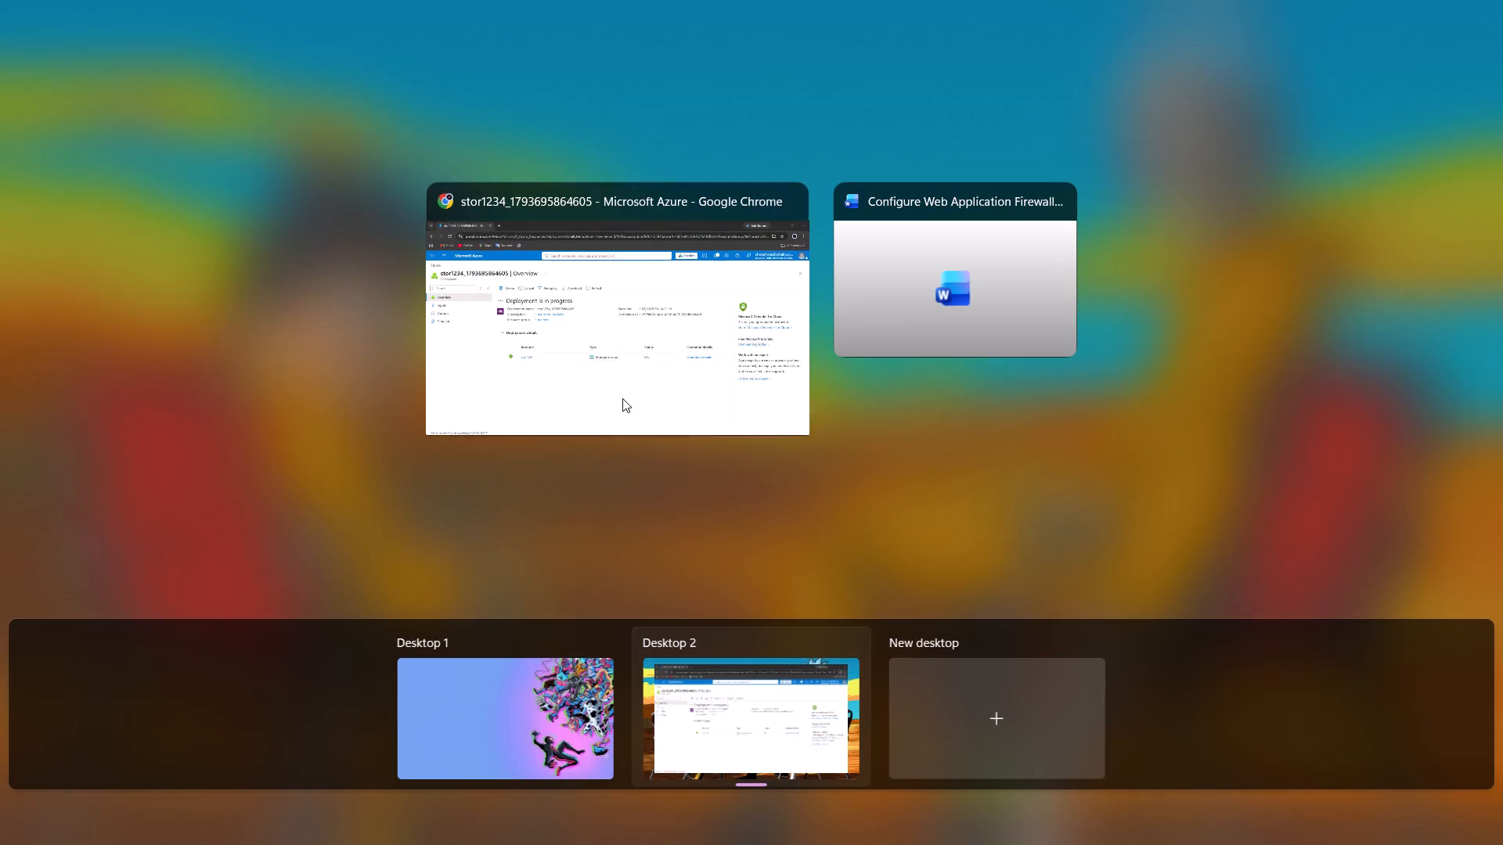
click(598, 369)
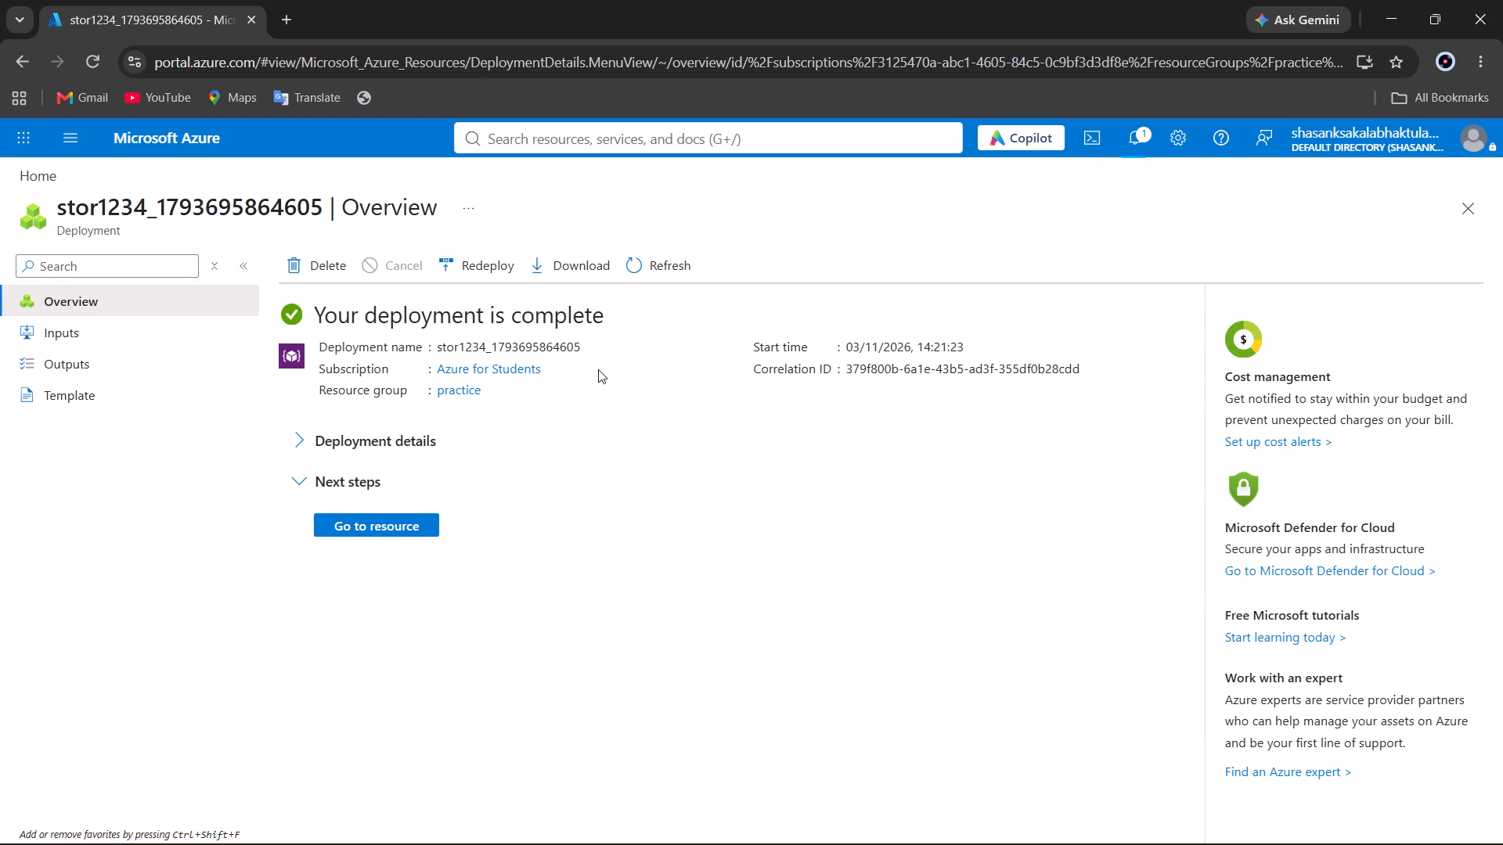
Capture a screenshot of the portal showing the completed stor1234 deployment.
key(shift+super+s)
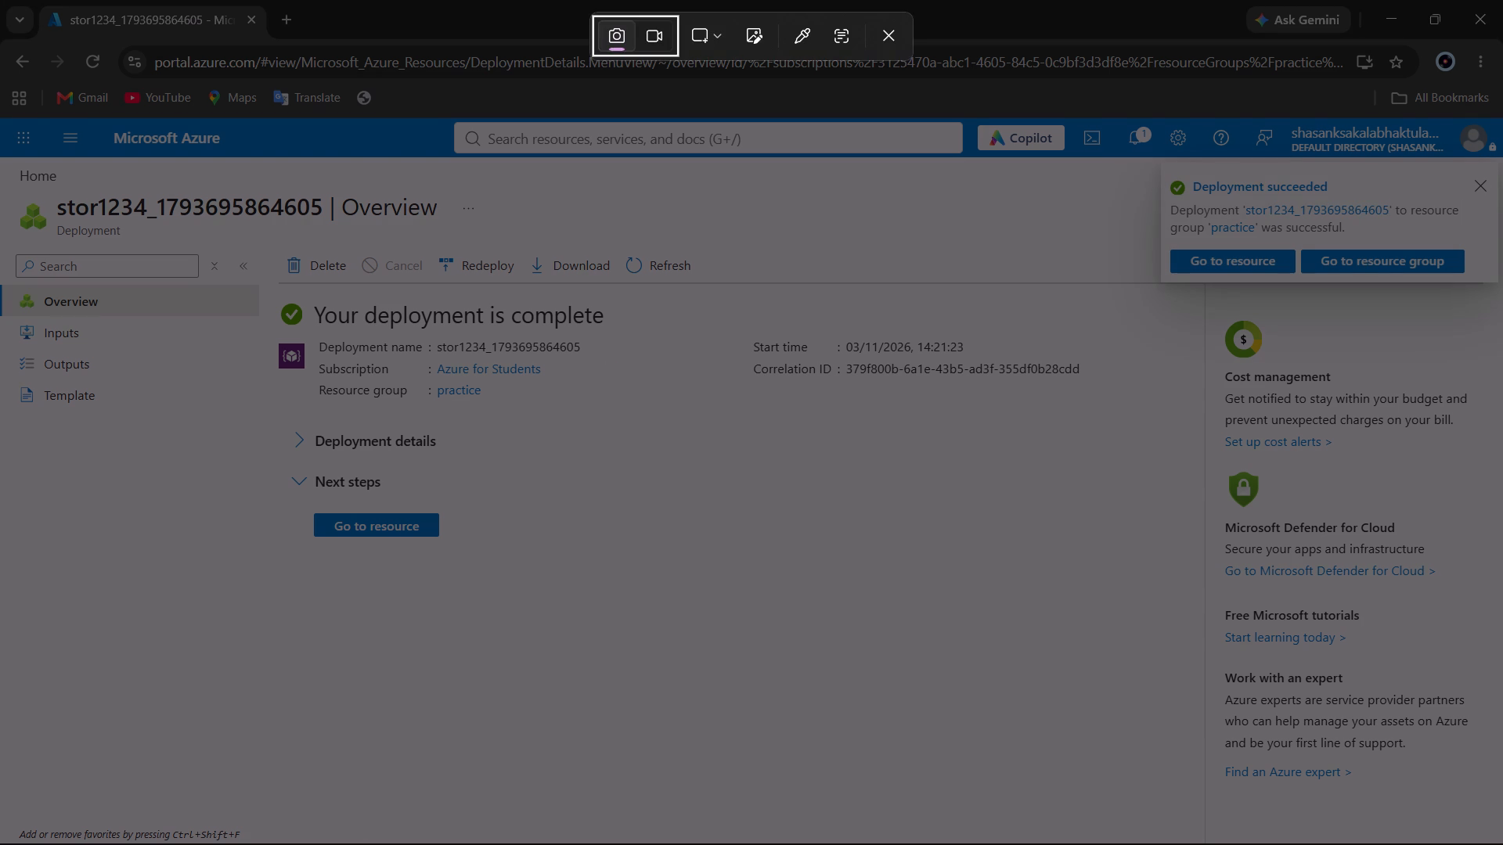
drag(0, 117, 1498, 840)
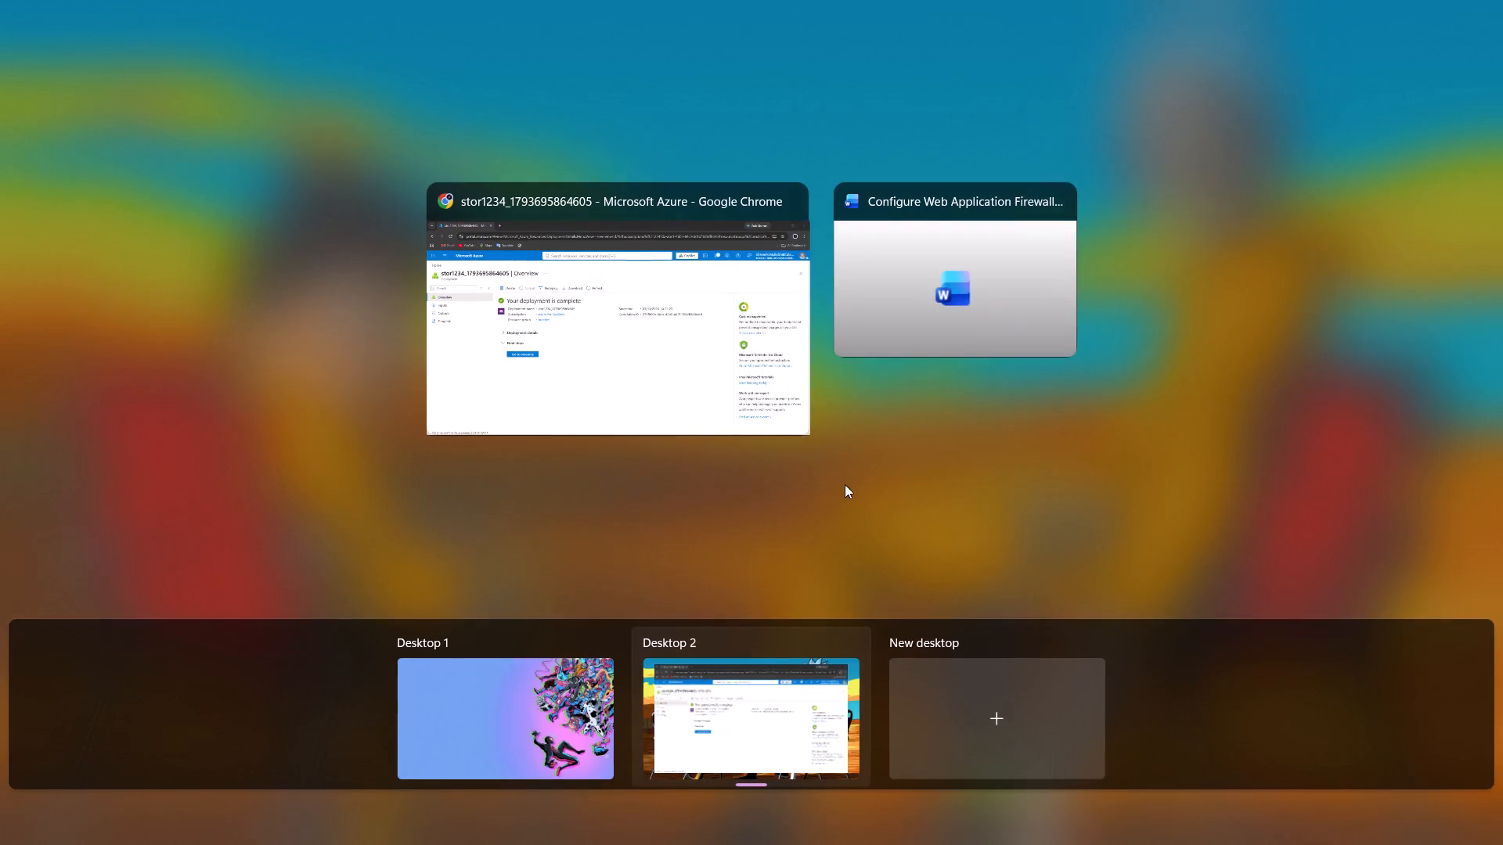
Switch to Word, paste the deployment screenshot into a new blank document with a line break after it, and return to the browser.
click(956, 334)
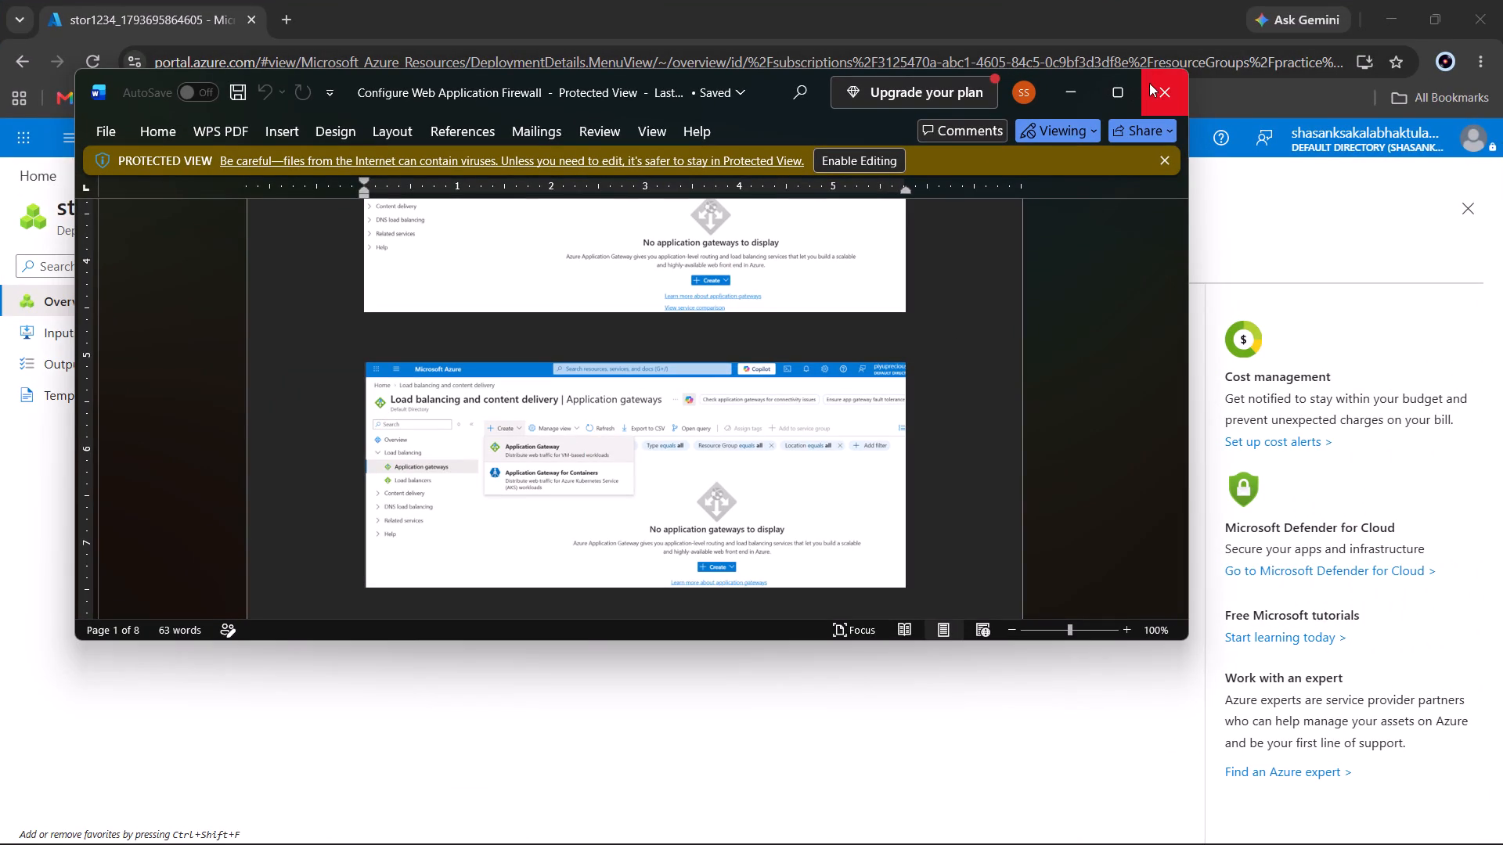
click(112, 131)
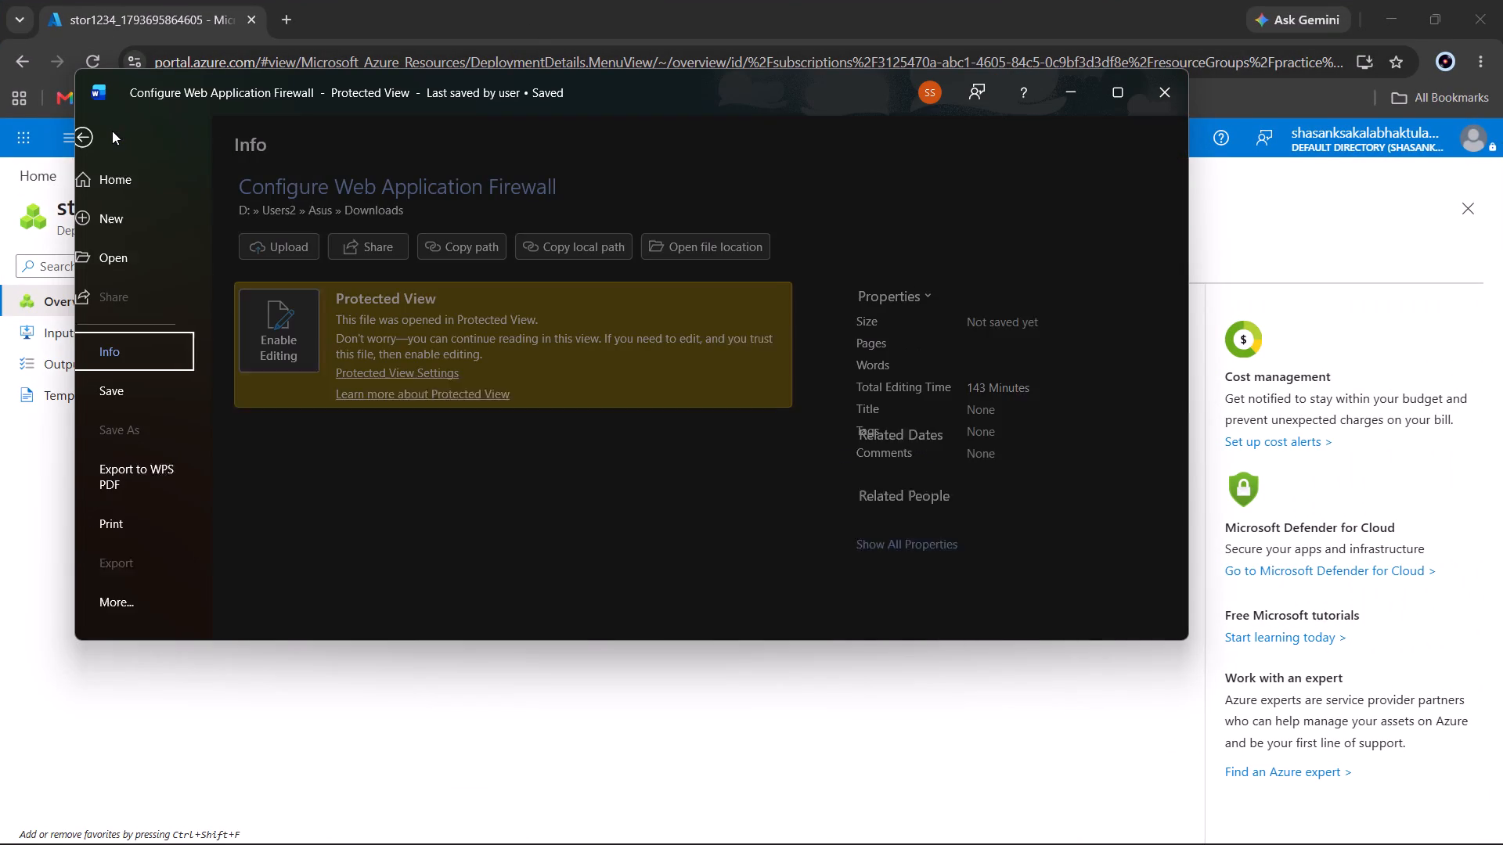
click(135, 216)
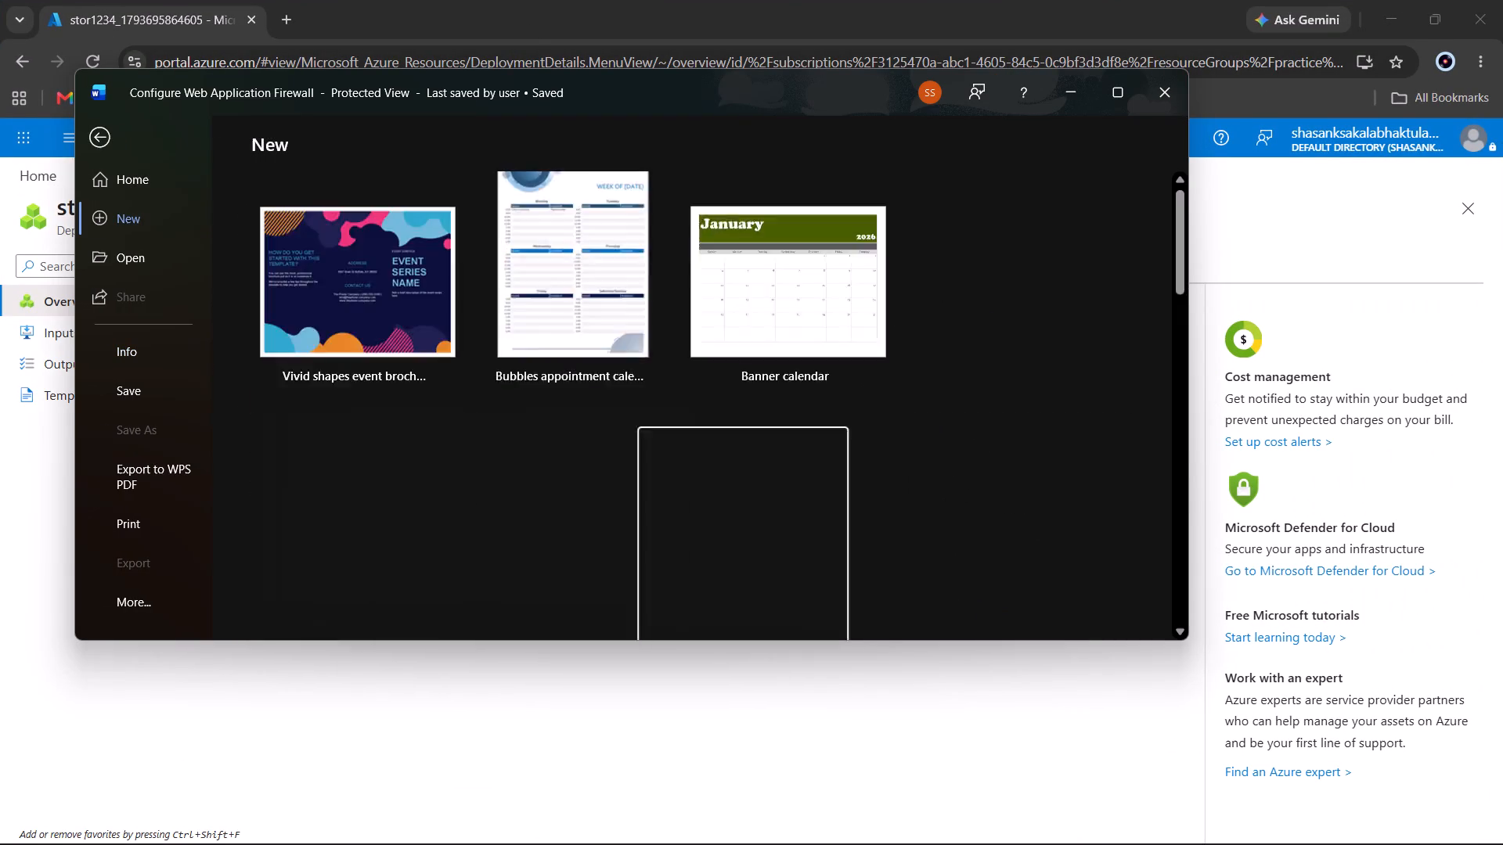
click(382, 332)
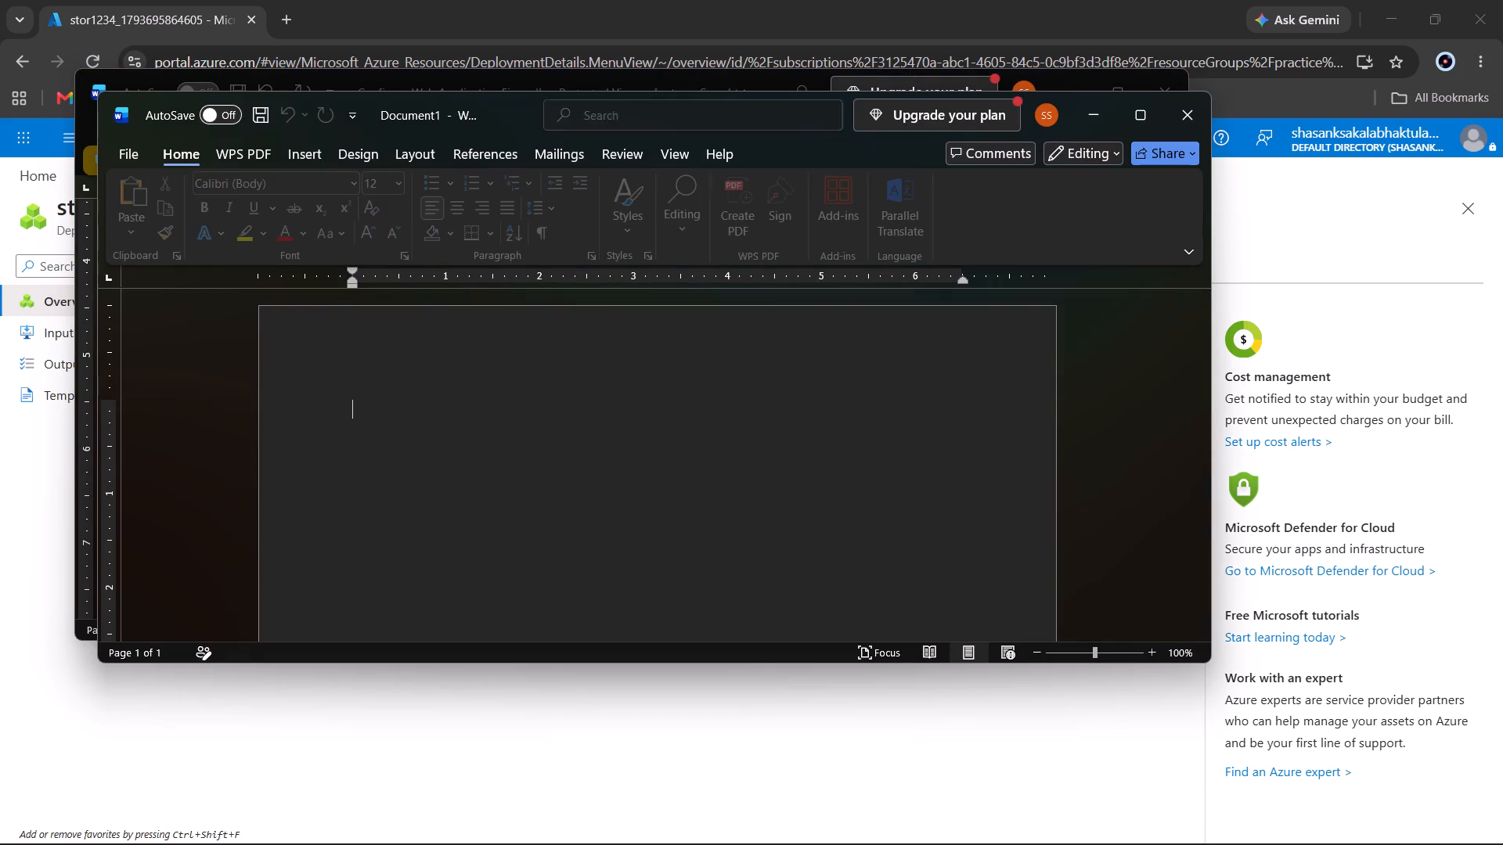
click(477, 352)
key(ctrl+v)
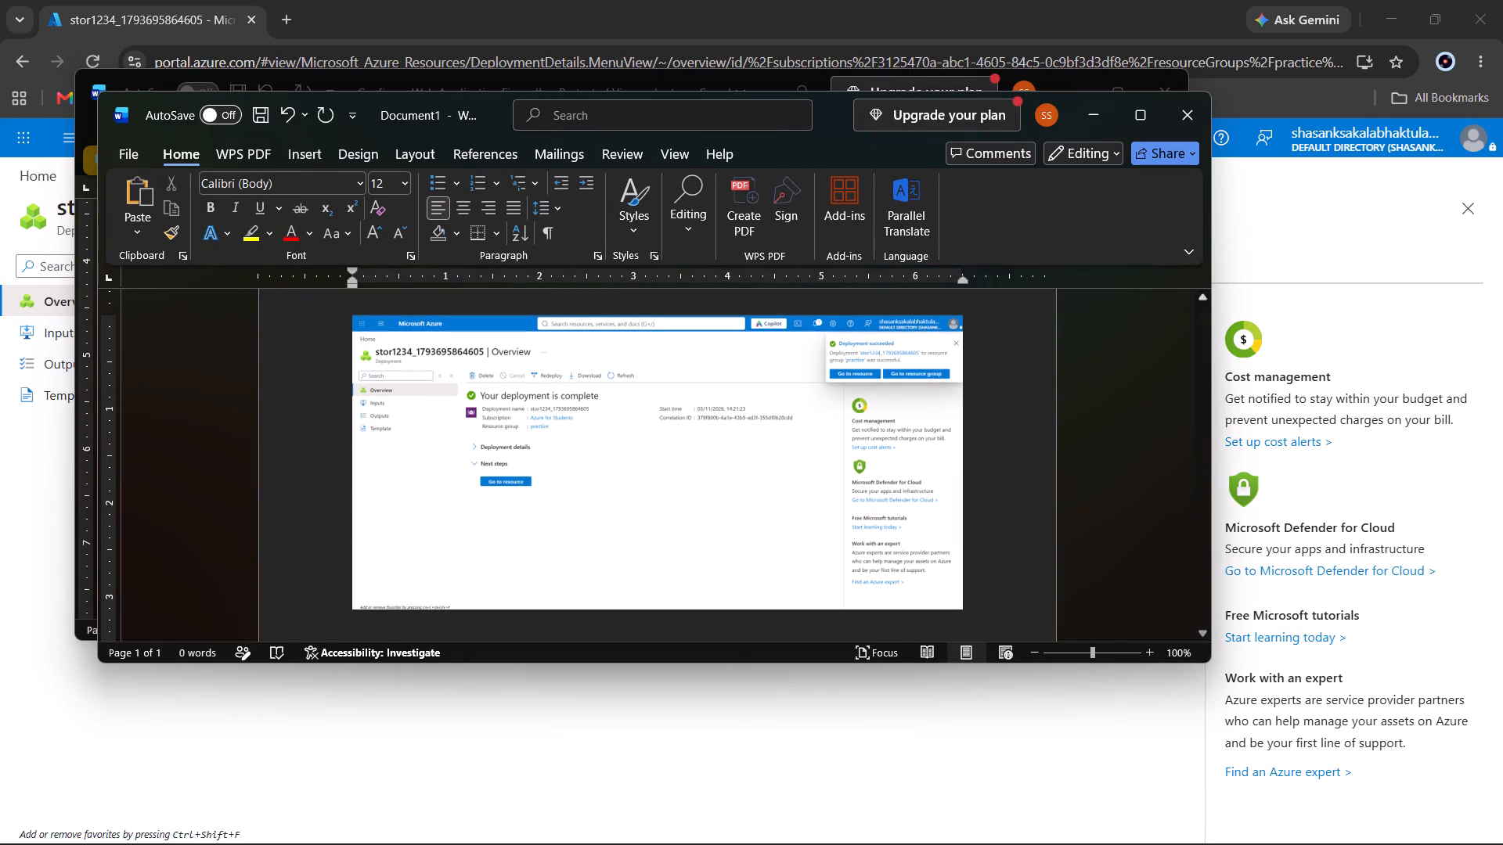
click(1018, 532)
key(Return)
click(1377, 249)
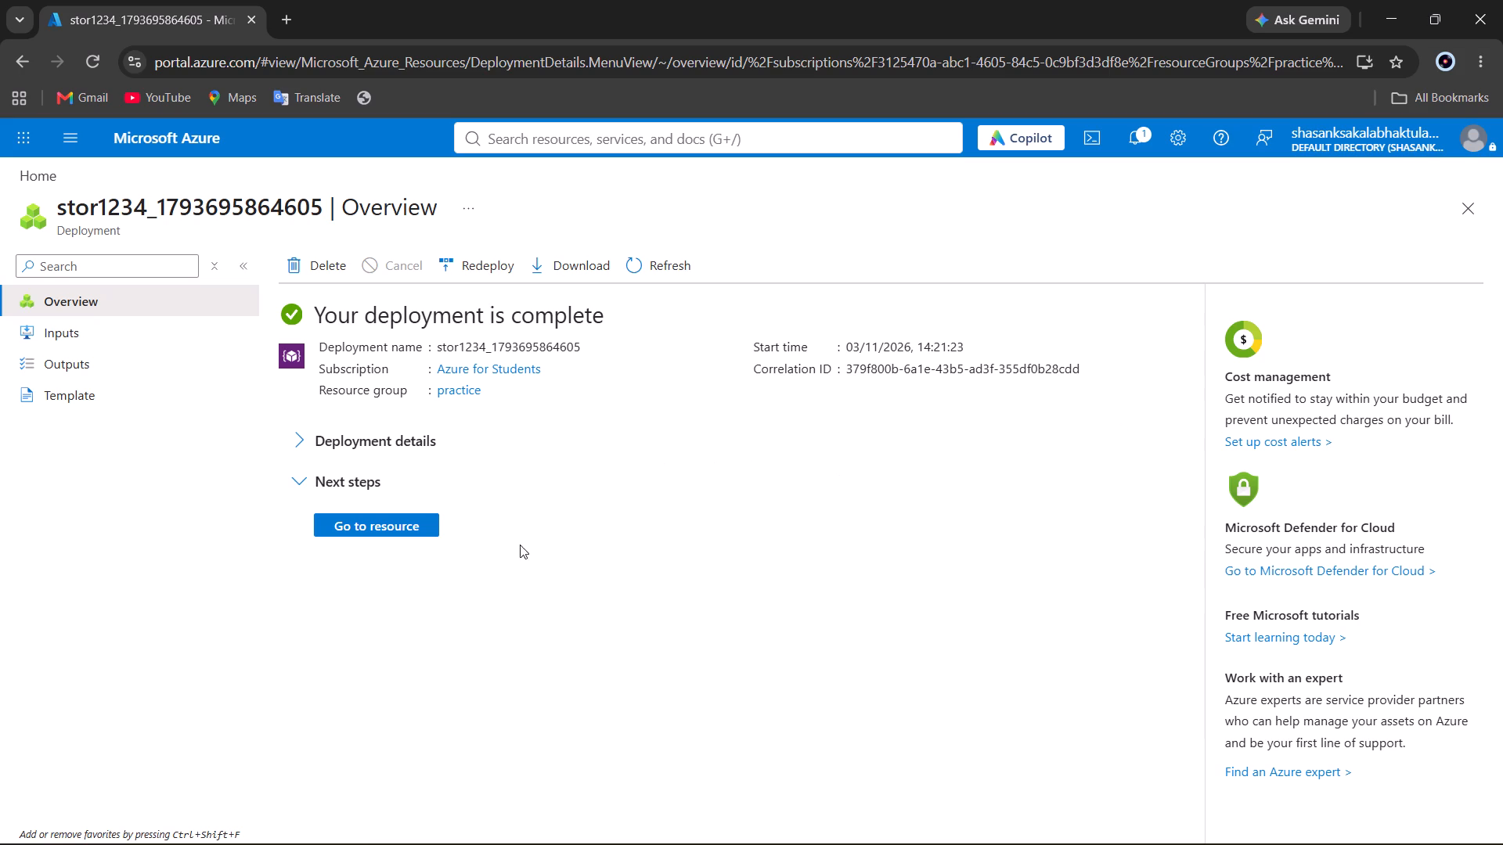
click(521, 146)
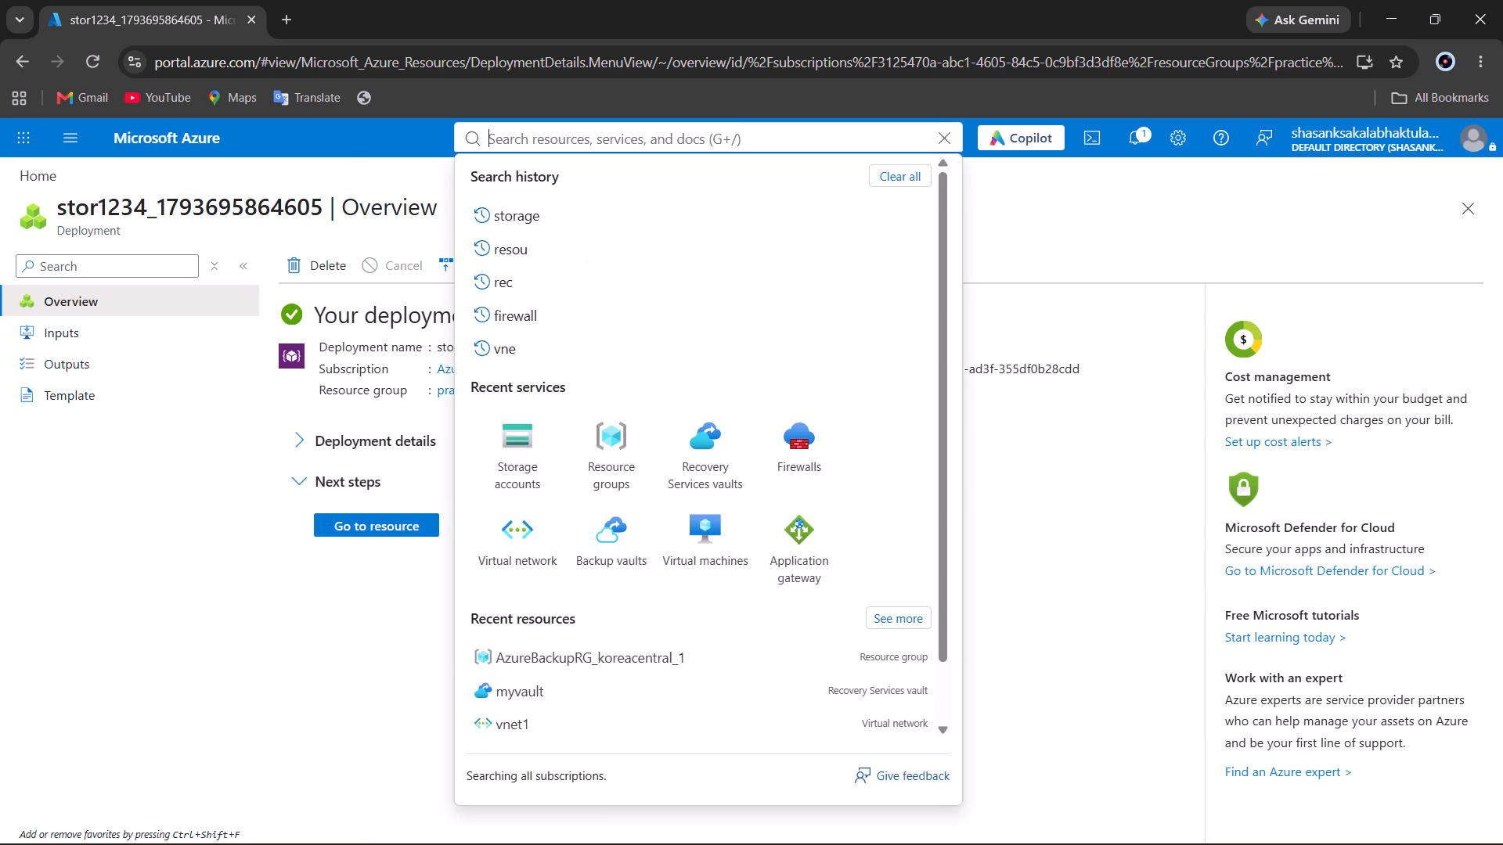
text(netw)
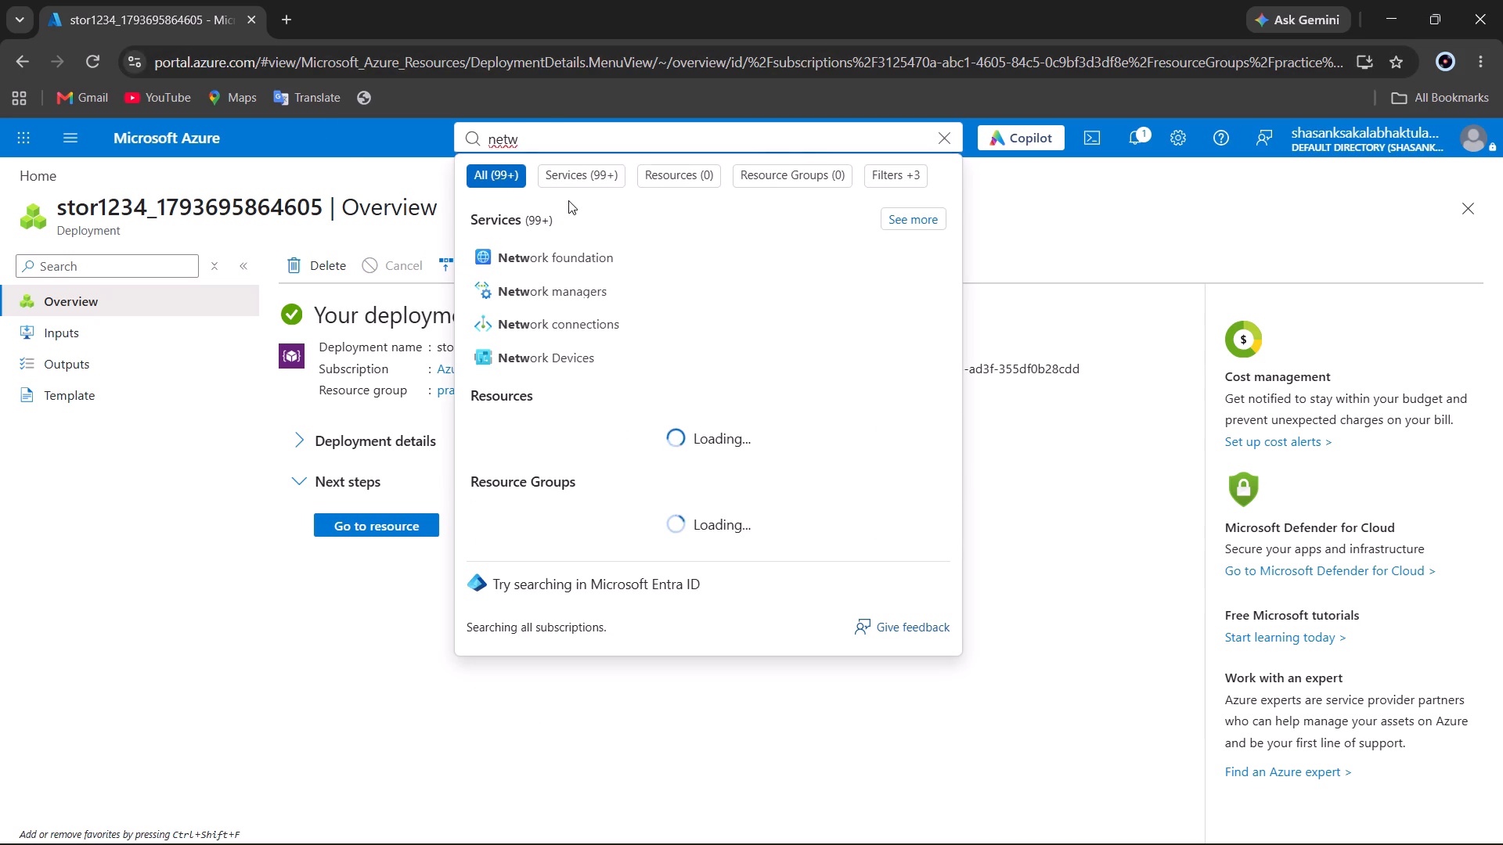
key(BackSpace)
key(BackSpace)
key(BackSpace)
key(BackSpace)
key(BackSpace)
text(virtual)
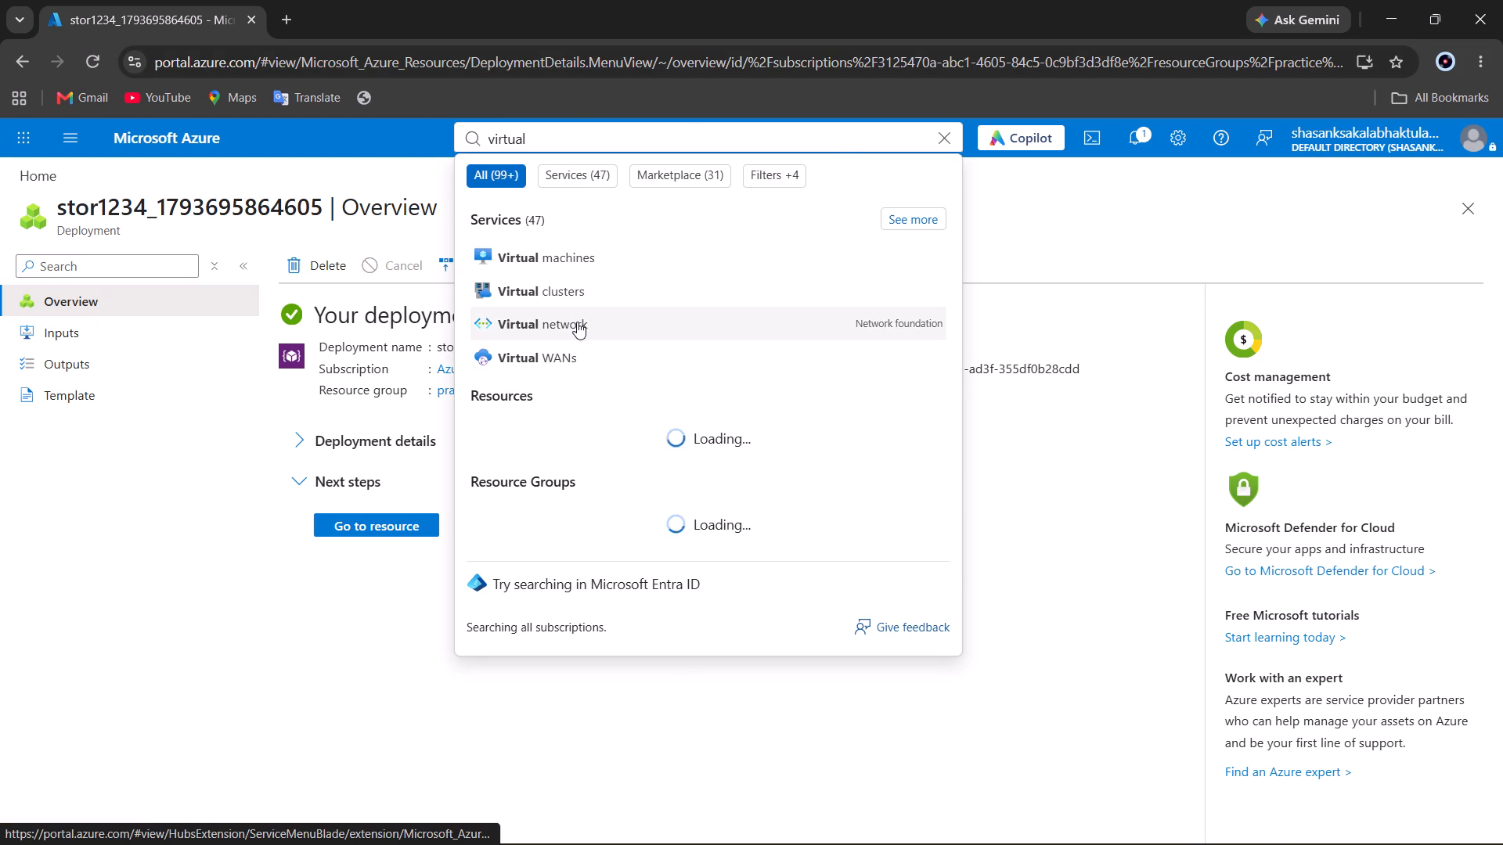
Open the deployed storage account stor1234, search its sections for co and open its Containers page.
click(391, 528)
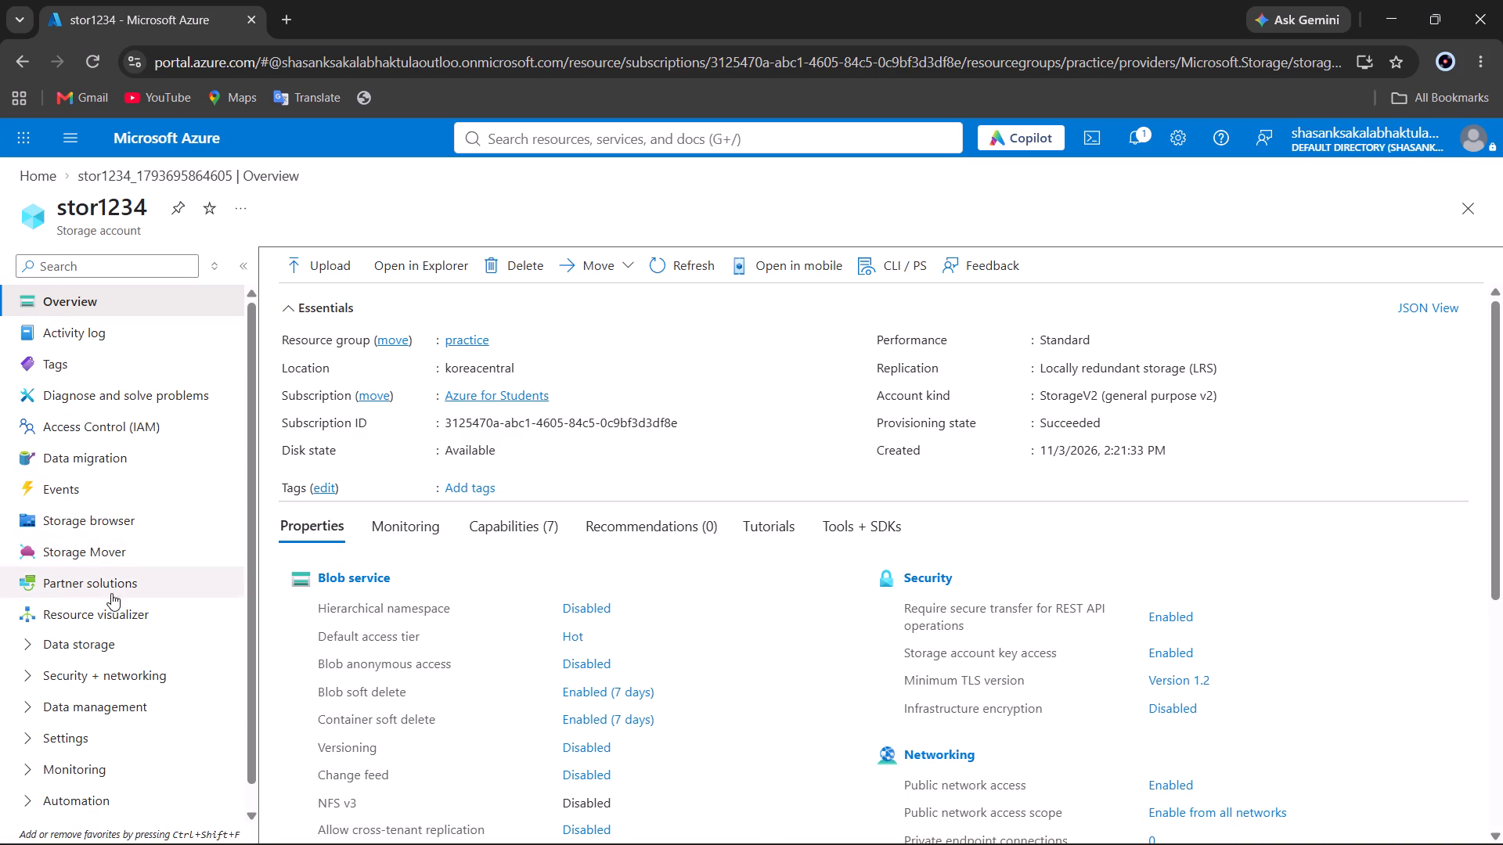
scroll(70, 735, down, 2)
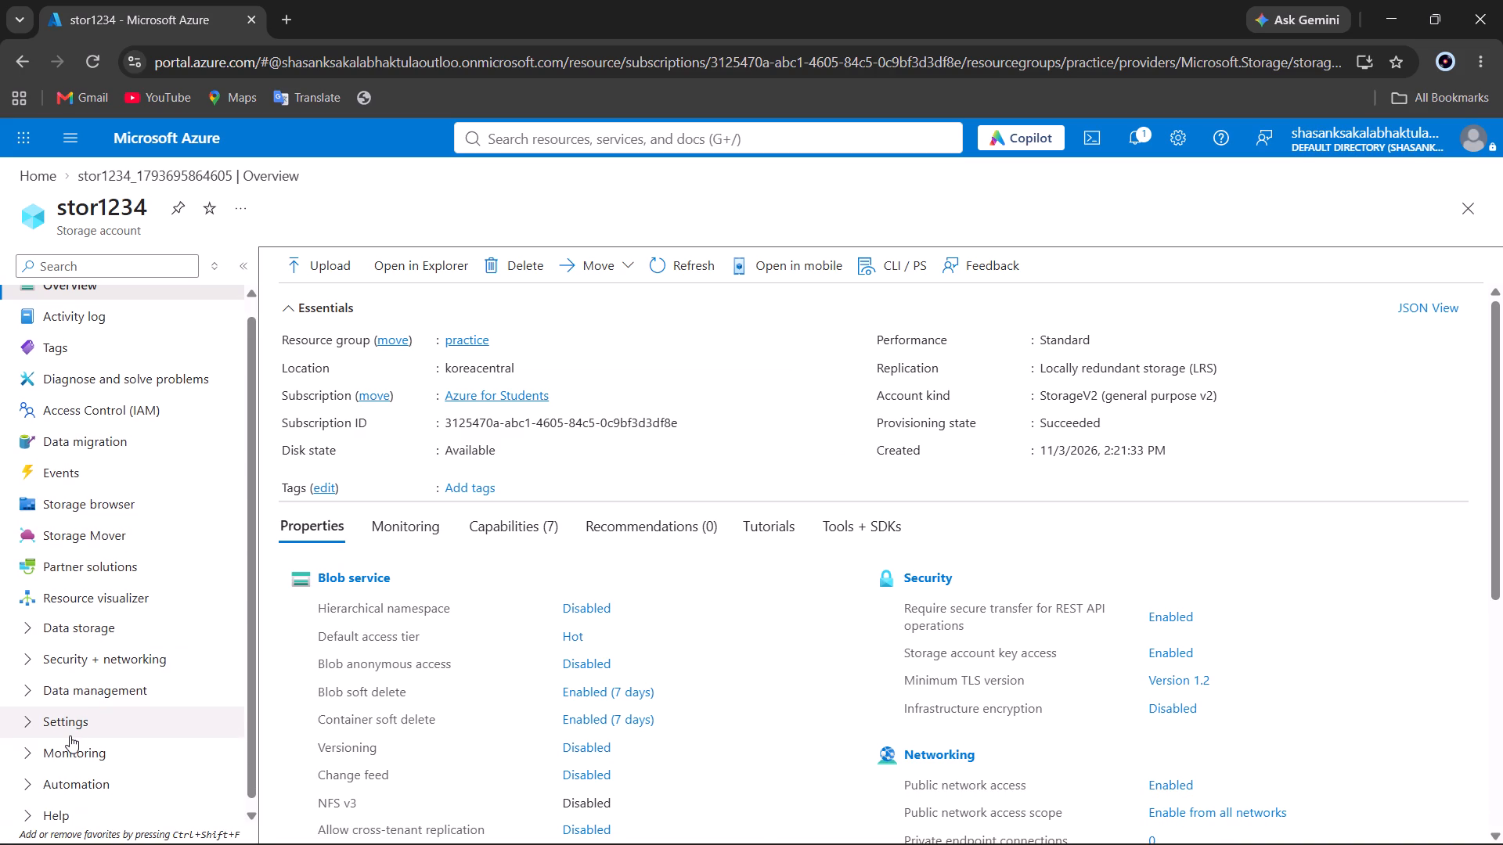
scroll(70, 735, down, 2)
scroll(71, 619, up, 2)
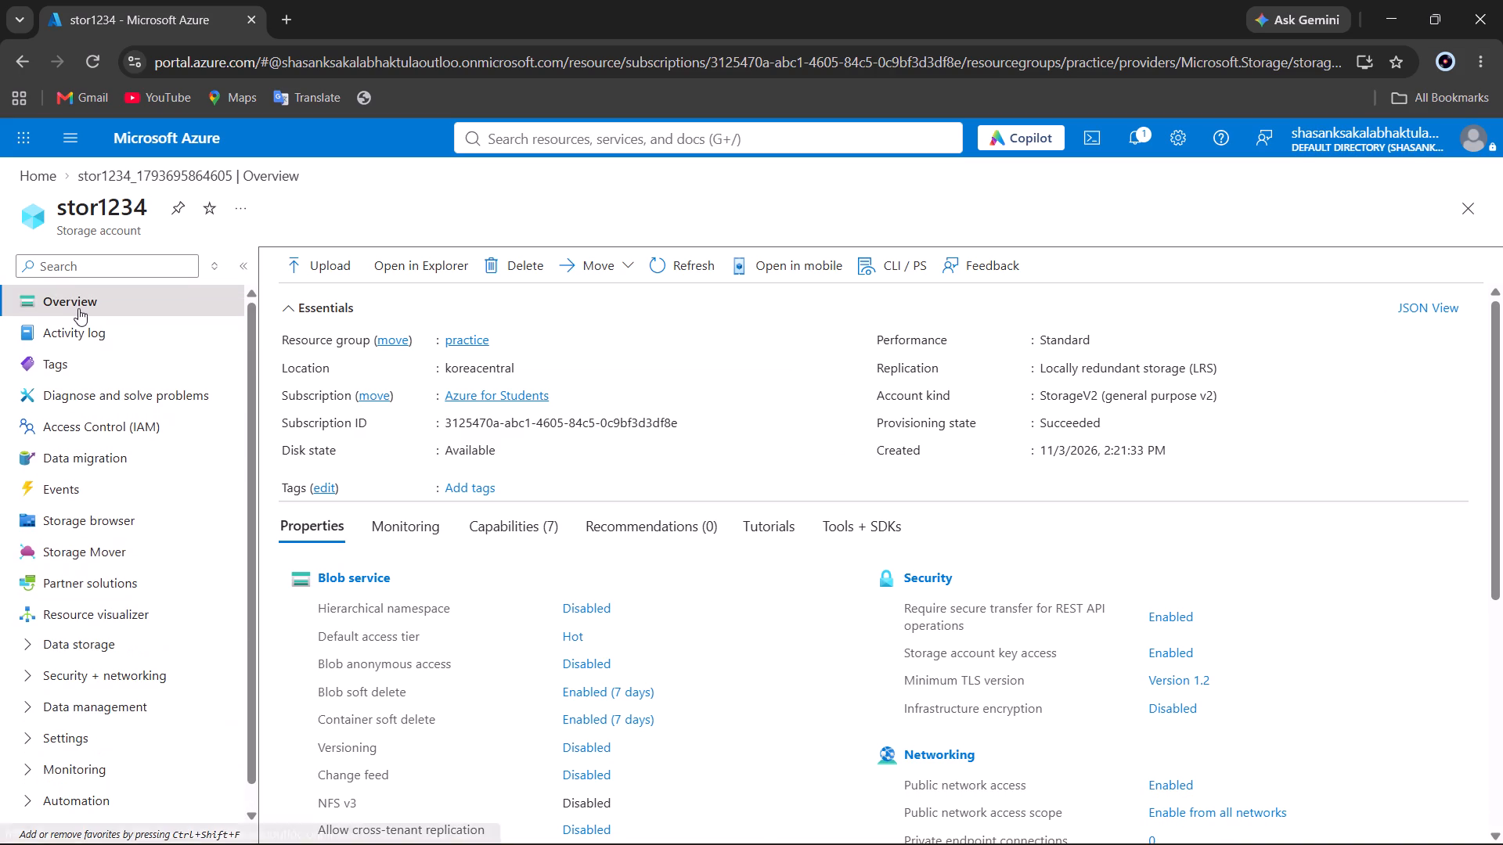
click(72, 271)
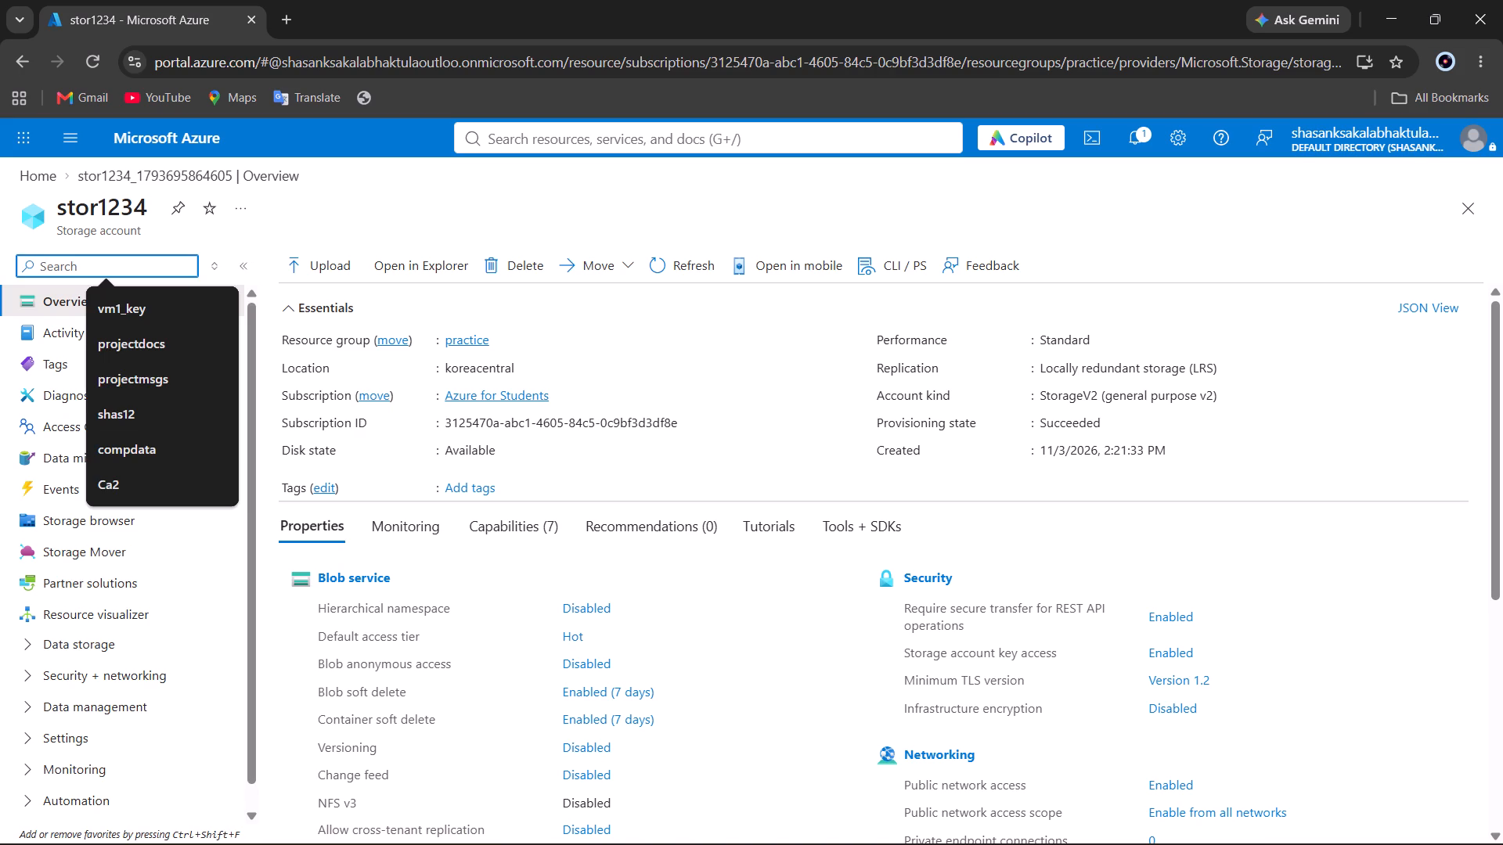
key(c)
key(o)
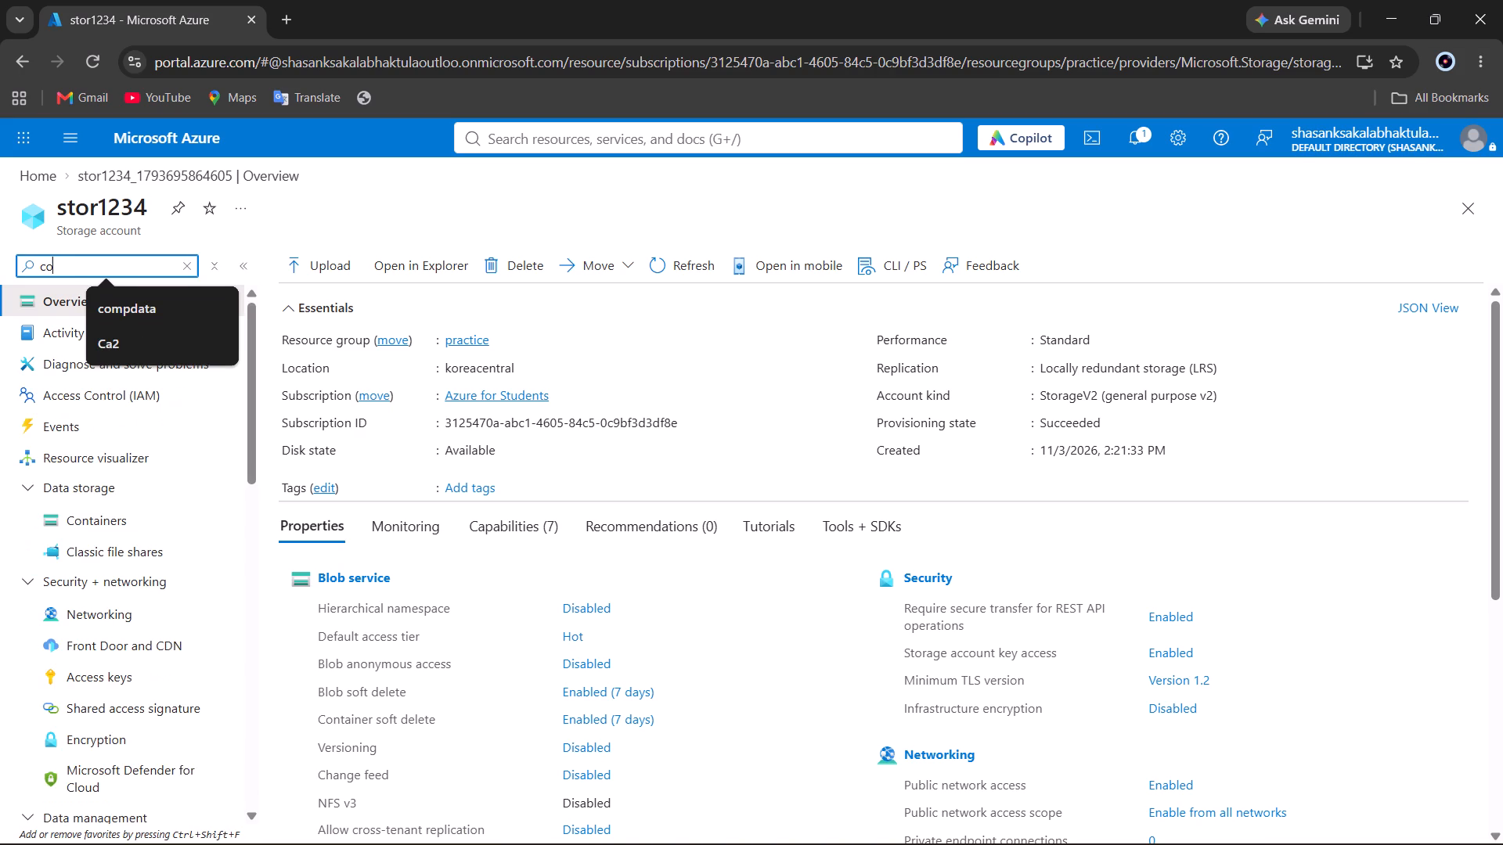
click(71, 391)
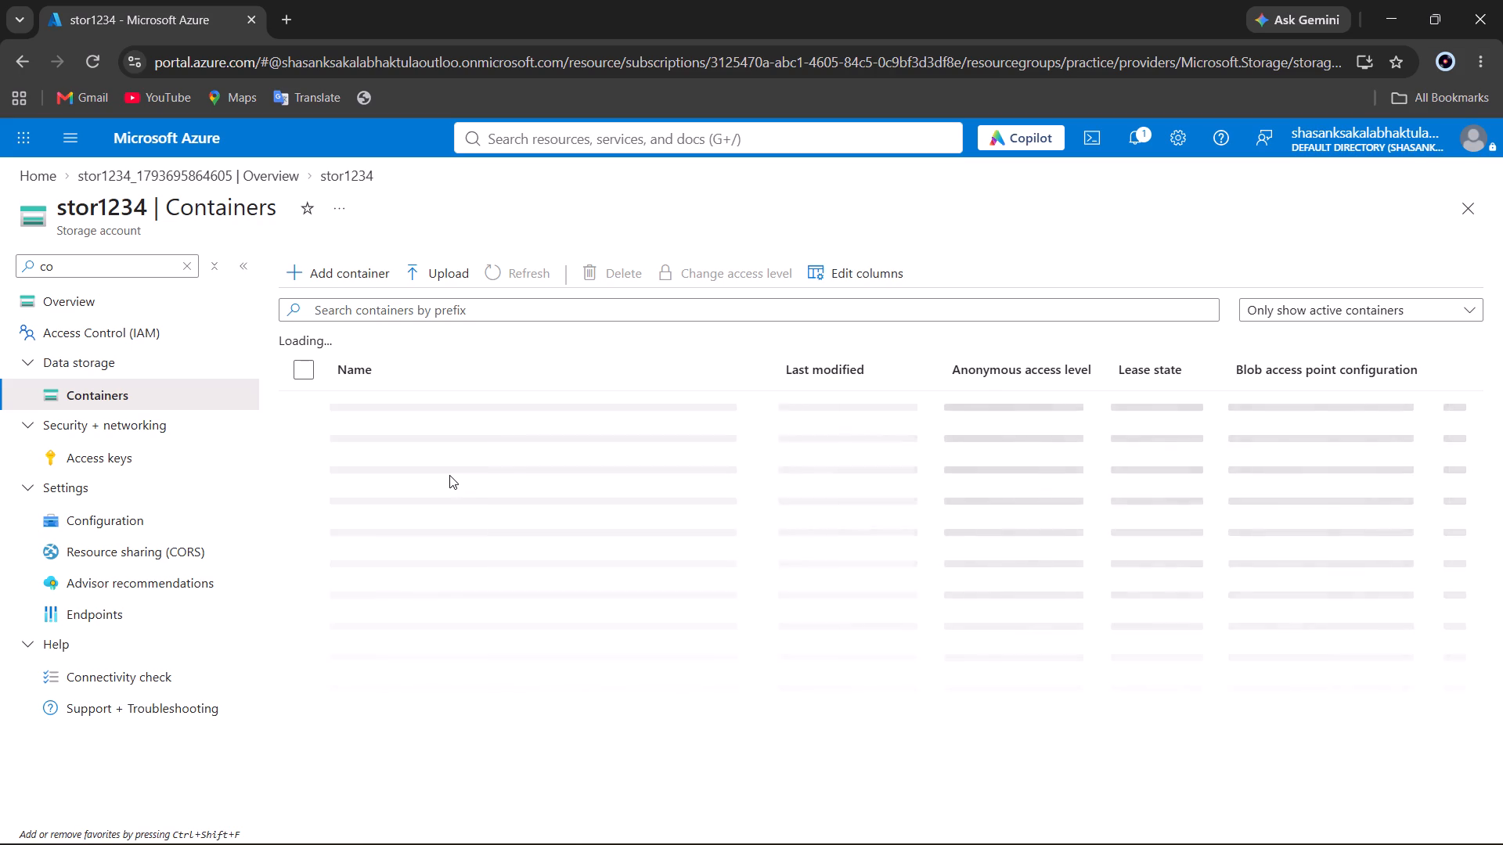
Create a new container named cont123 in the storage account stor1234.
click(315, 266)
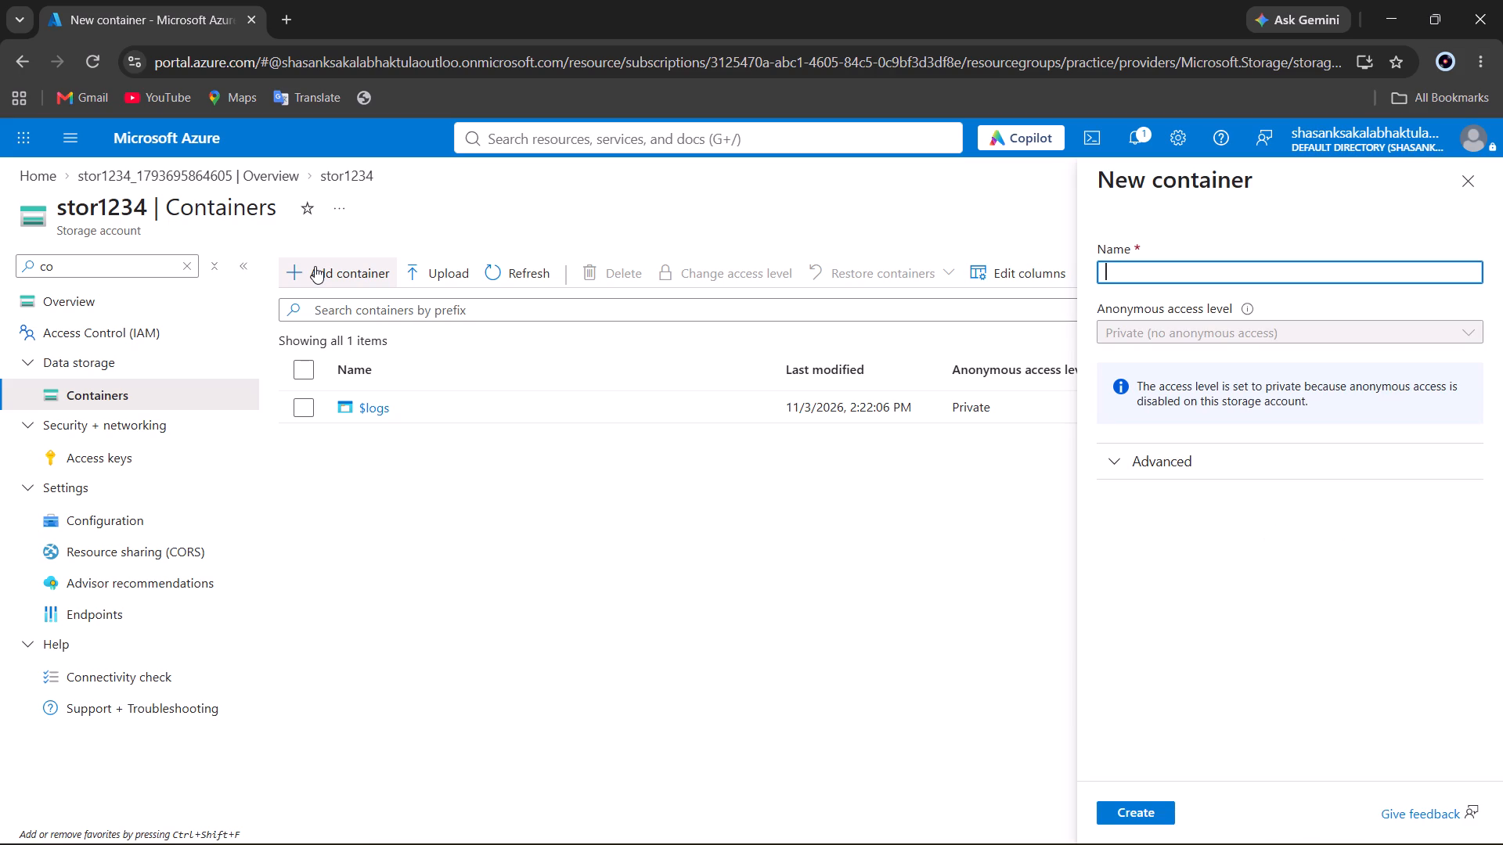
click(1123, 278)
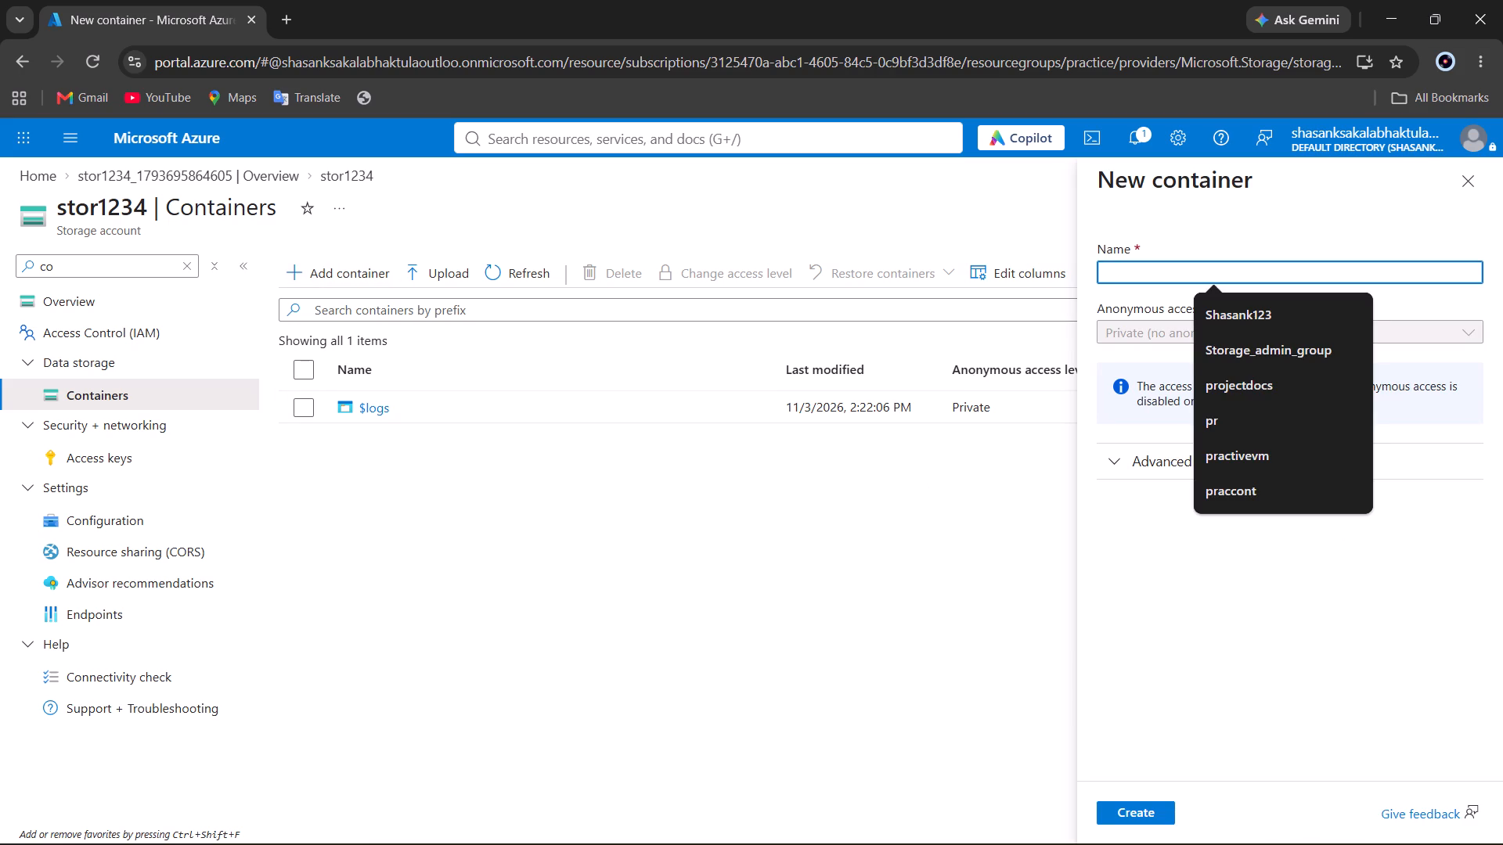
text(cony)
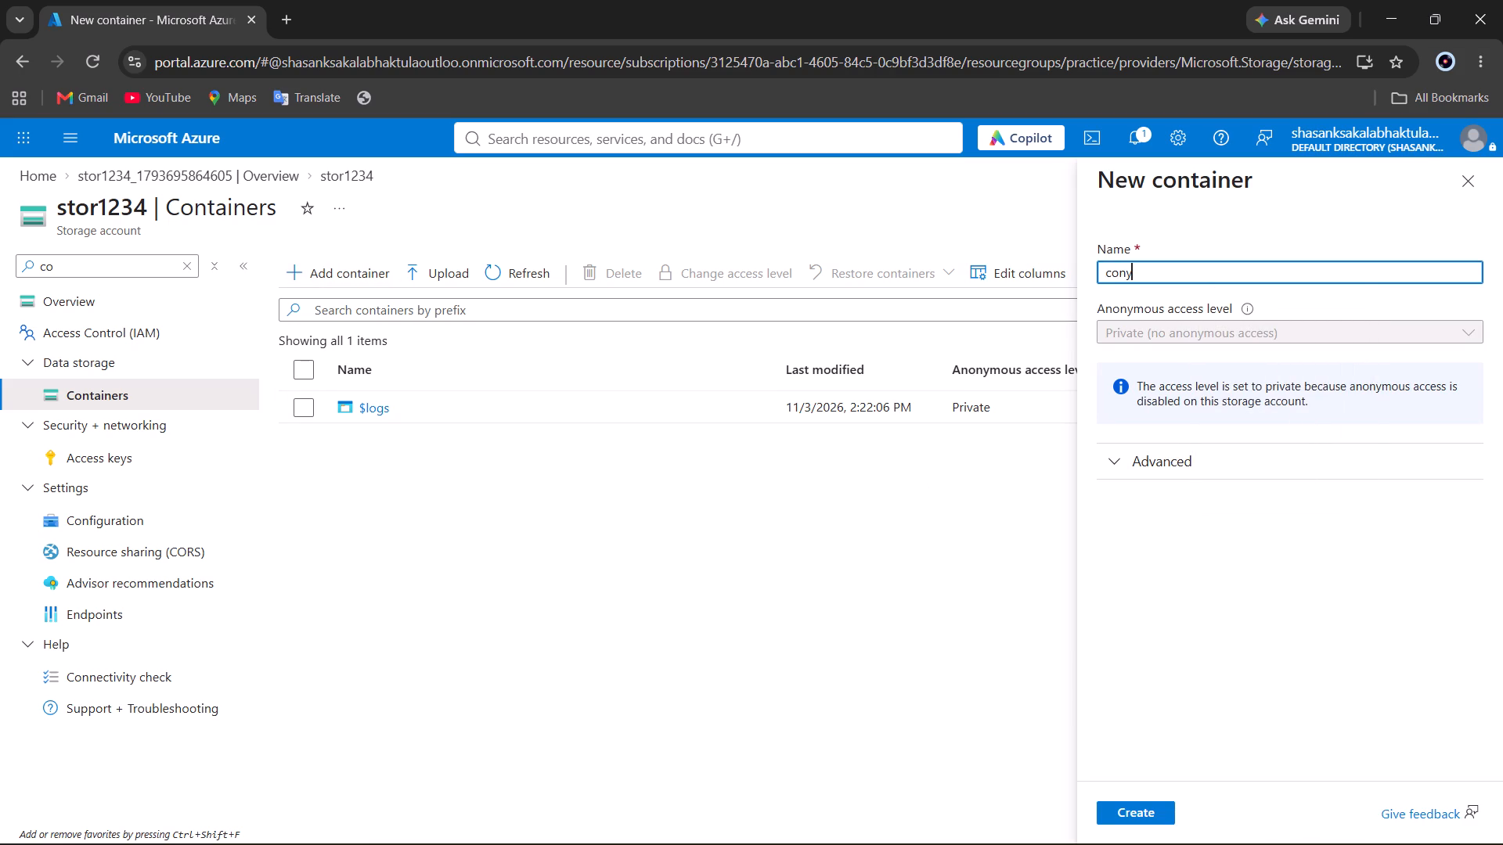
key(BackSpace)
key(y)
key(BackSpace)
text(t123)
click(1164, 815)
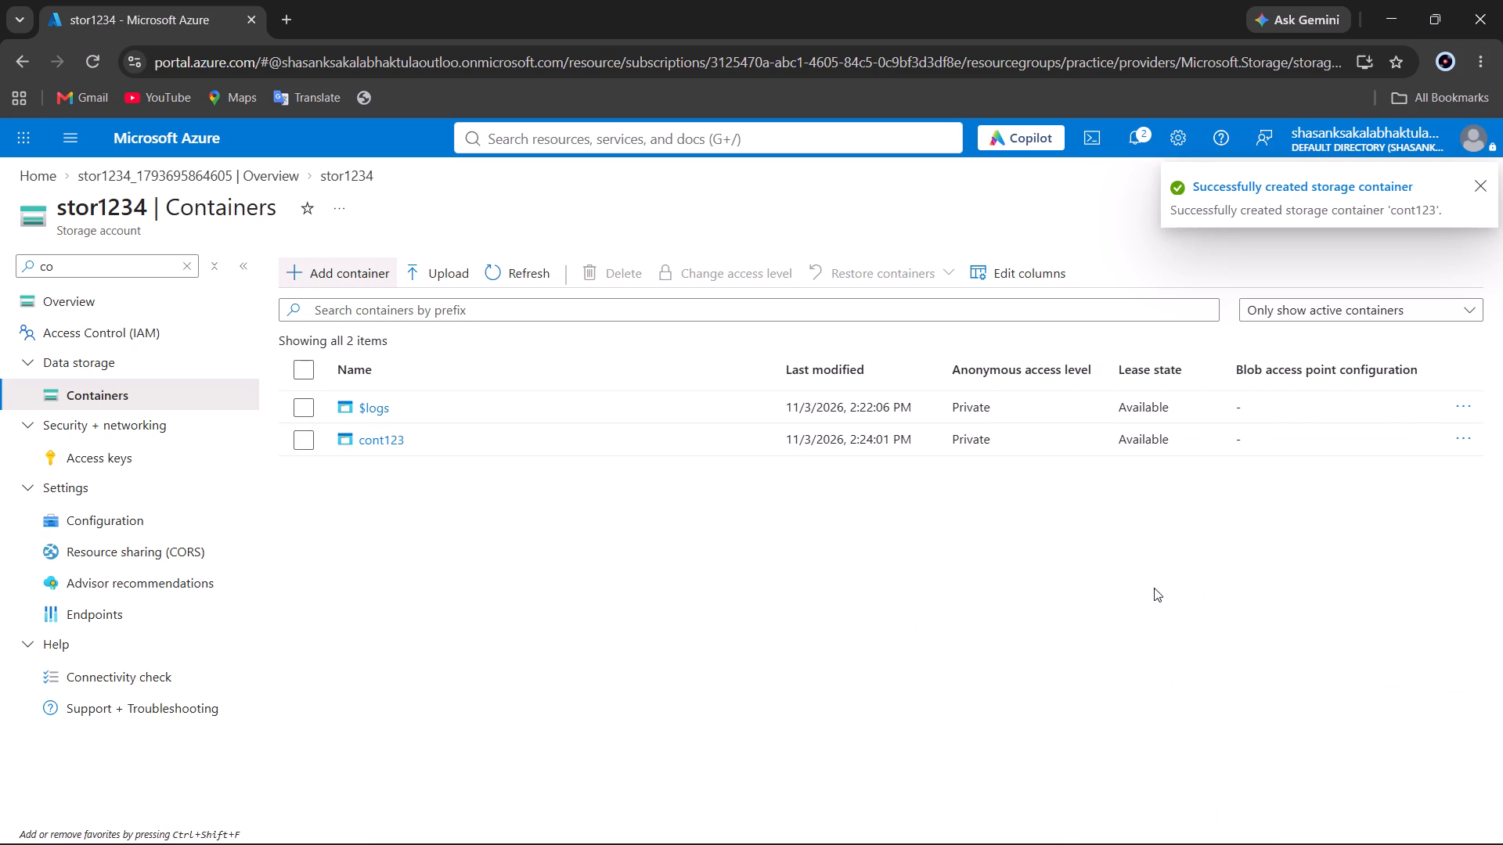
Open the container cont123 from the Containers page of the storage account stor1234.
click(1236, 185)
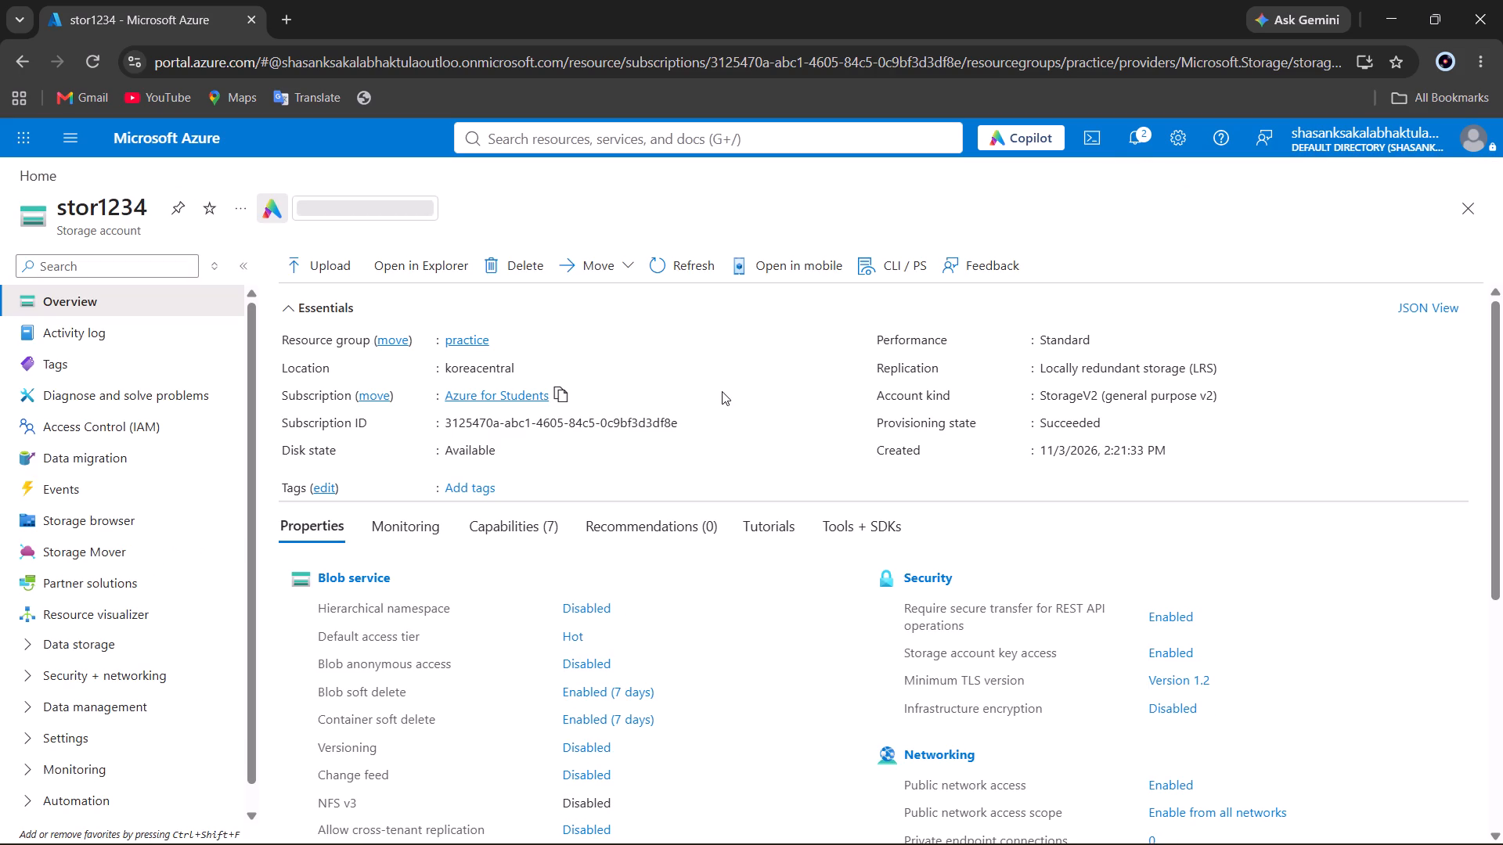
click(74, 647)
click(82, 671)
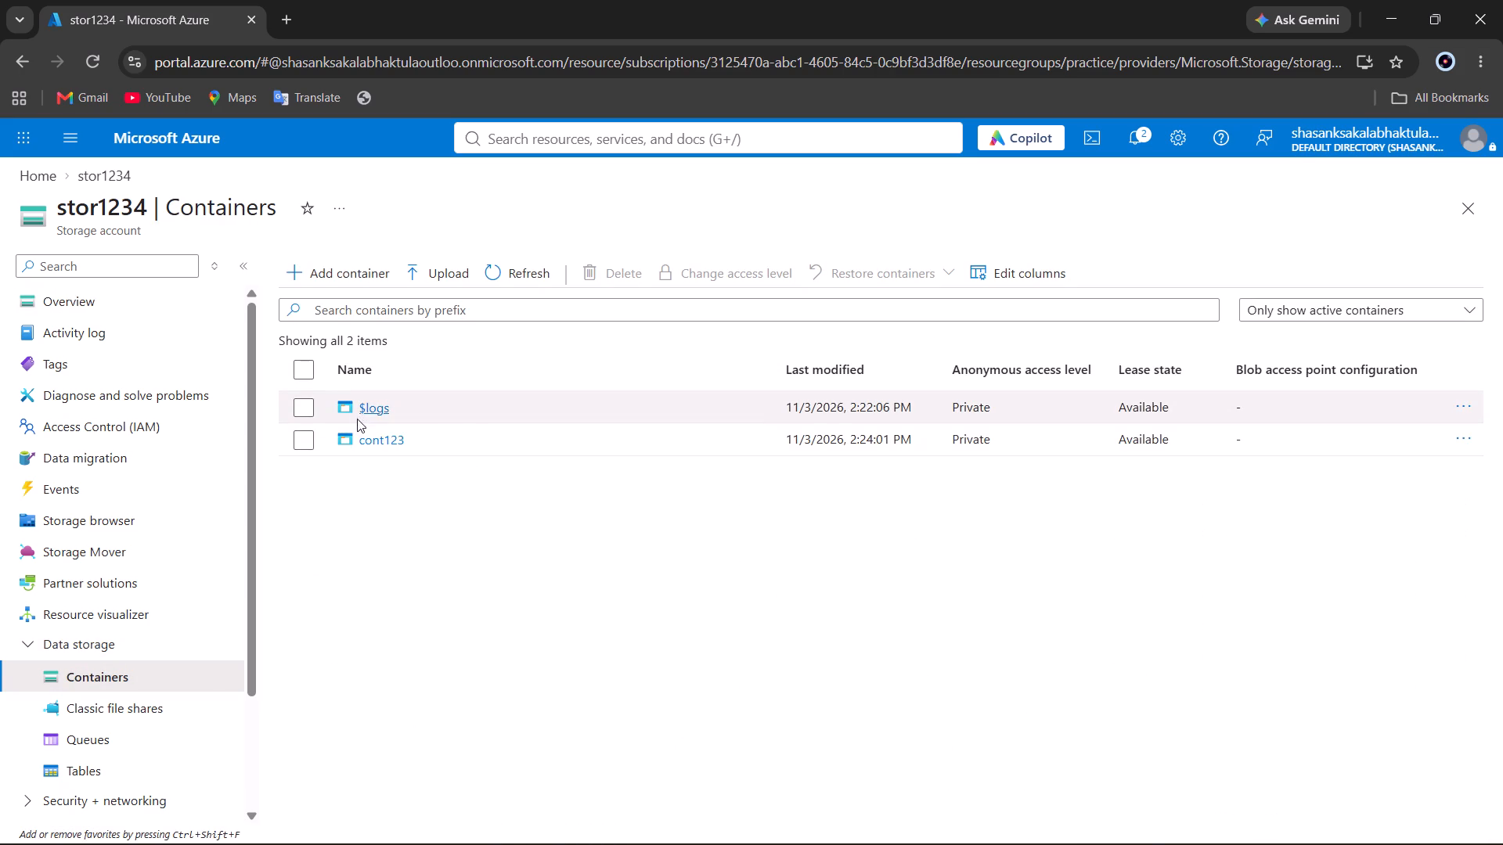
click(373, 440)
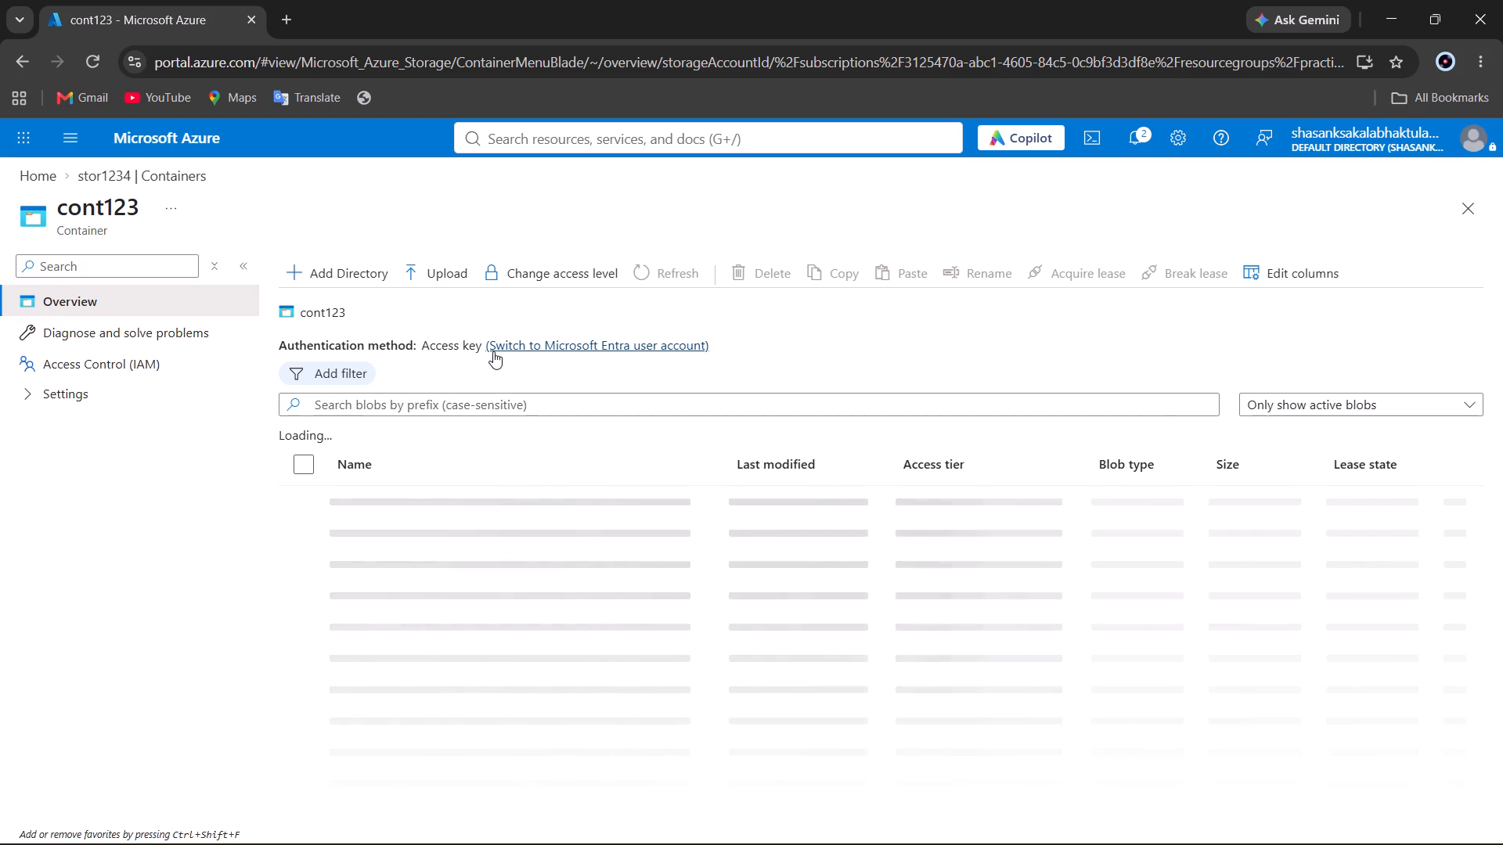
Upload the Word file 6pages.docx from the Downloads folder to the container cont123, keeping the default advanced options.
click(416, 286)
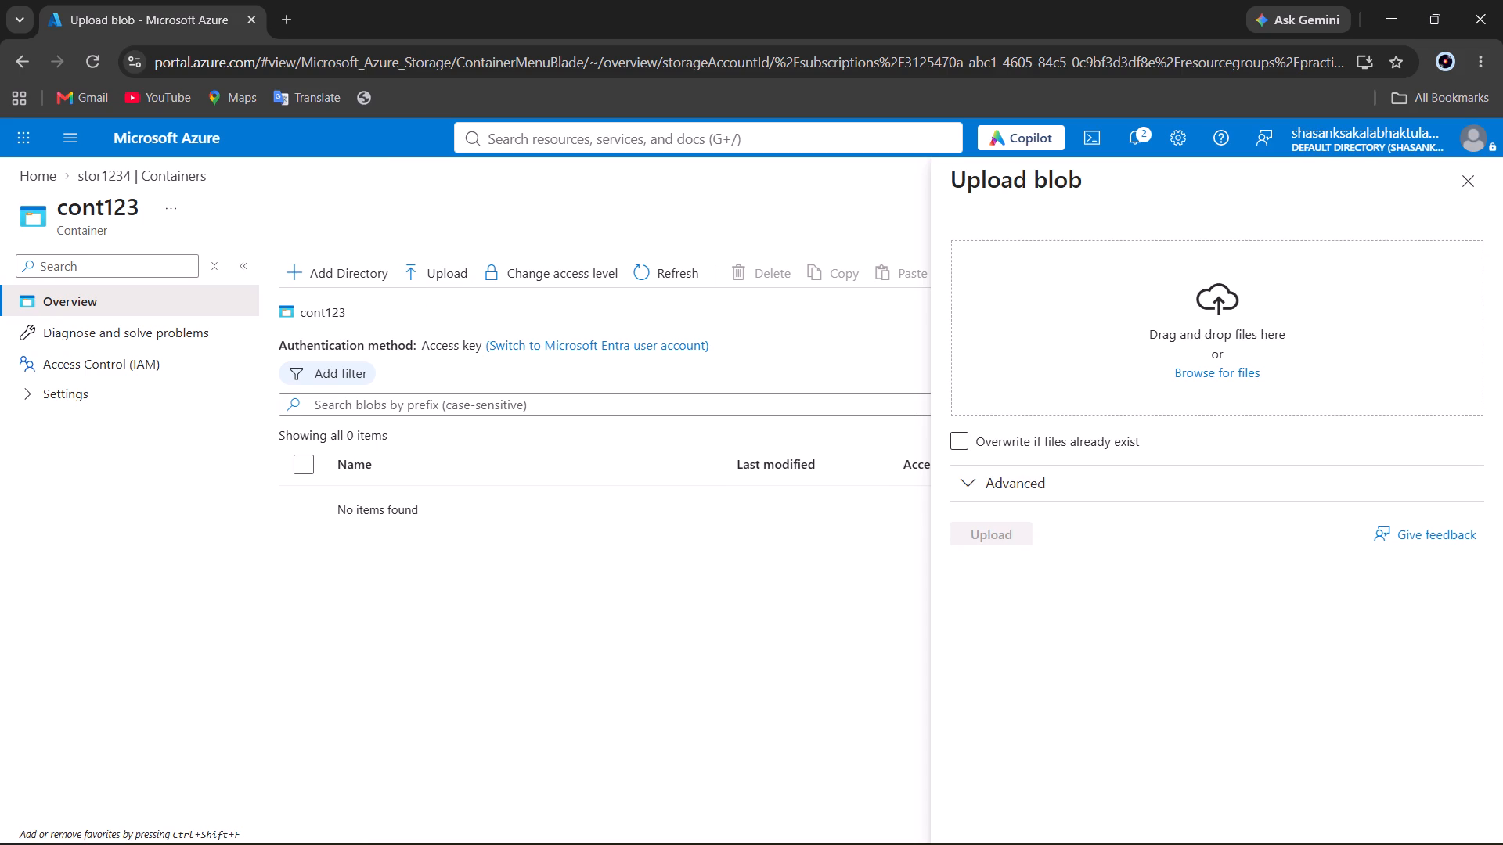
click(1216, 369)
scroll(531, 271, down, 1)
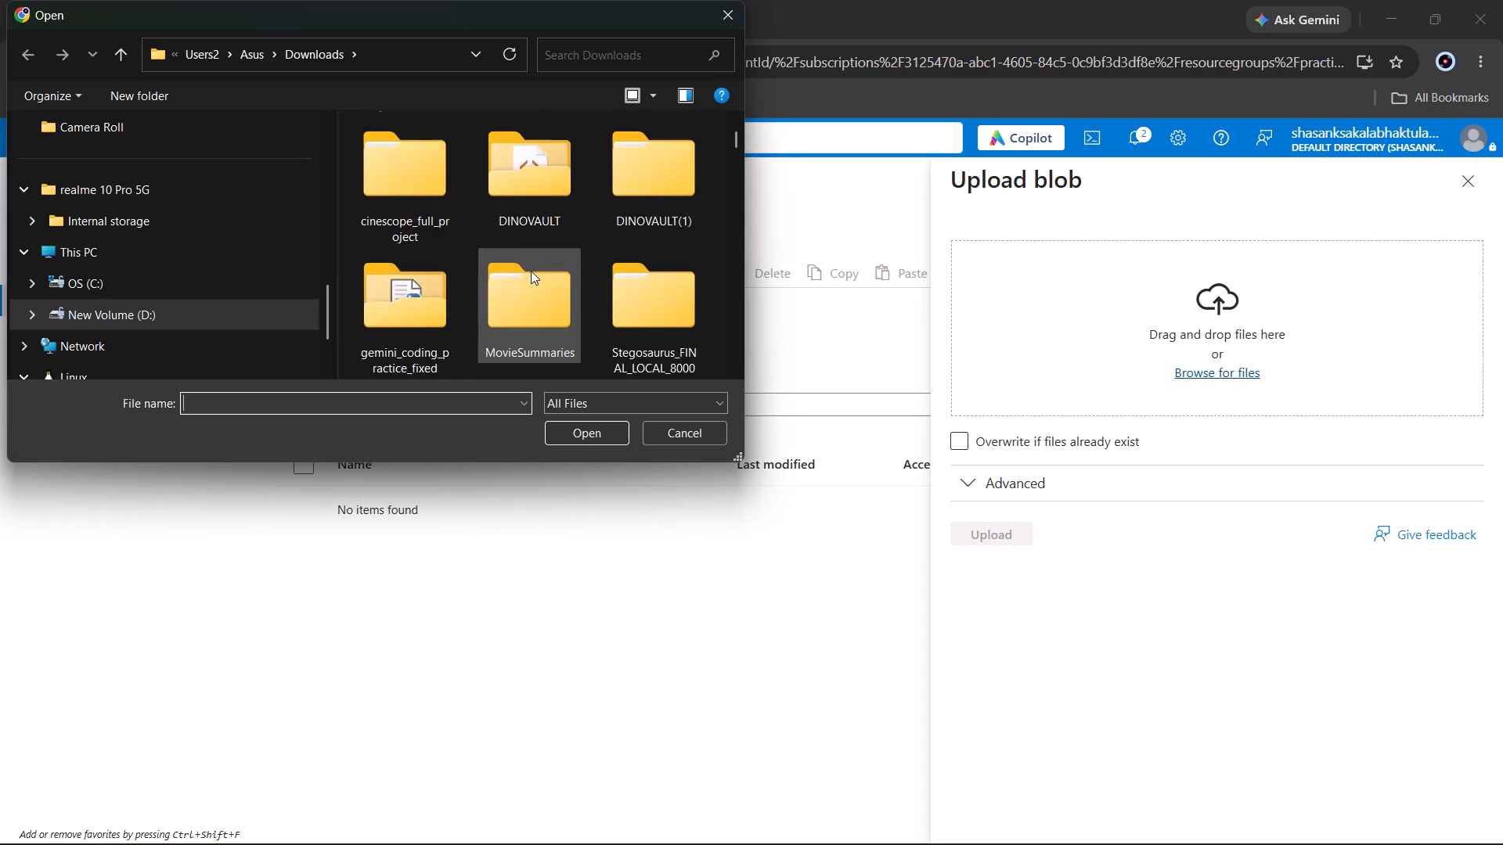
scroll(531, 271, down, 1)
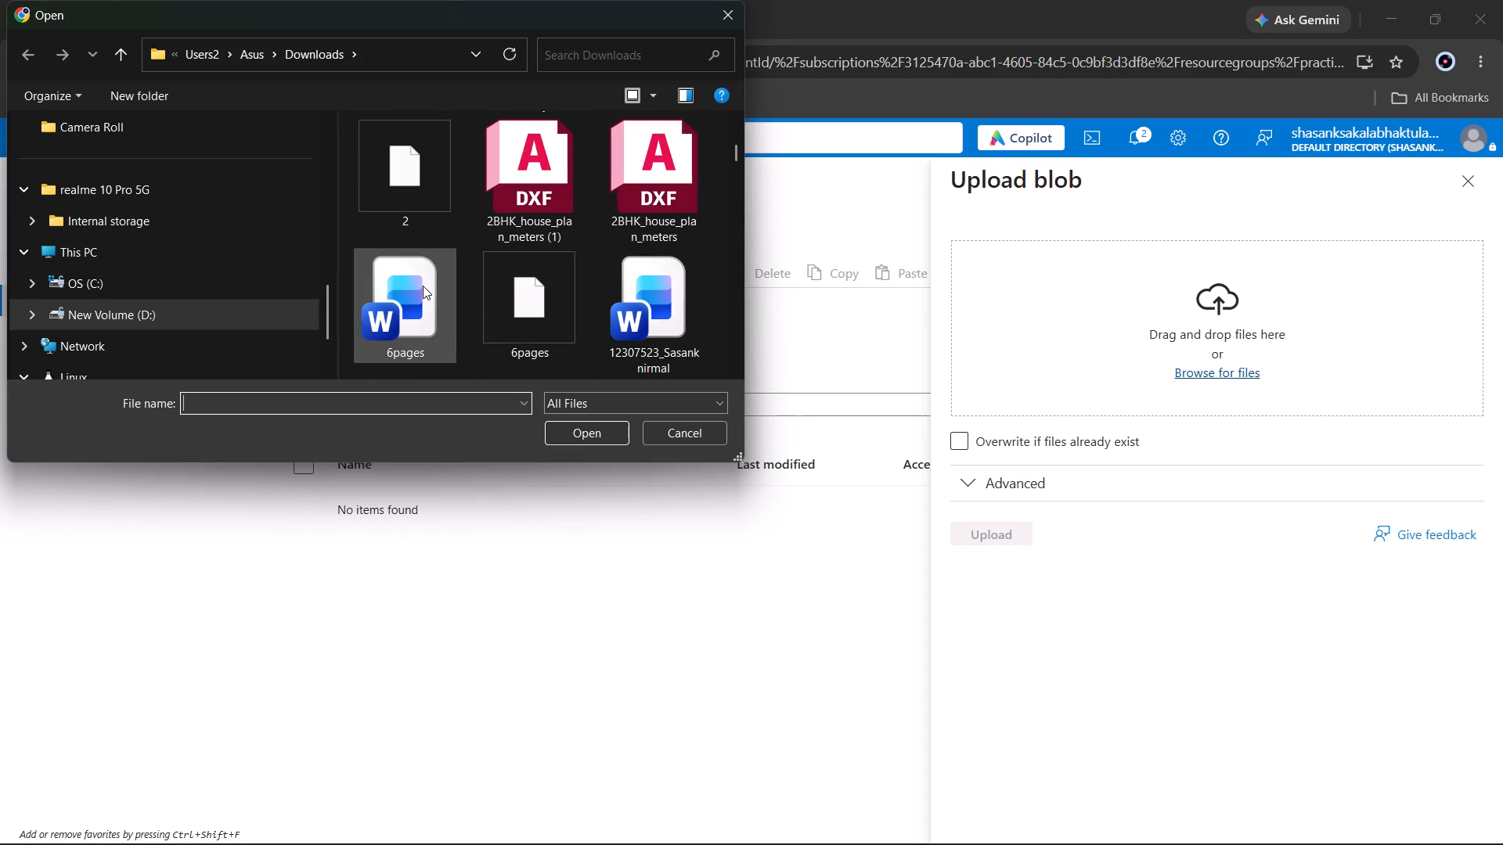
drag(425, 285, 1121, 342)
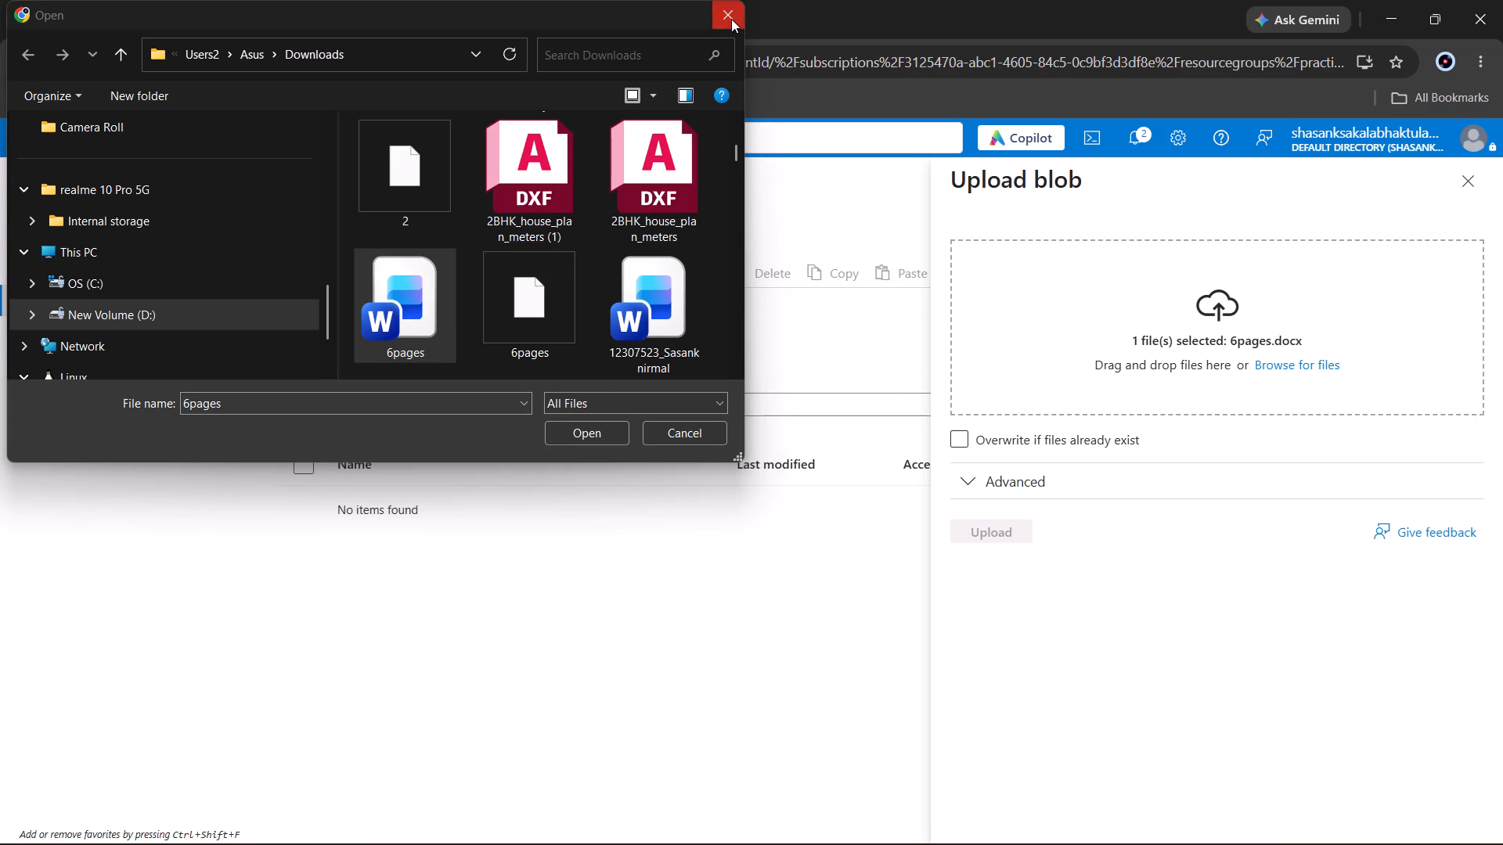
click(731, 19)
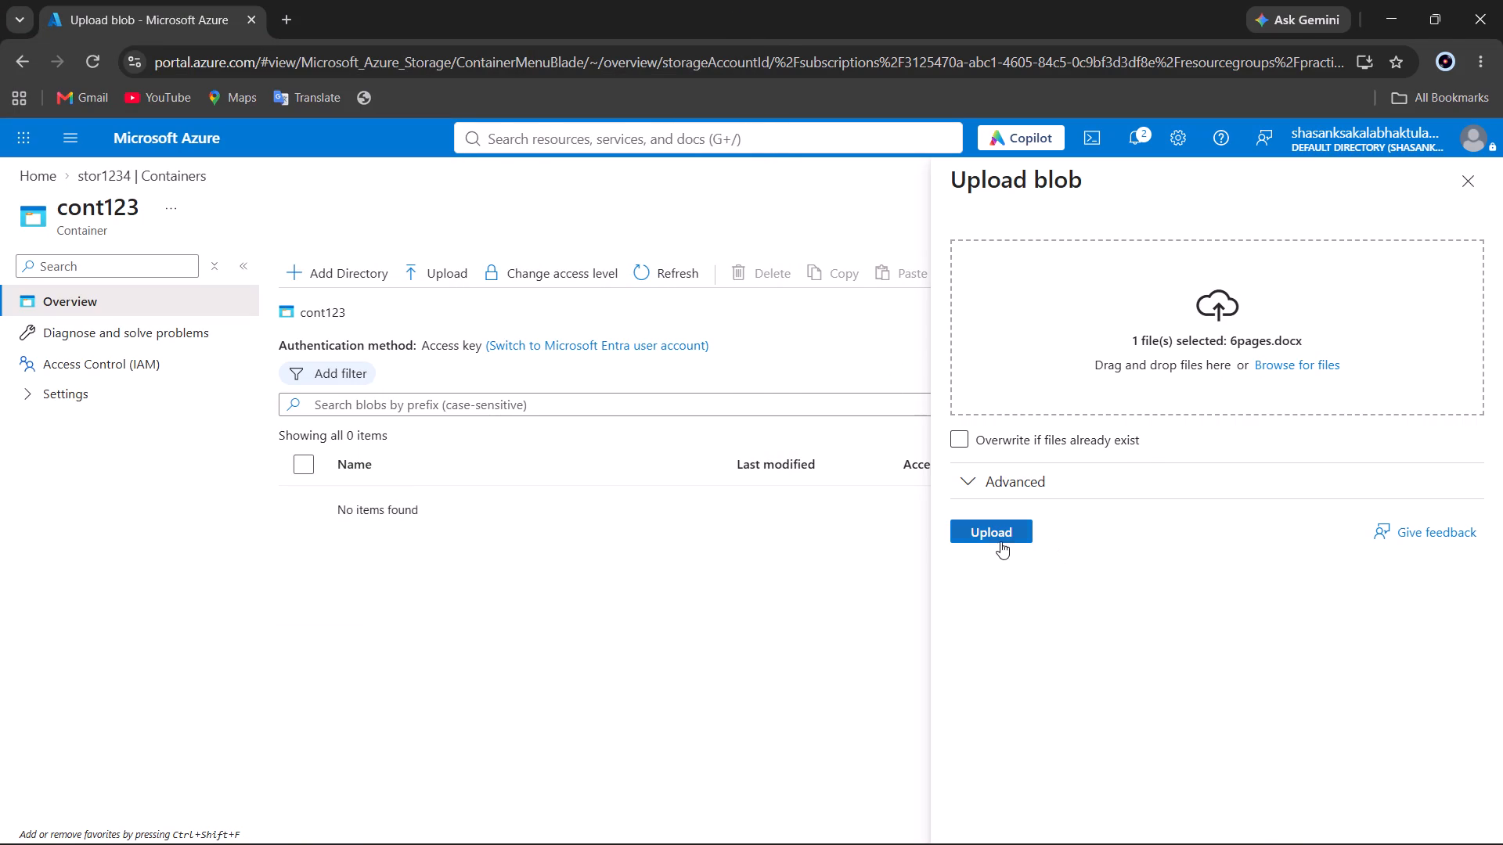
click(964, 482)
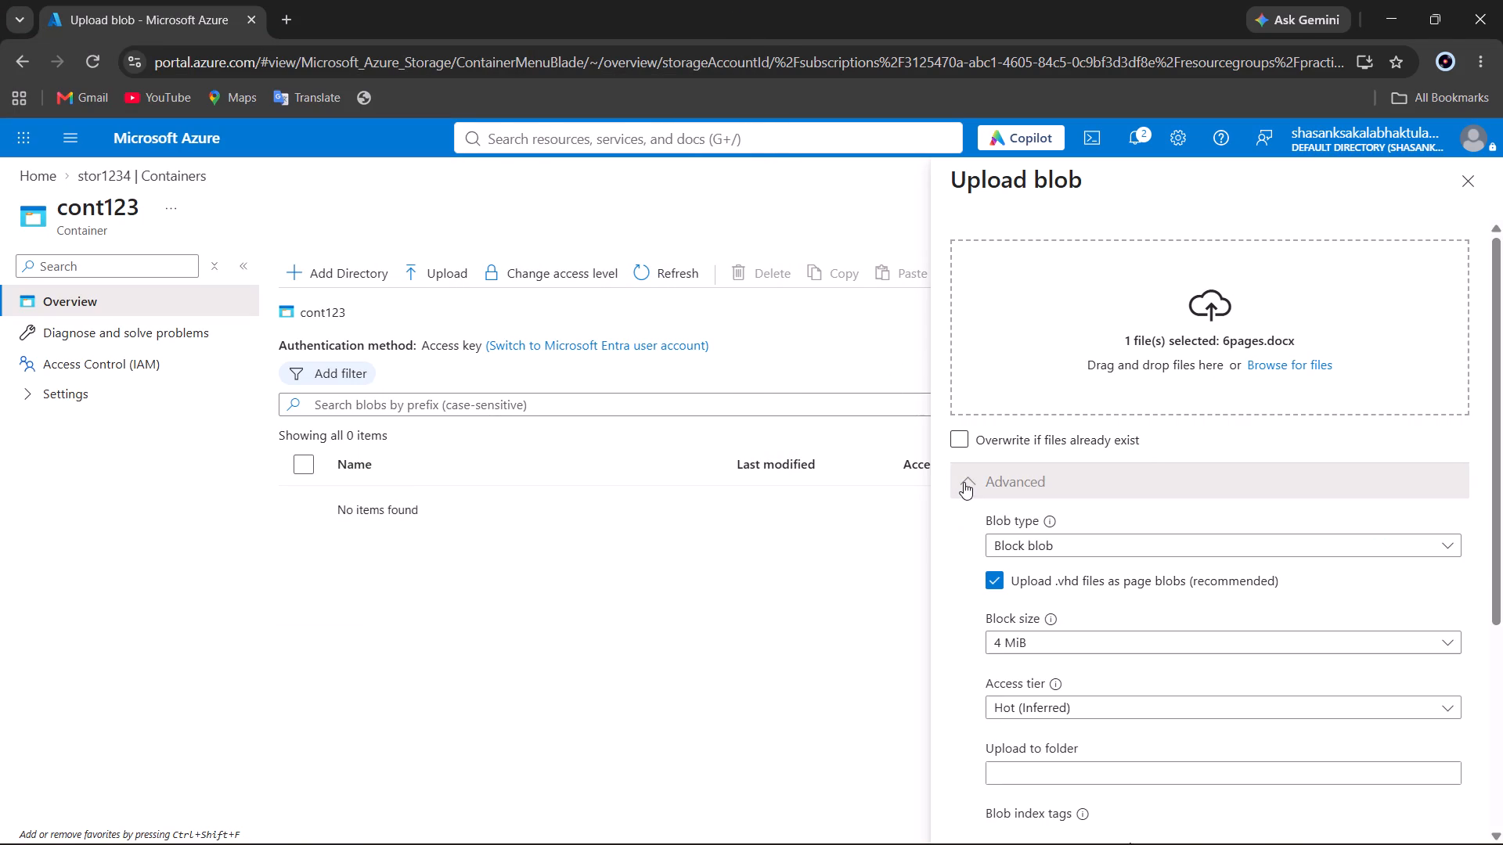
click(964, 482)
click(978, 522)
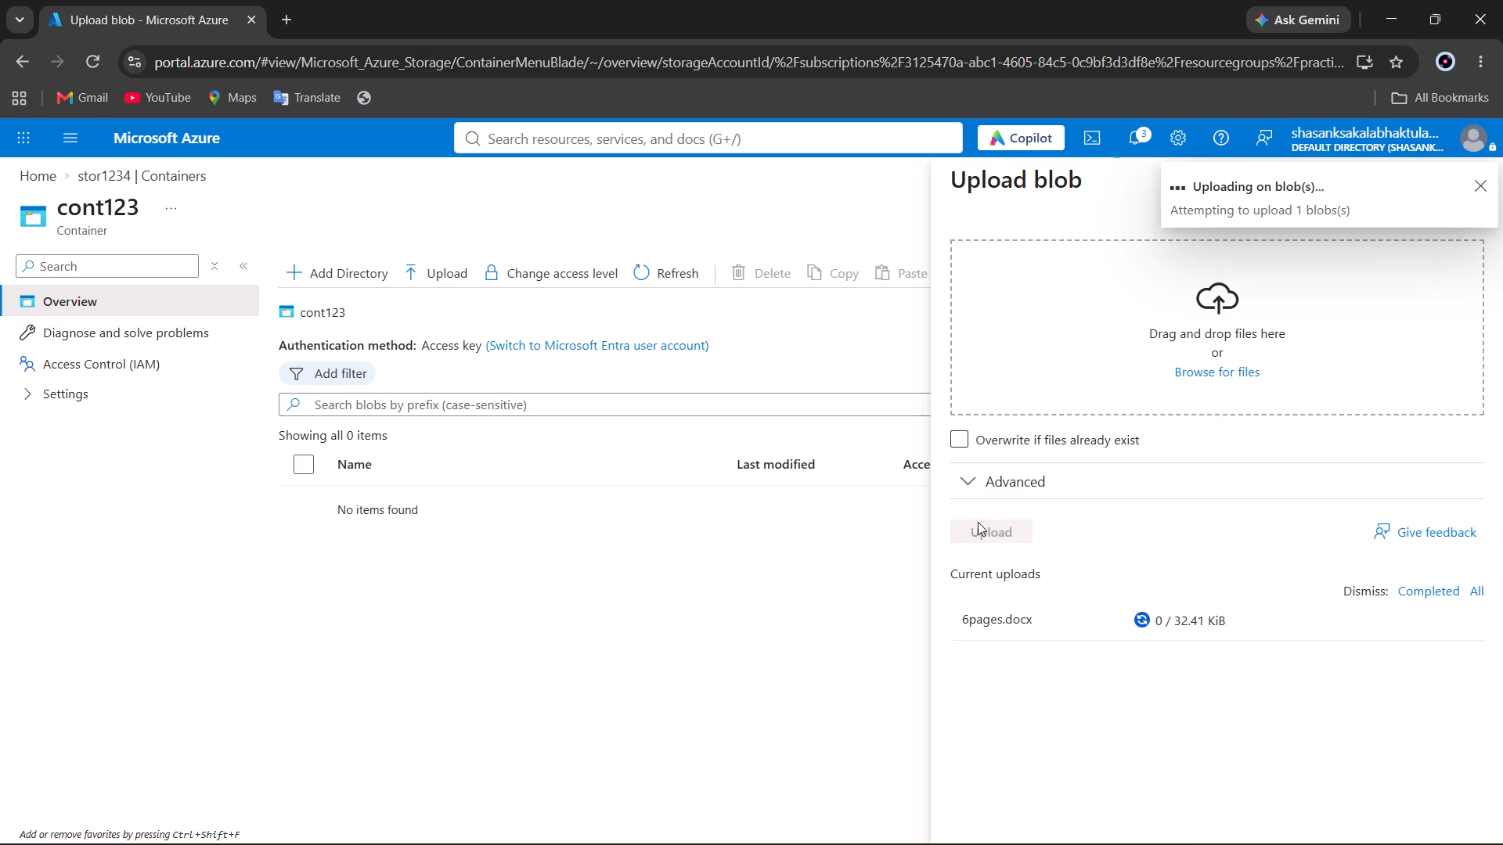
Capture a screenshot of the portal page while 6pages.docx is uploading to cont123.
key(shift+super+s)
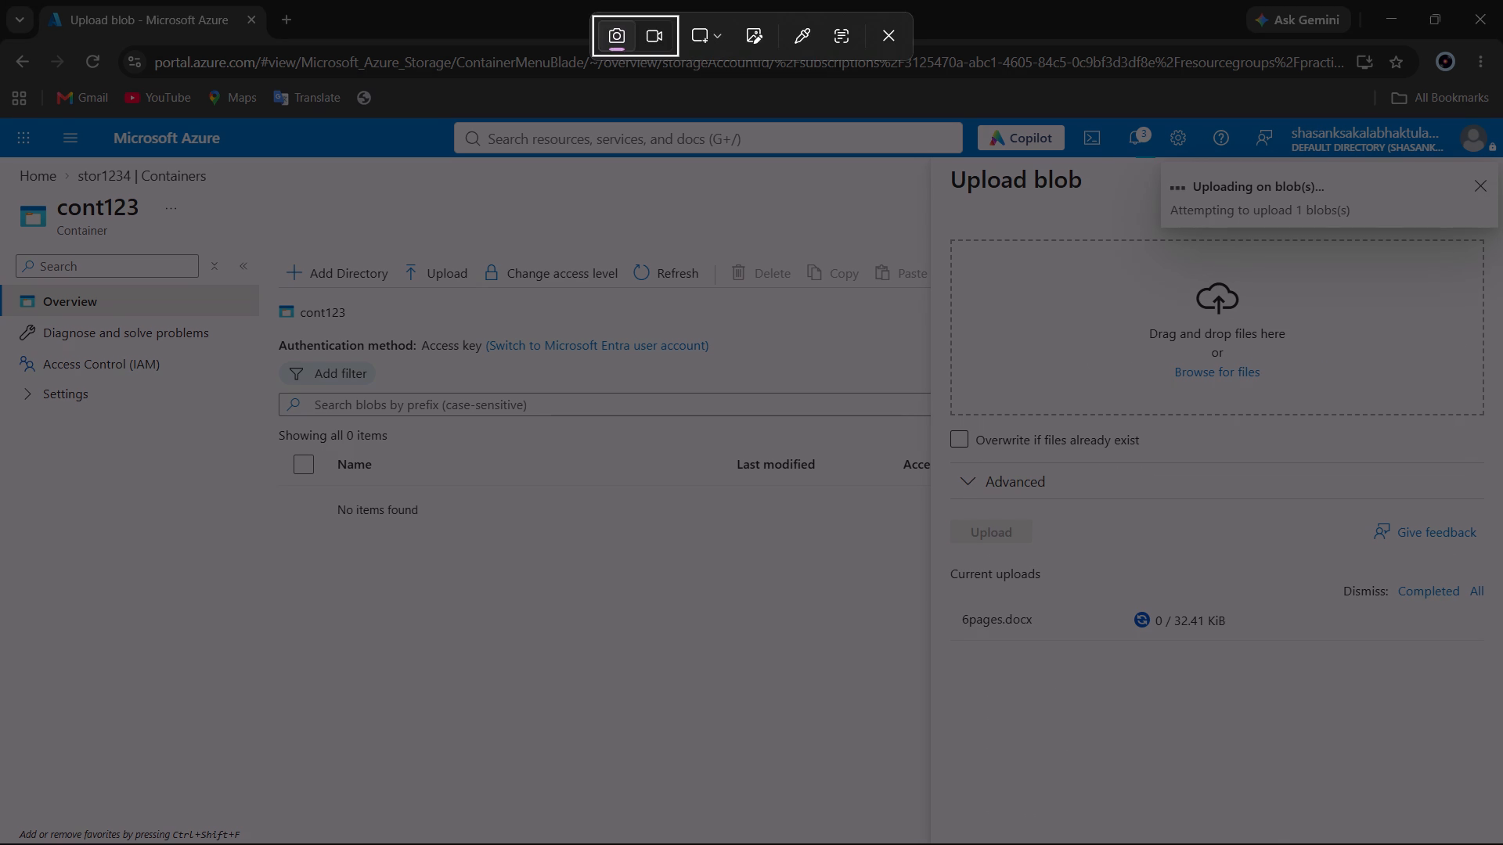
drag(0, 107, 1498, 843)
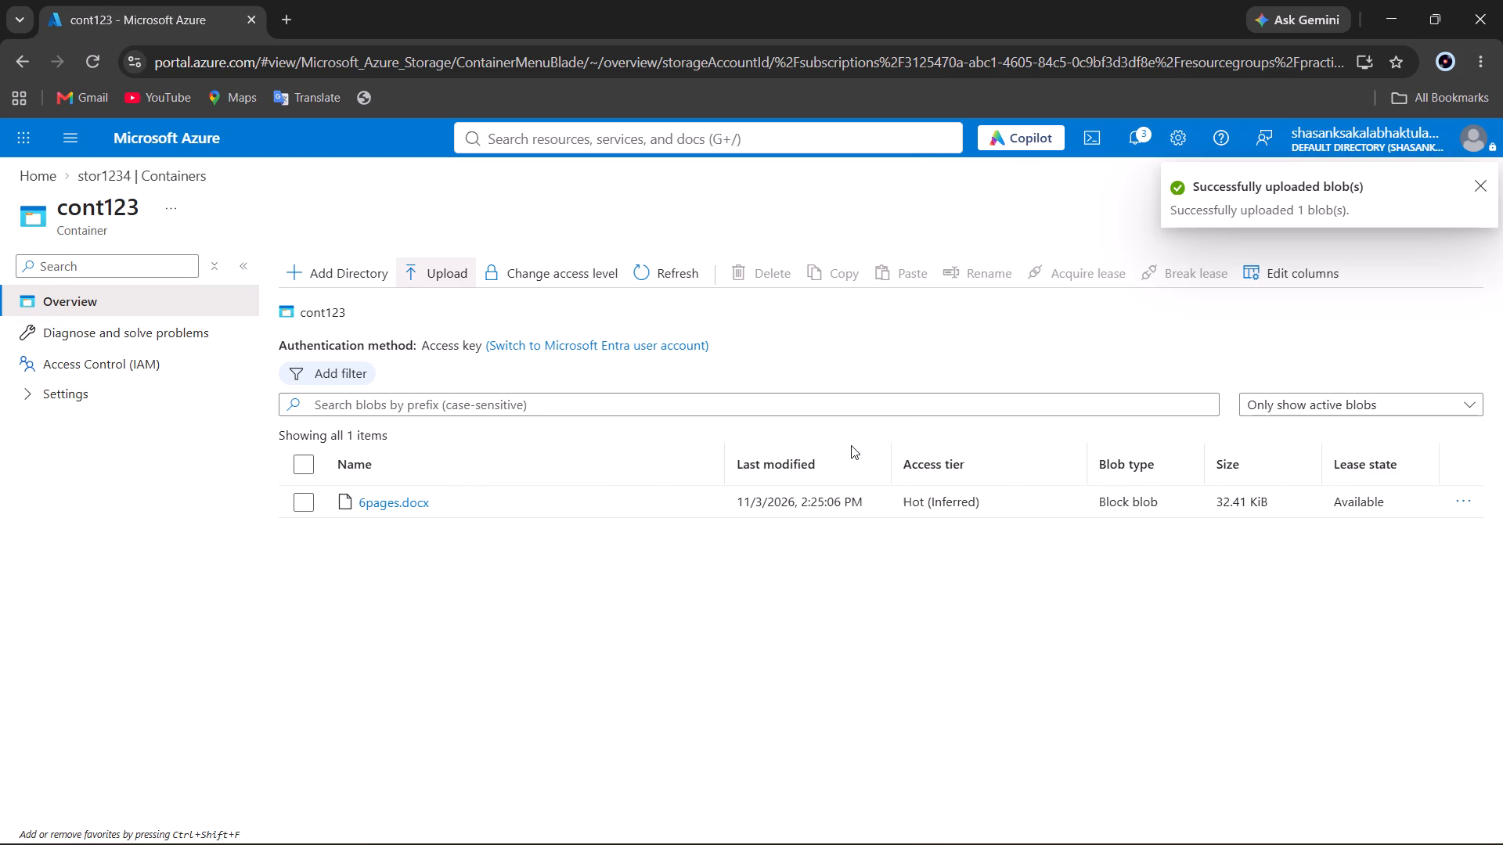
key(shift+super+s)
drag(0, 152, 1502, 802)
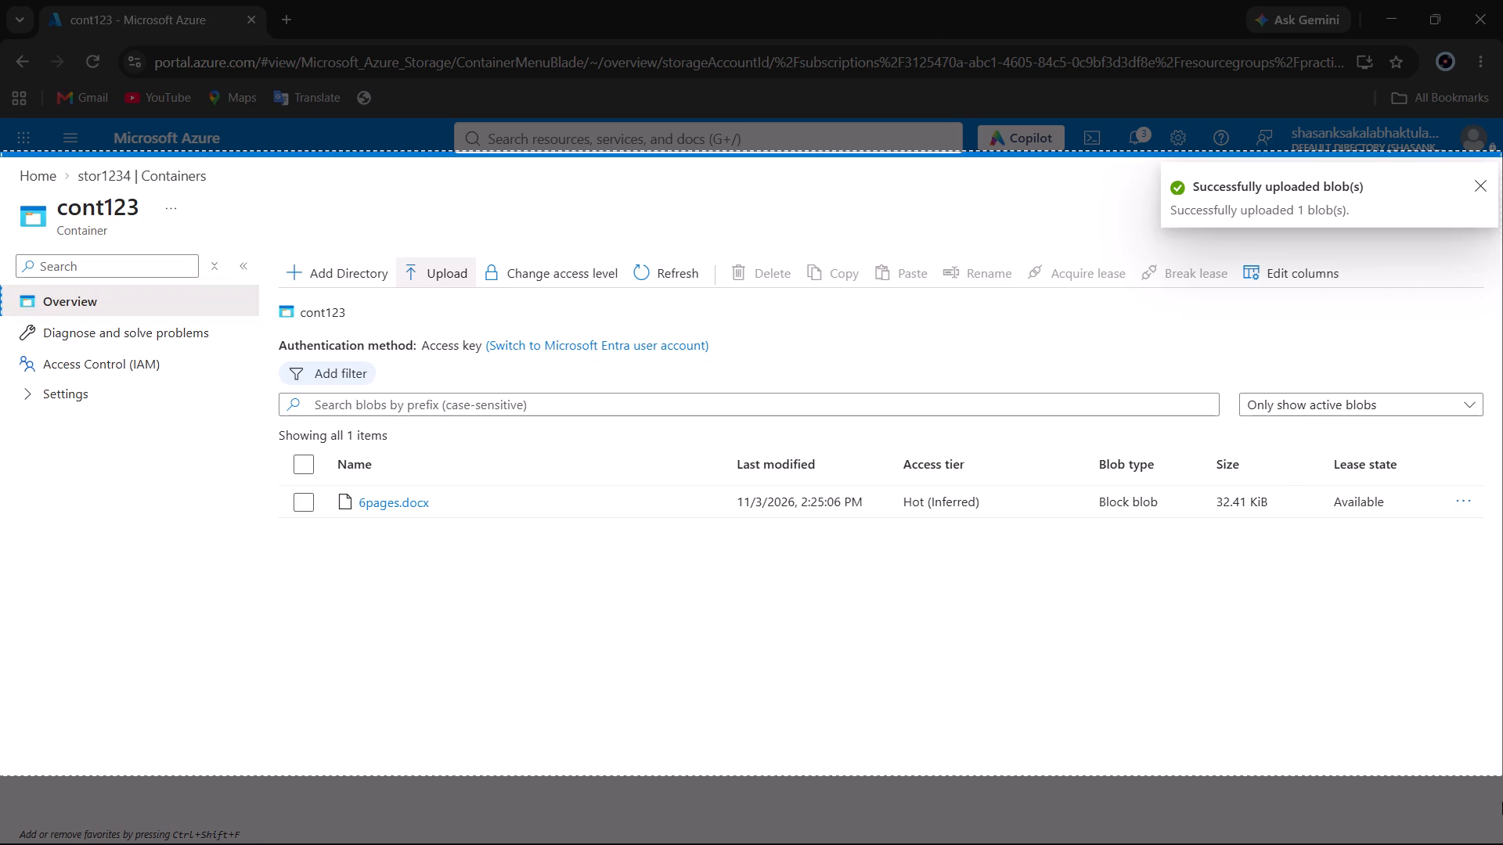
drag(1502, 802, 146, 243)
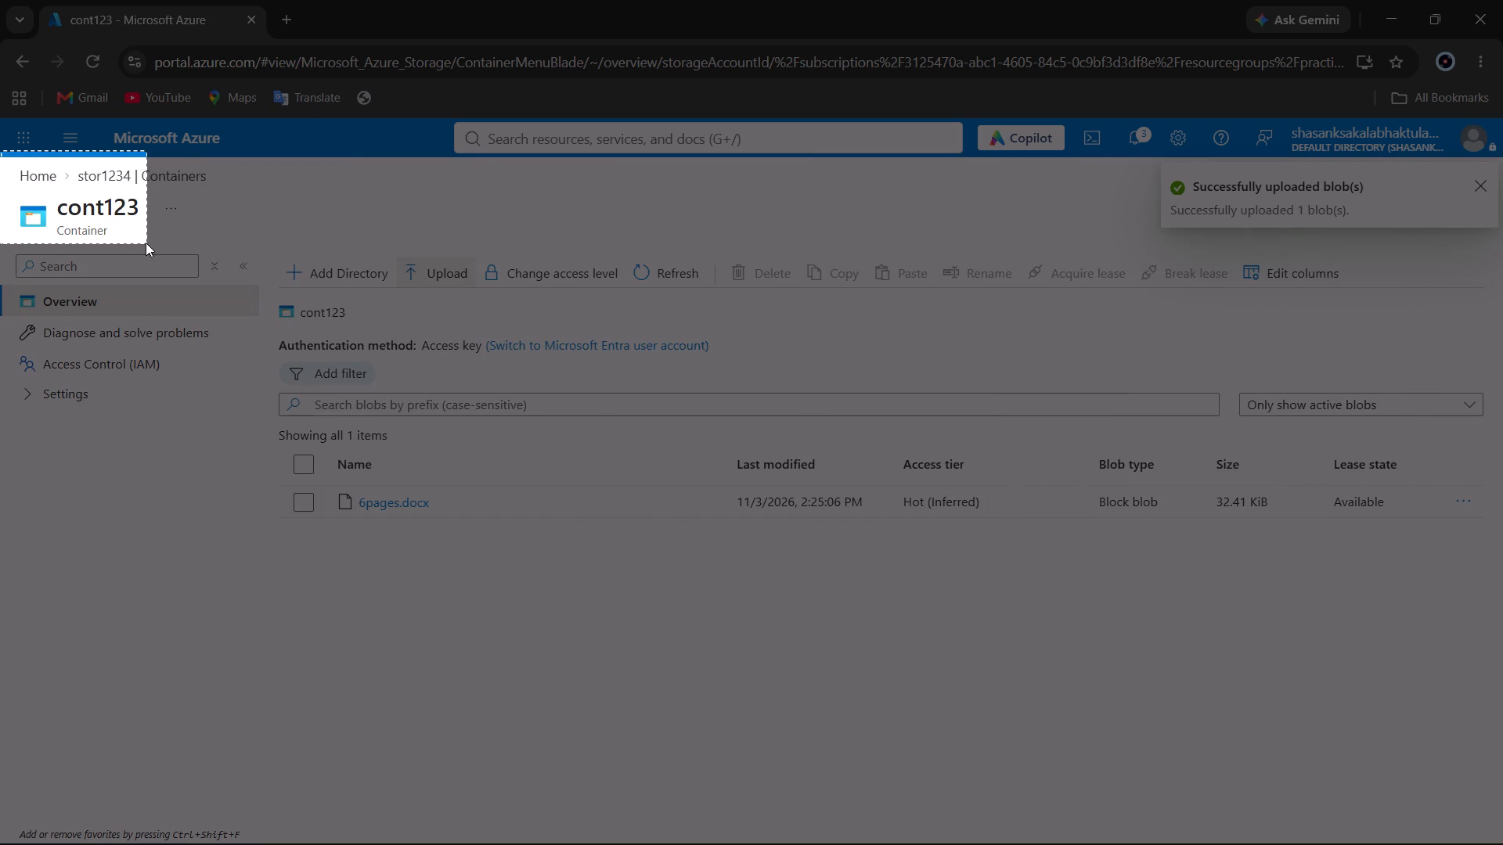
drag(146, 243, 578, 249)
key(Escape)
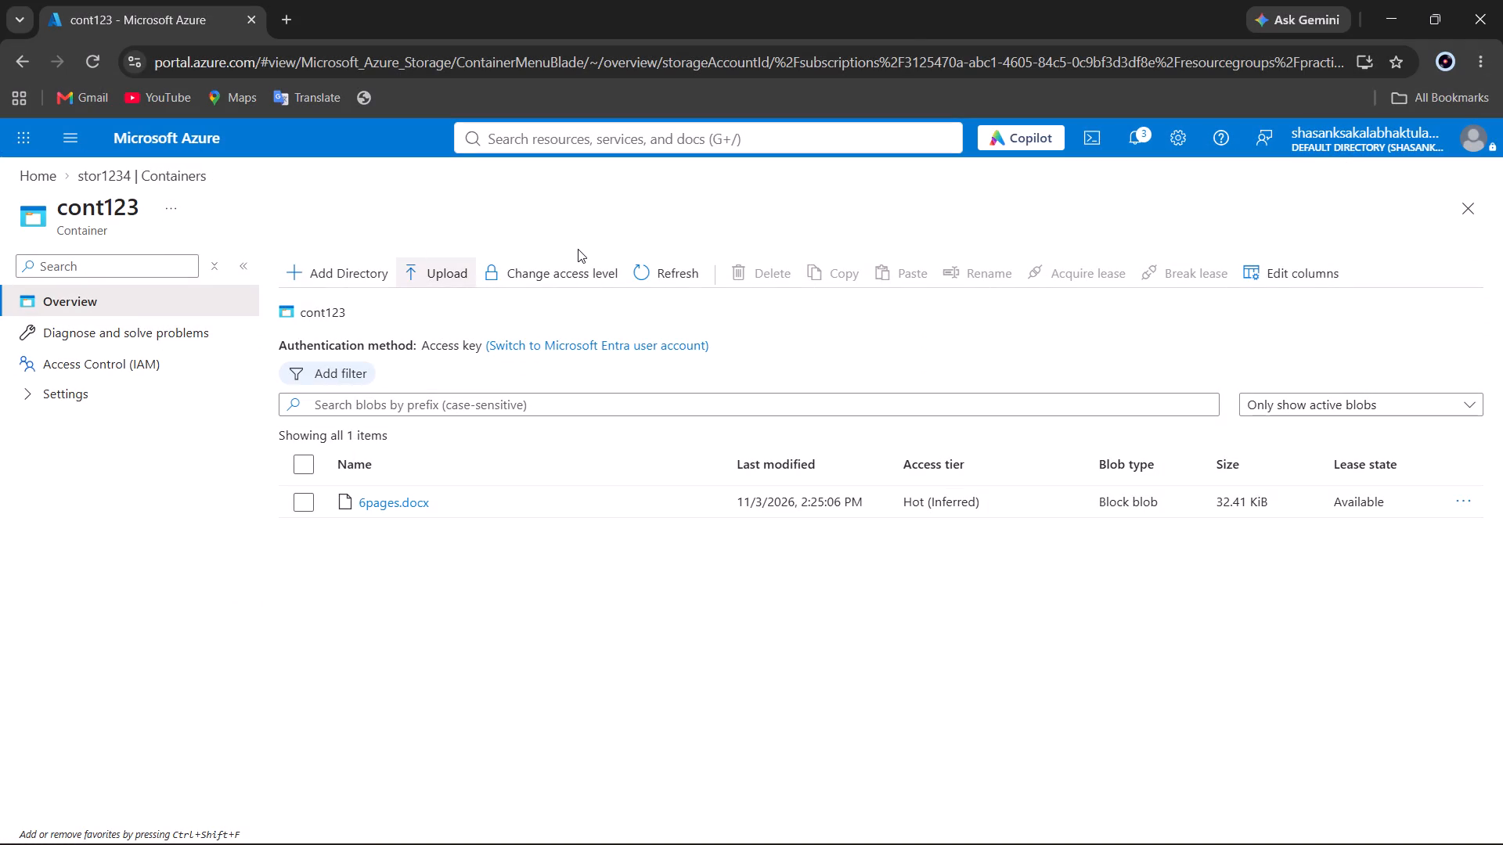
Capture a screenshot of the portal page of container cont123 with the blob 6pages.docx listed.
key(shift+super+s)
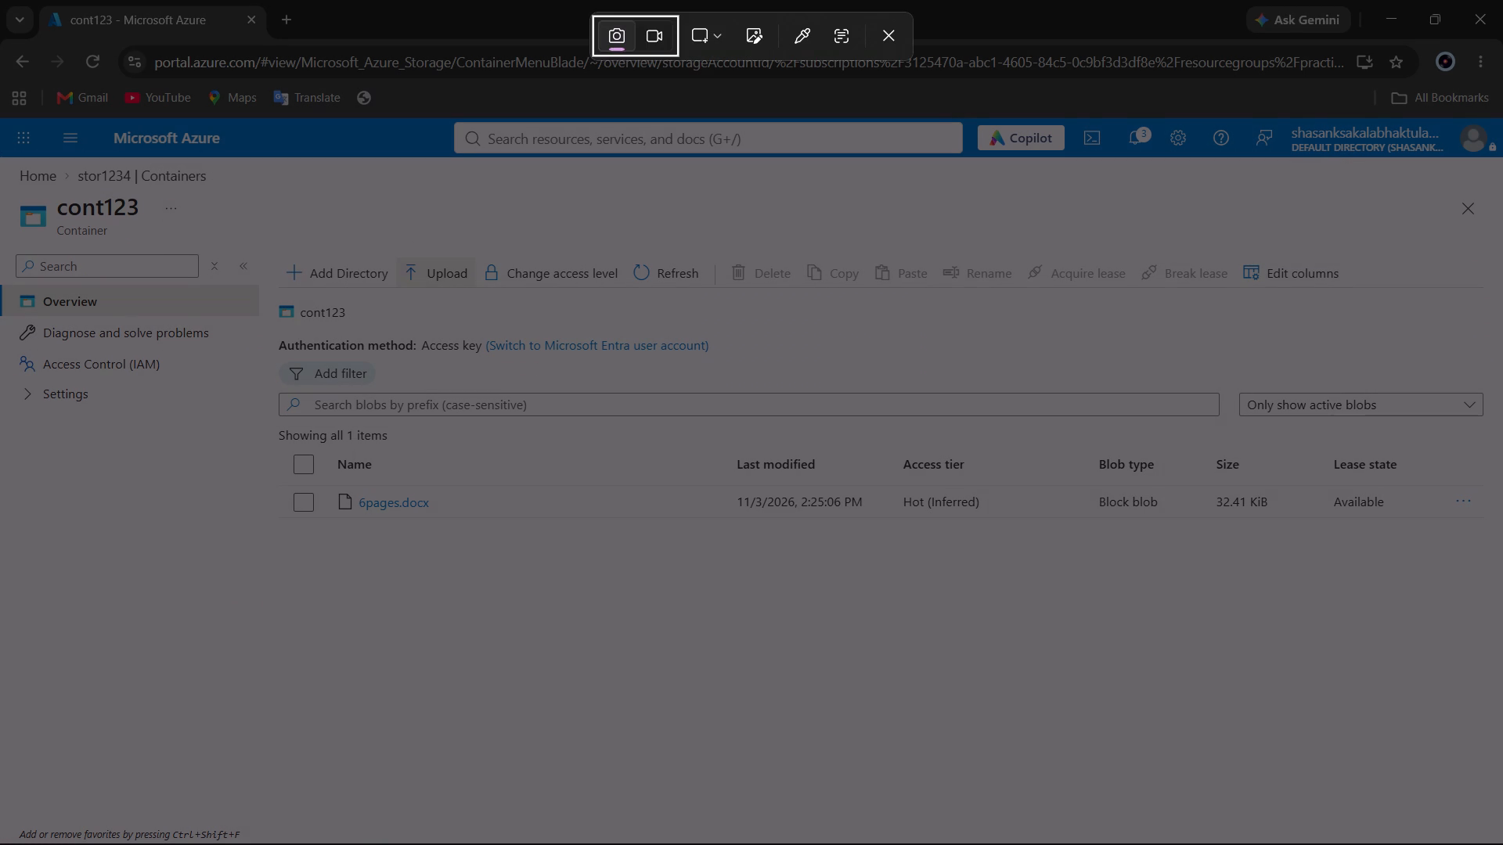
drag(0, 119, 1502, 844)
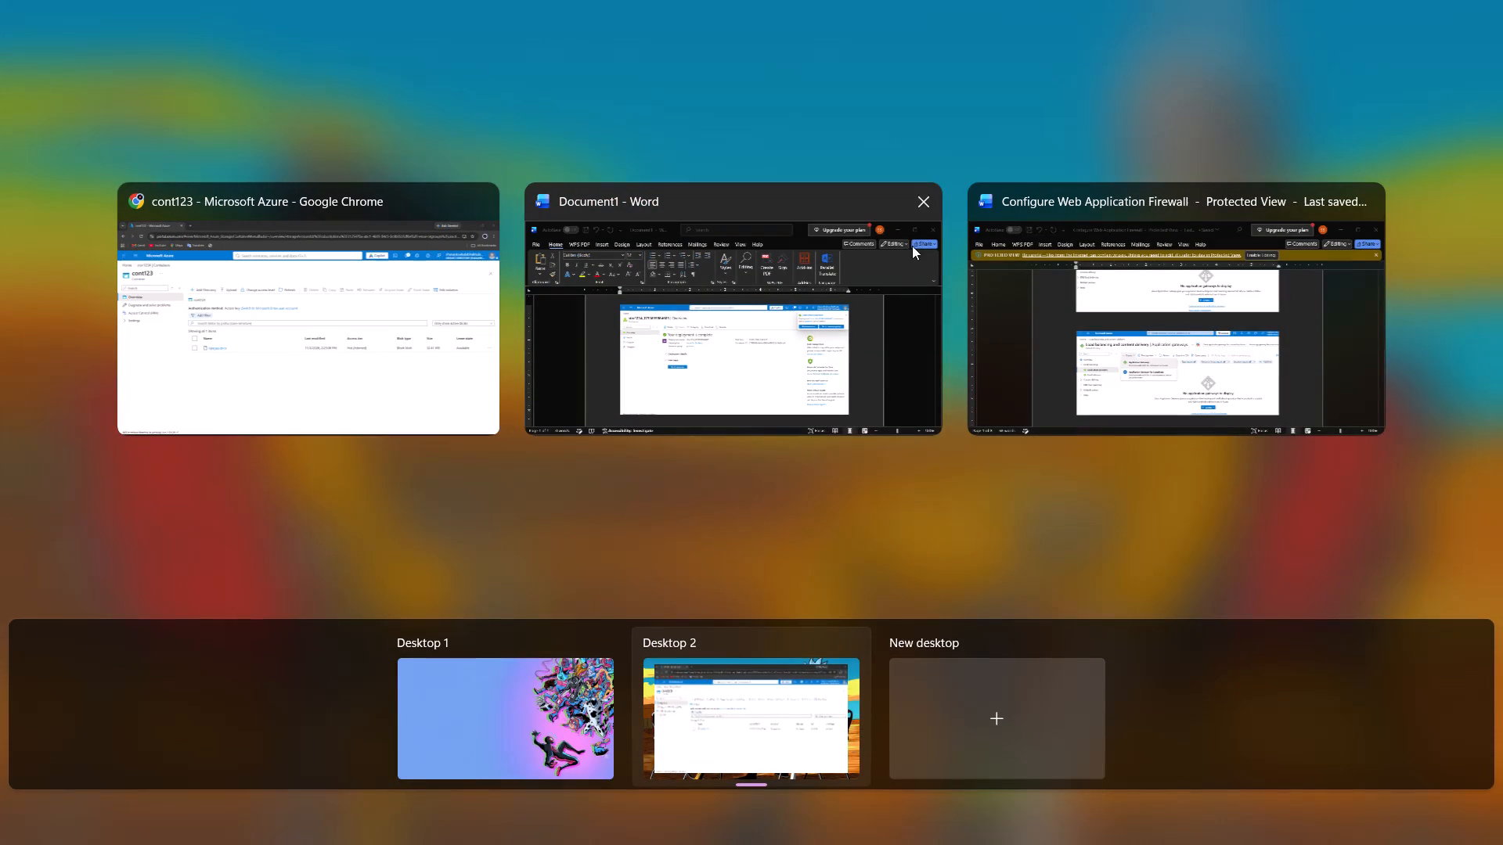
Close the protected-view Word document Configure Web Application Firewall from the window overview.
click(1361, 187)
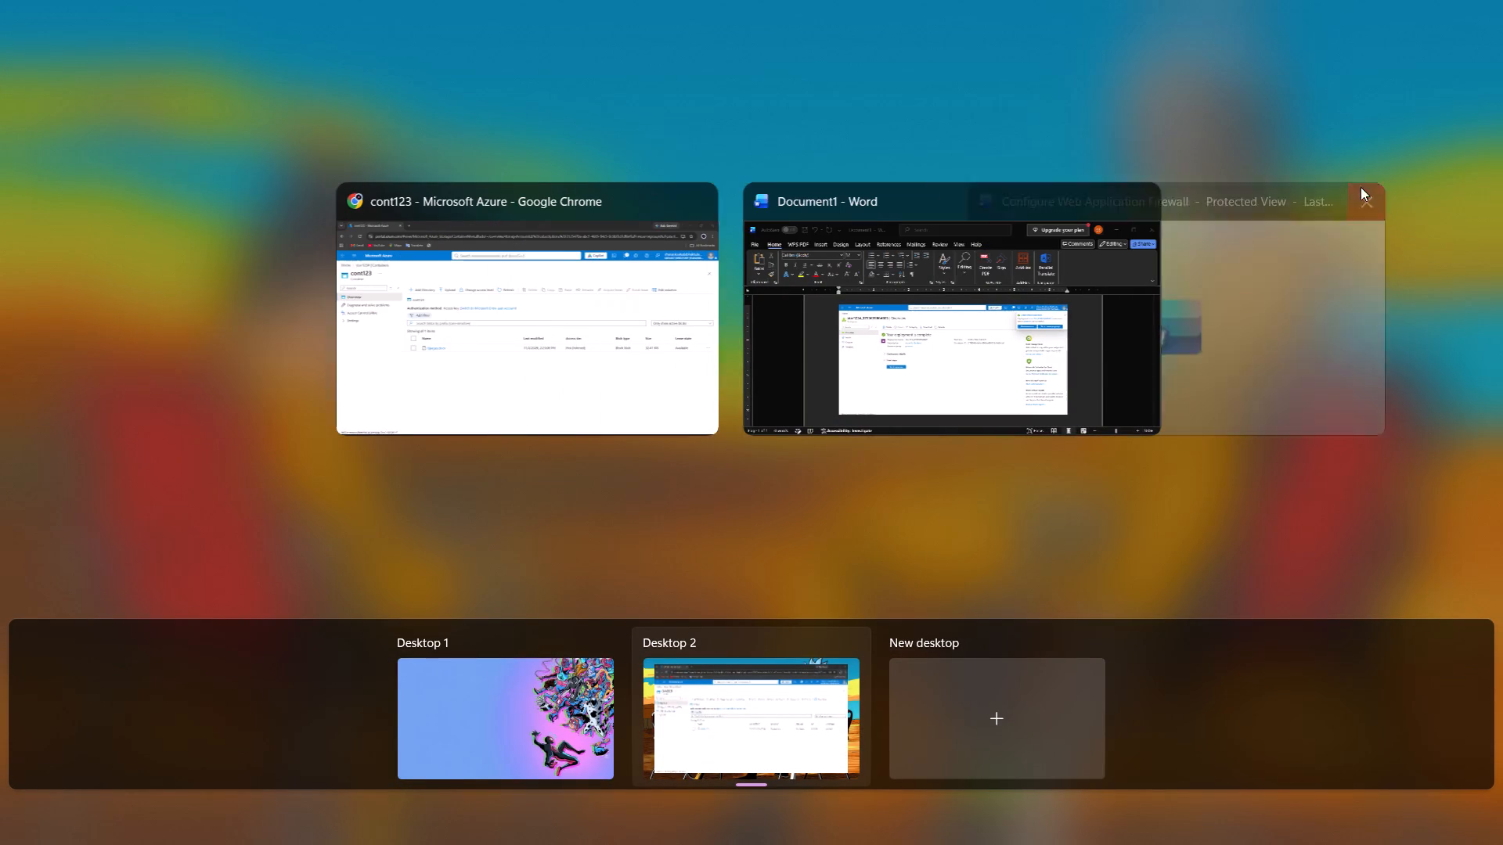
Switch to Document1 in Word, paste the container screenshot below the deployment screenshot, and return to the browser.
click(985, 293)
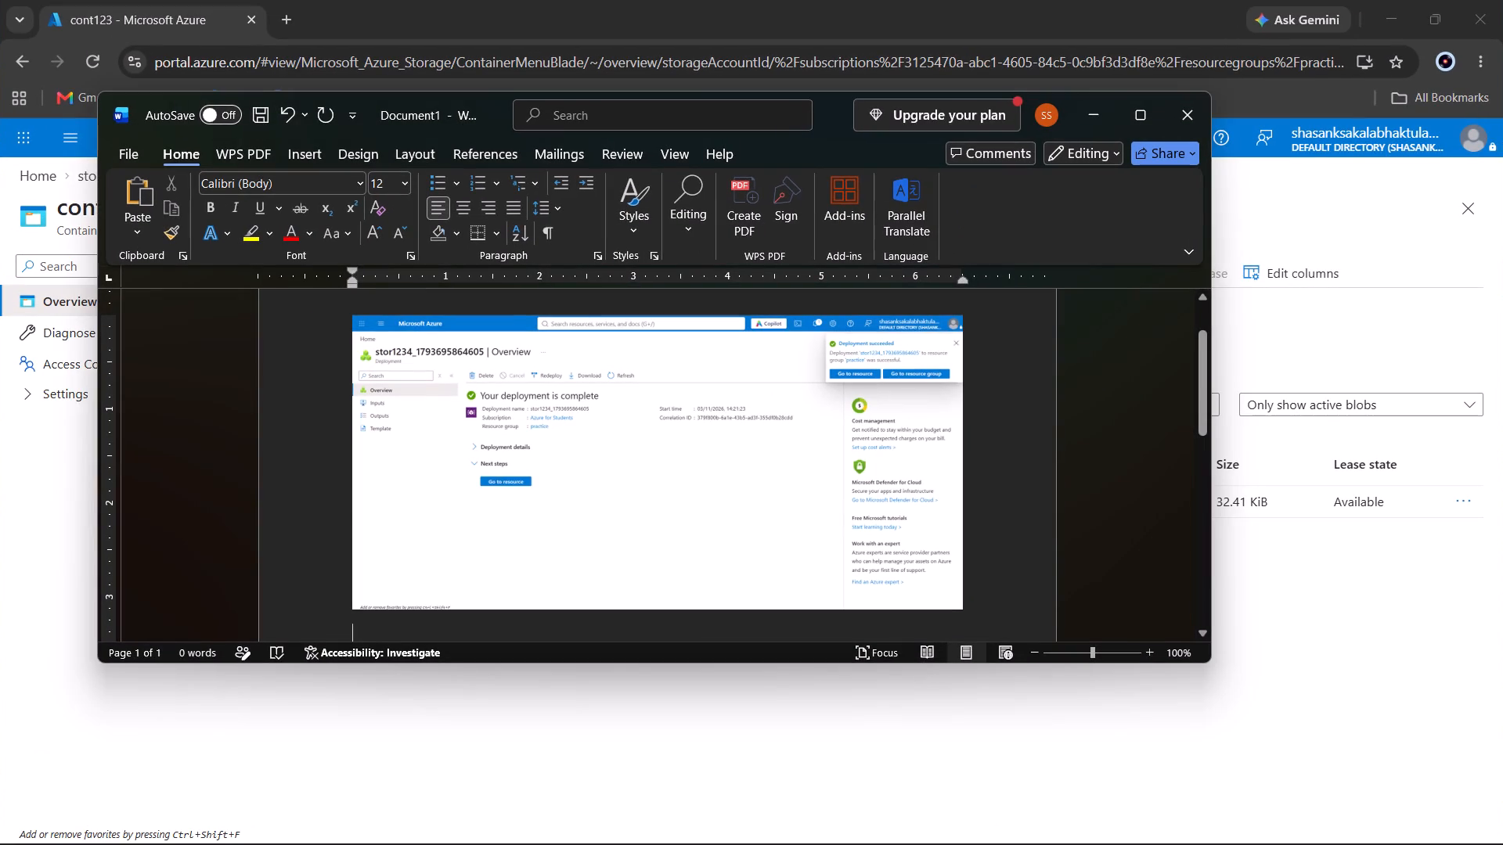
click(1023, 569)
key(ctrl+v)
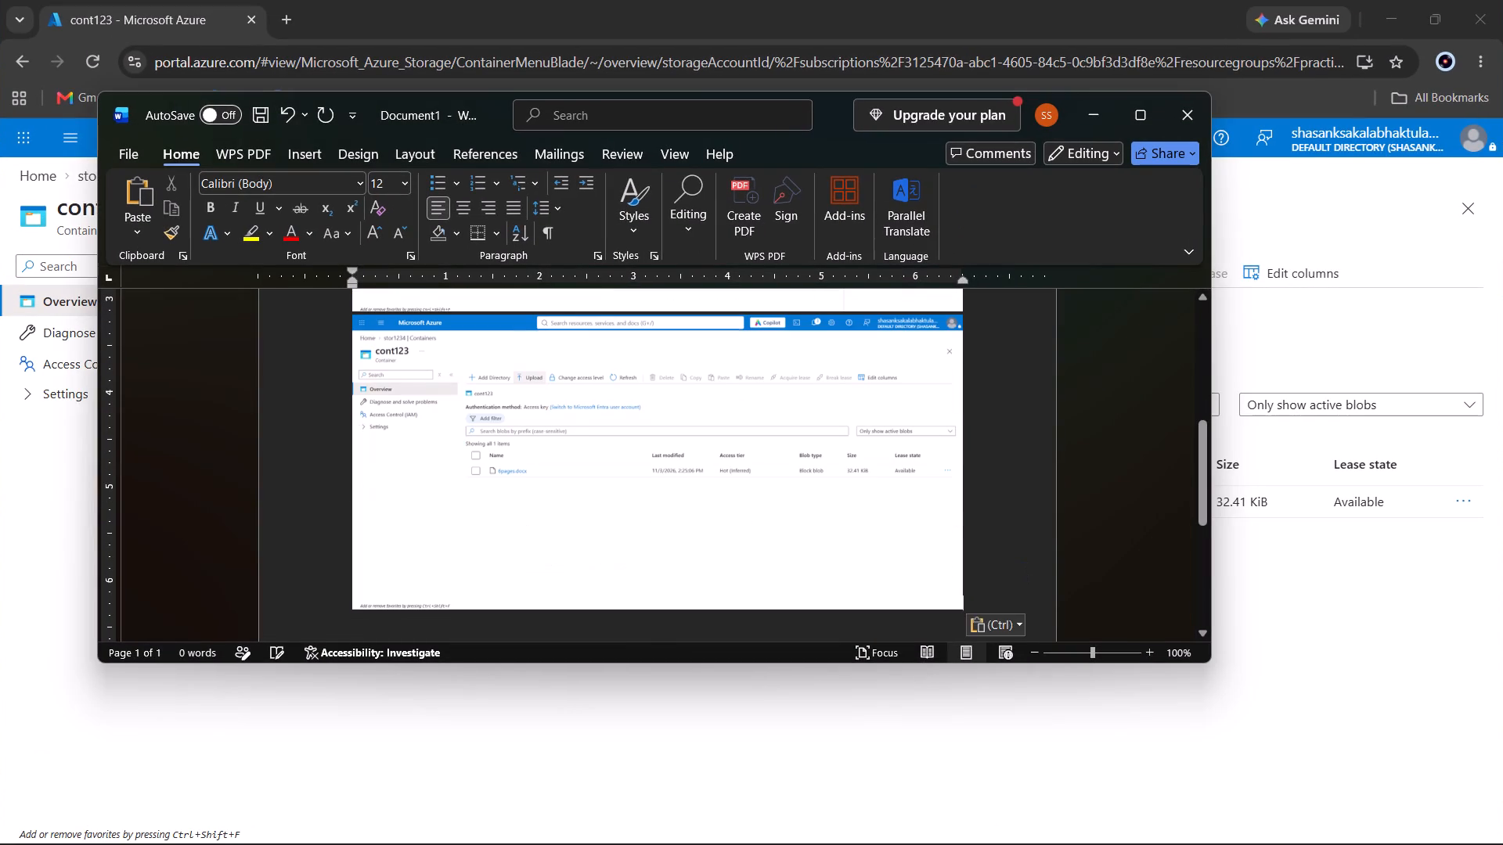
scroll(1023, 569, down, 1)
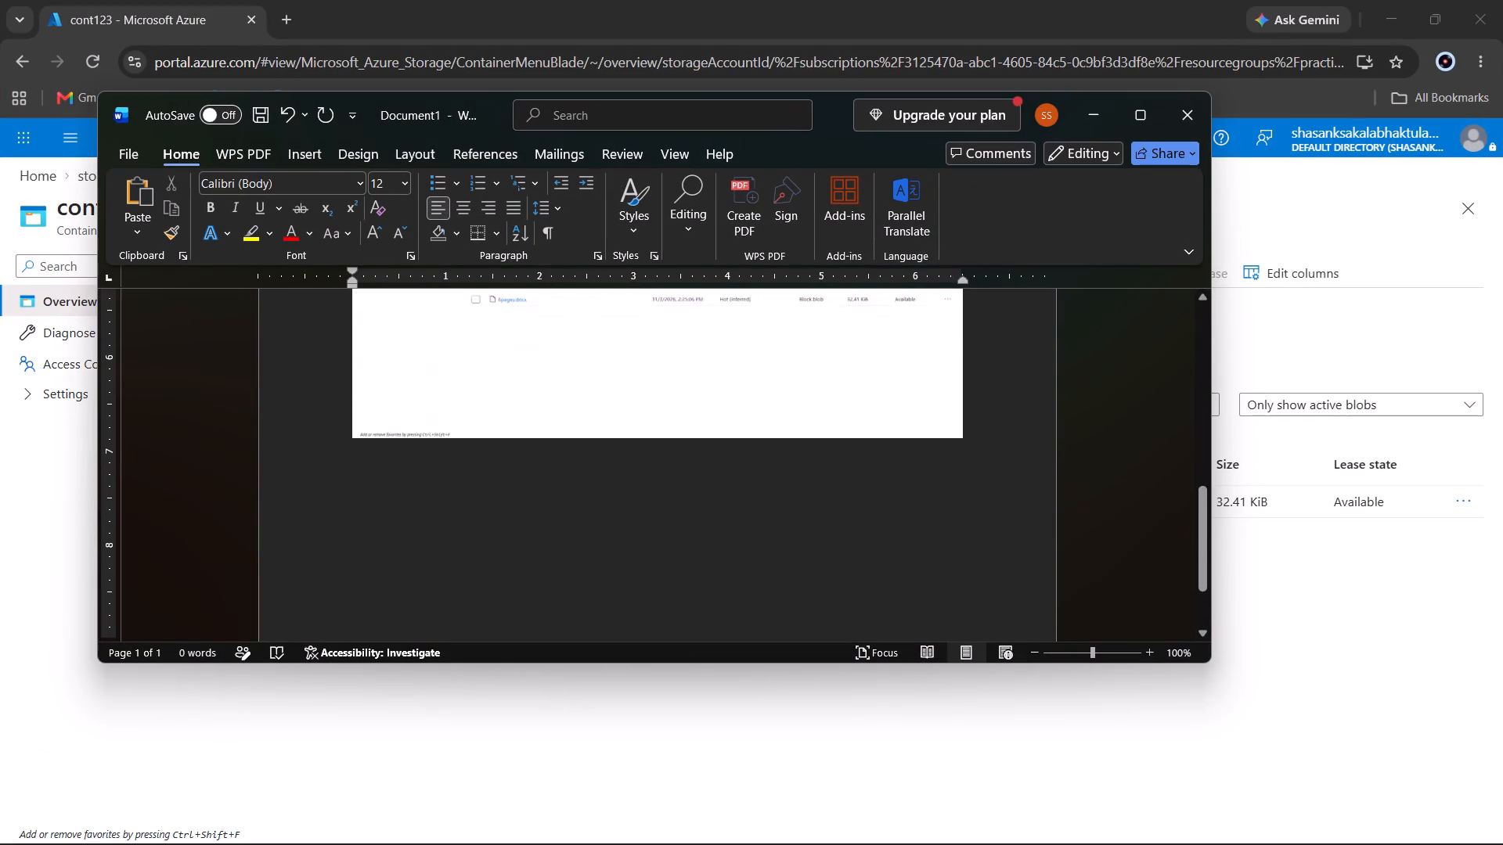
click(837, 351)
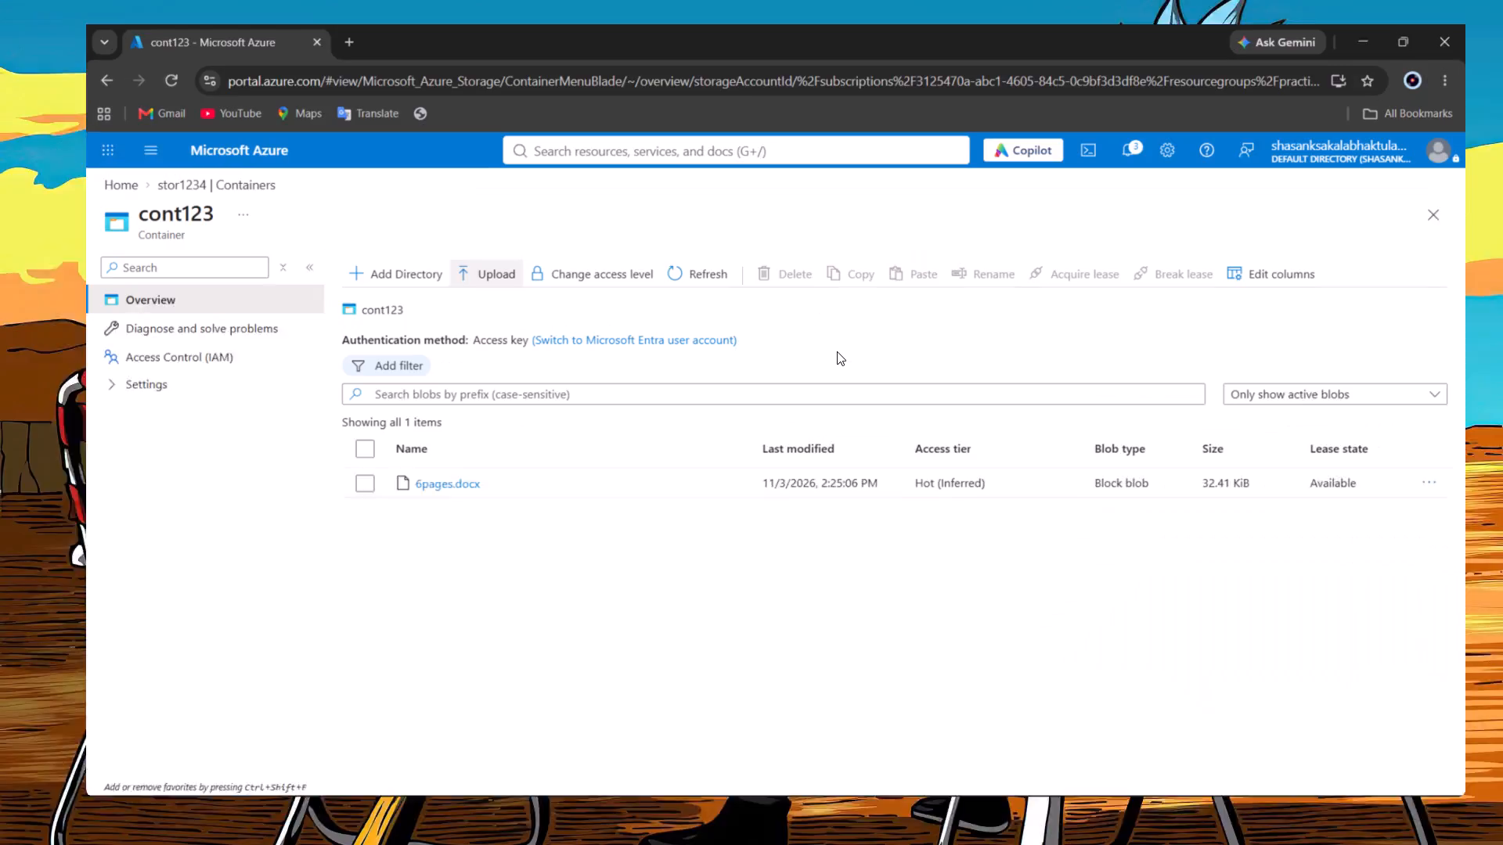
From the portal's resource search, bring up the link options for the recent service Virtual network.
click(546, 139)
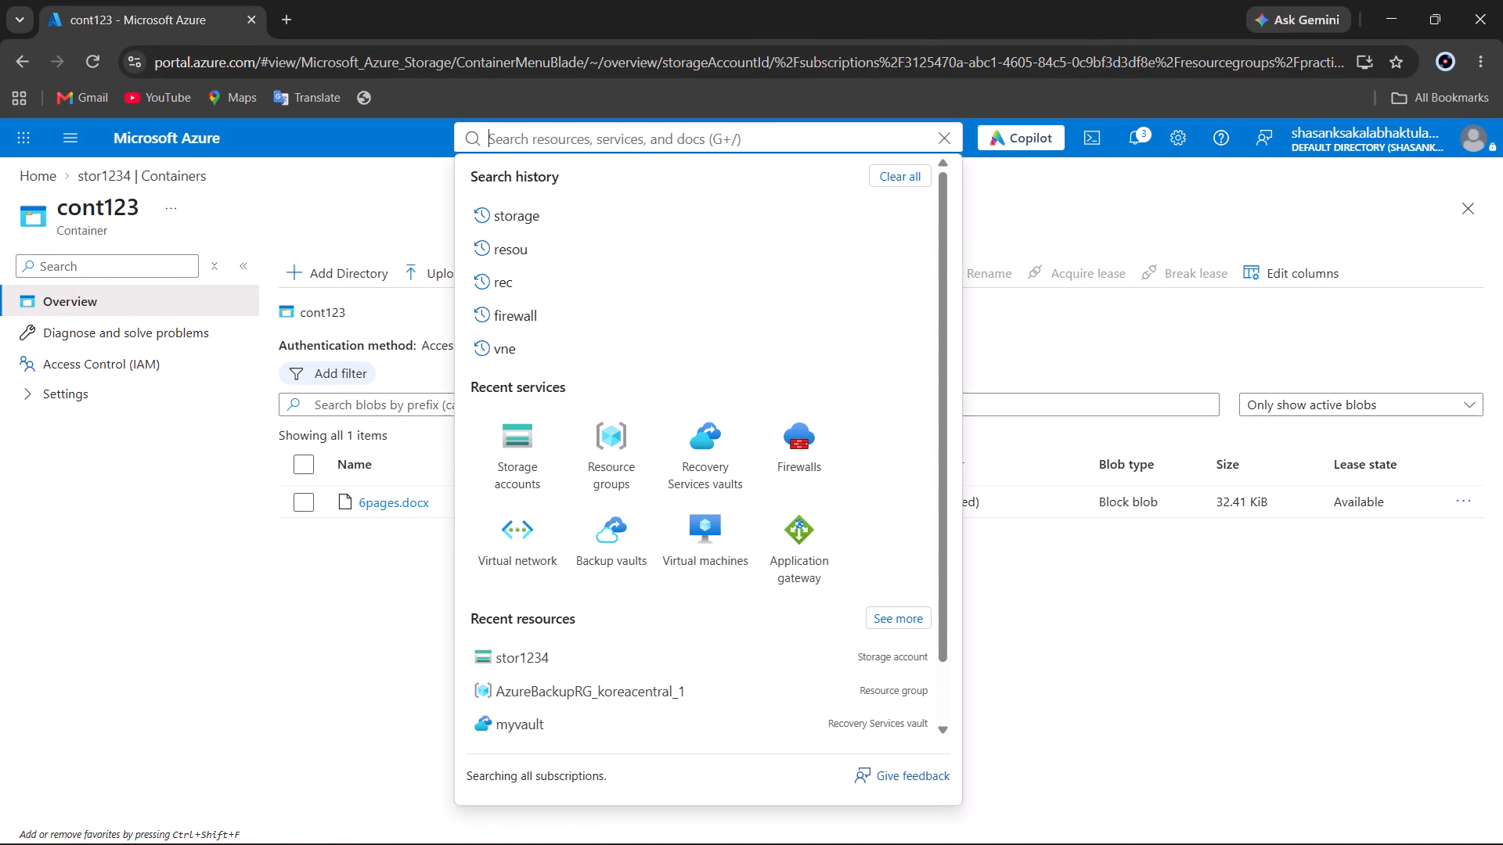
right_click(538, 132)
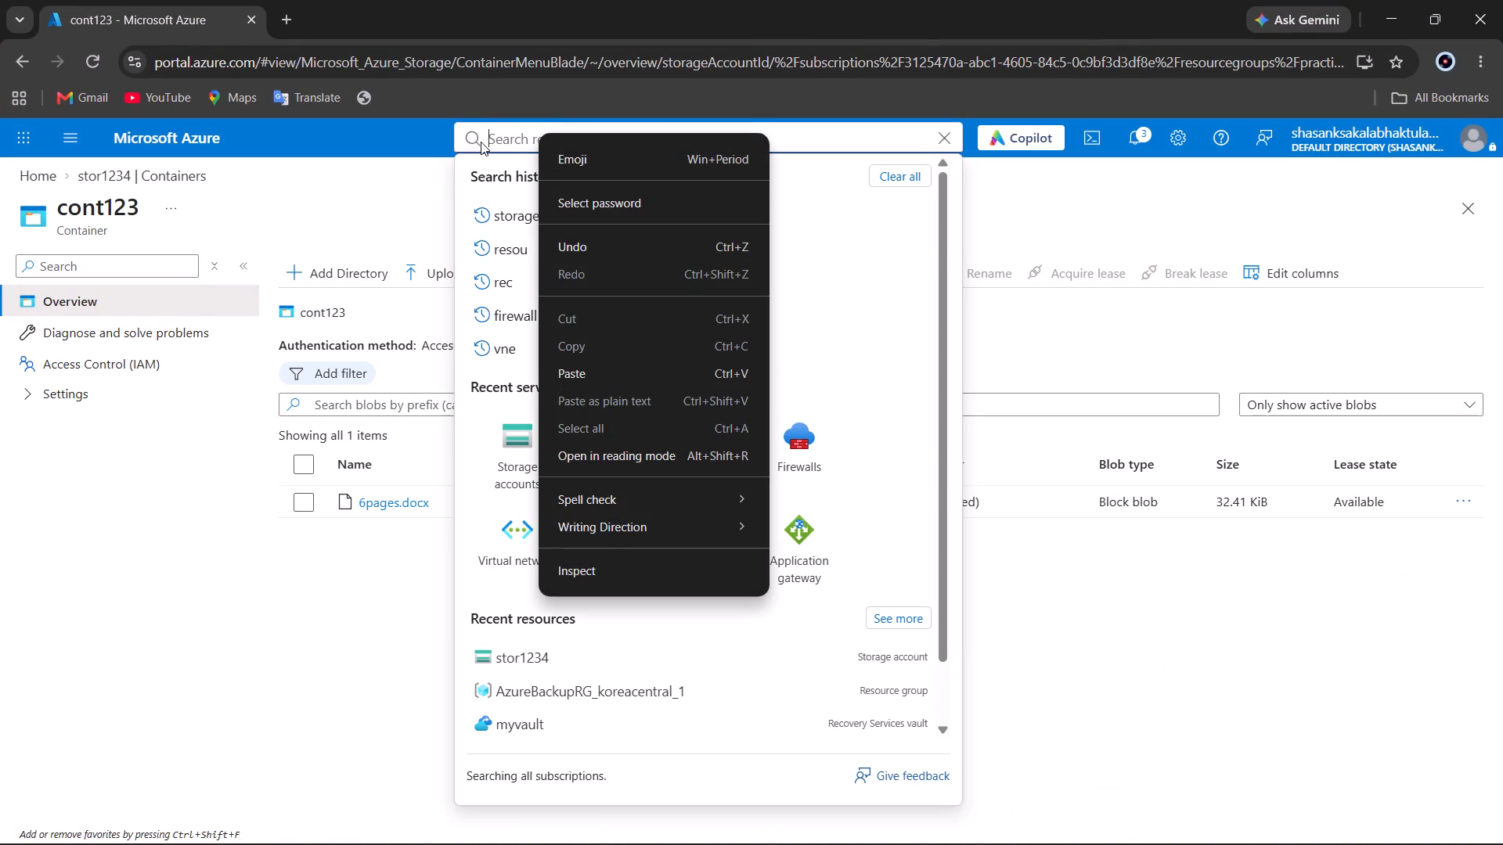
right_click(508, 545)
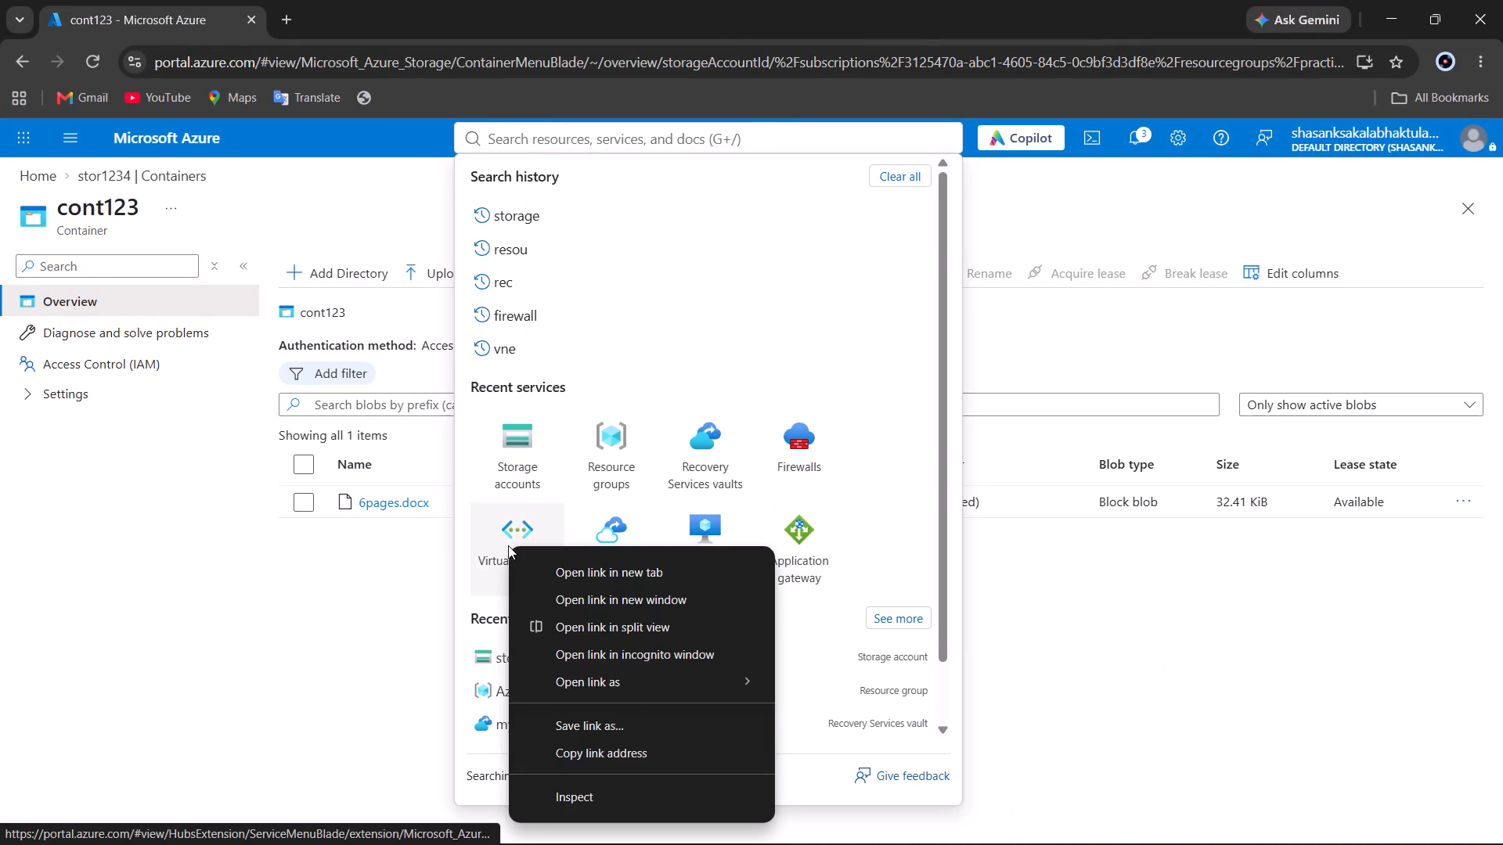
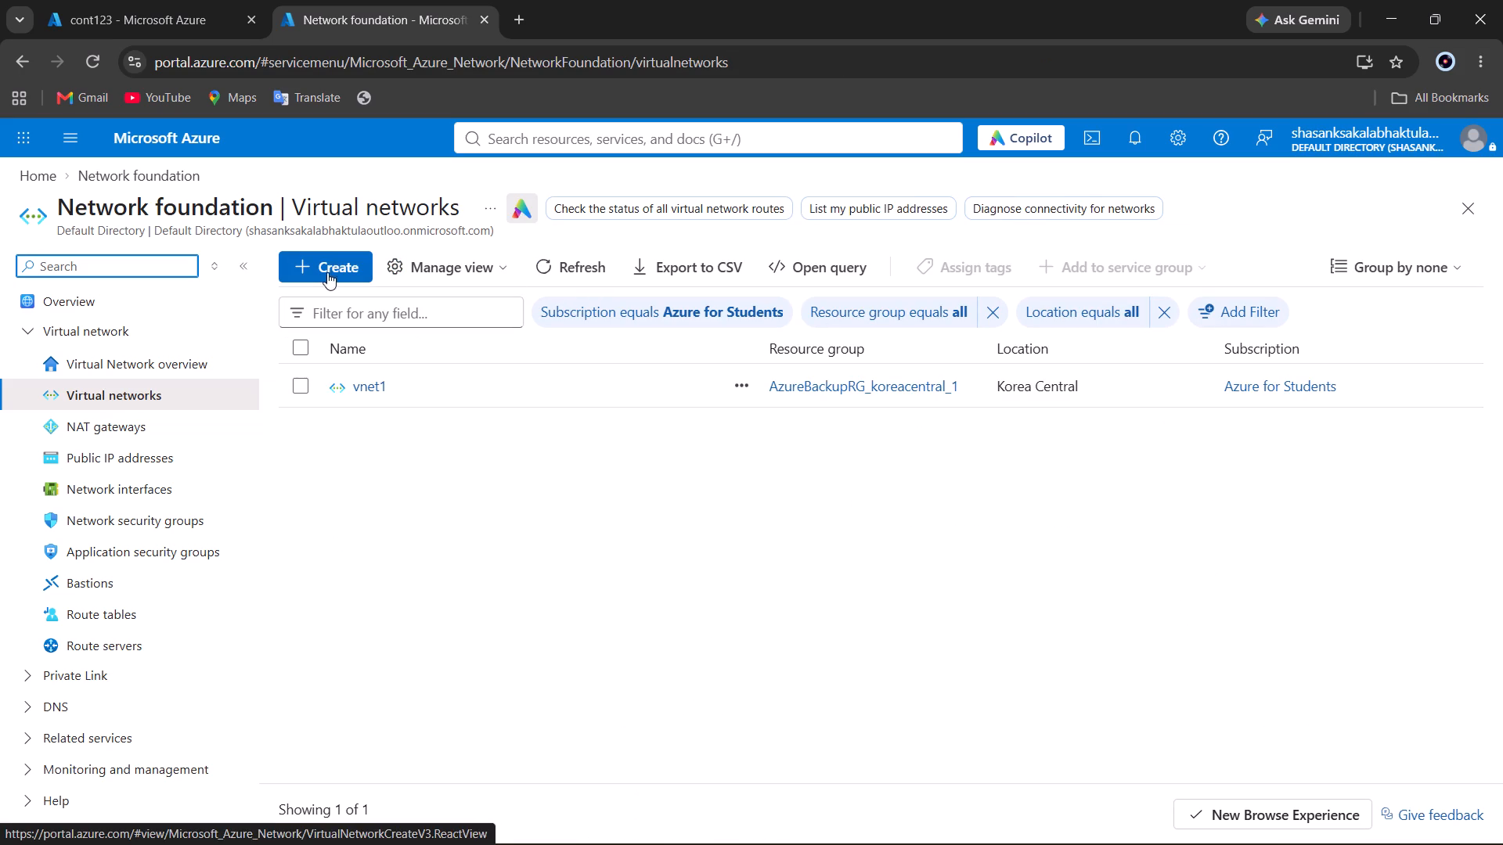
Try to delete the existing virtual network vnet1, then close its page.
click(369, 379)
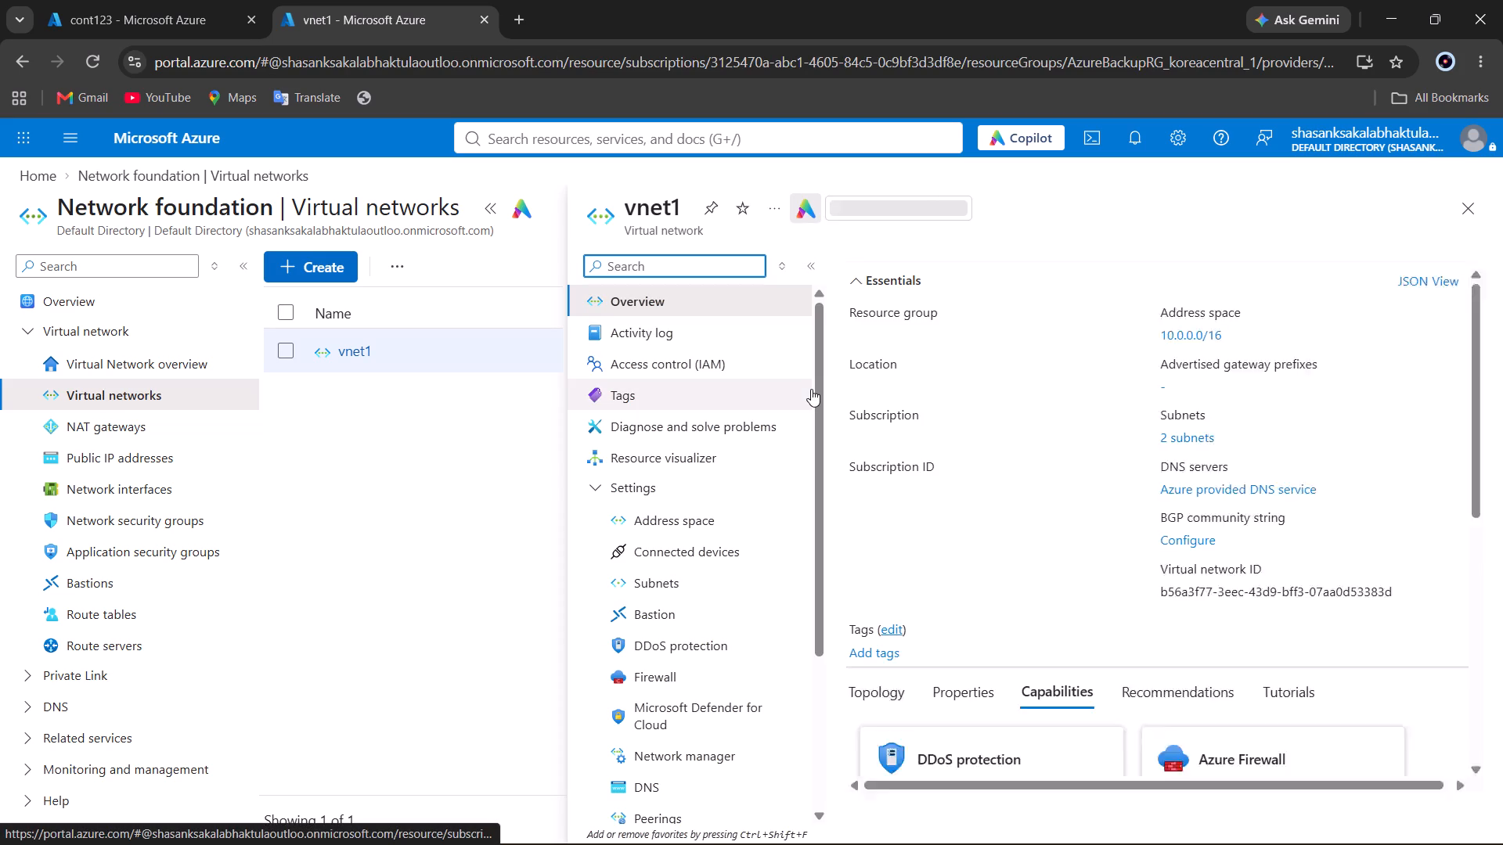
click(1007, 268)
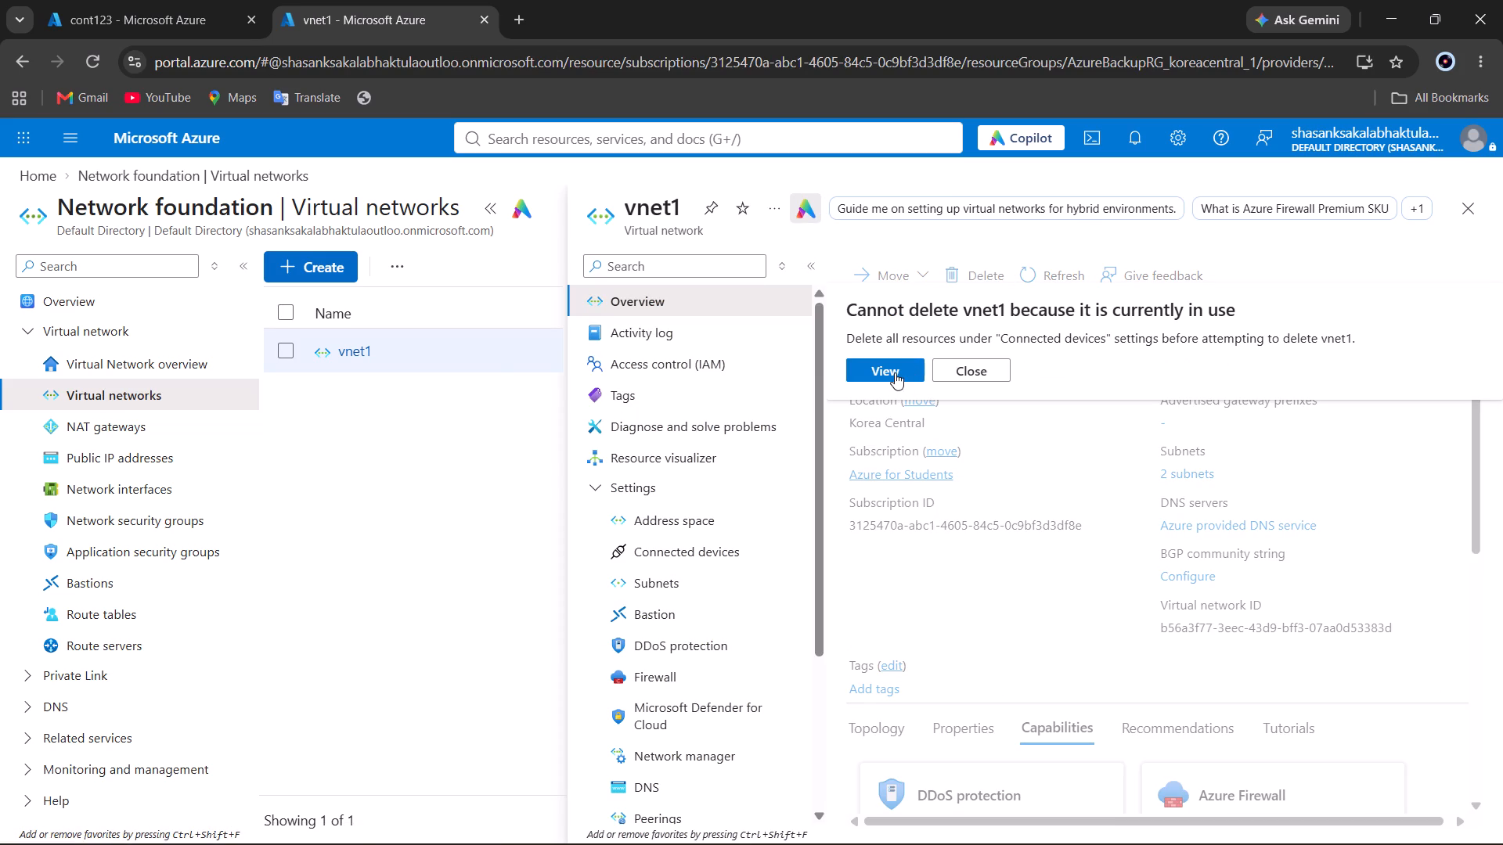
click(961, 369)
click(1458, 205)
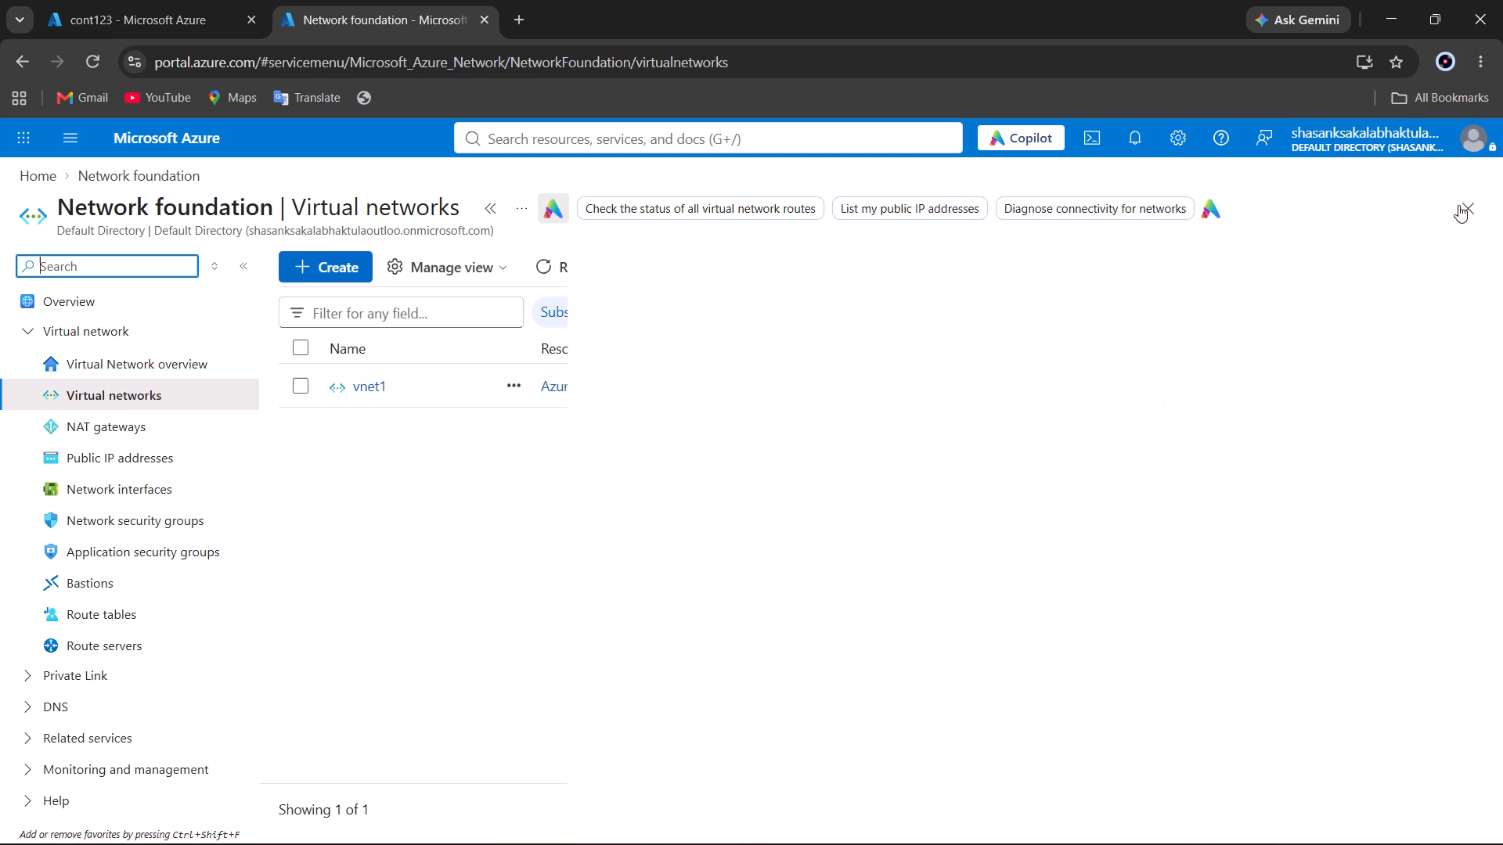
Start a new virtual network in resource group practice and name it testnet.
click(338, 277)
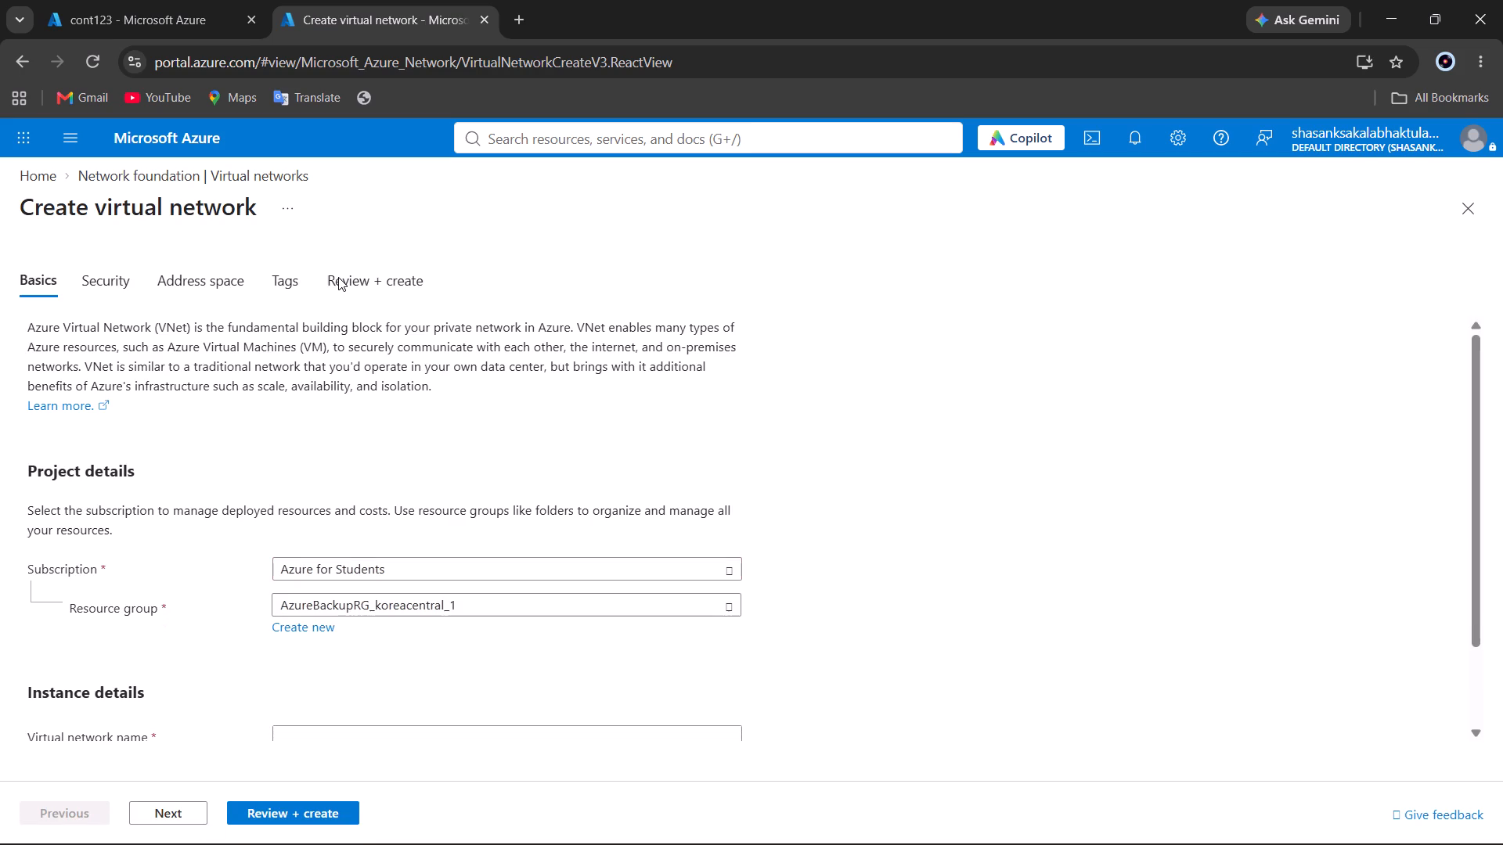
click(486, 599)
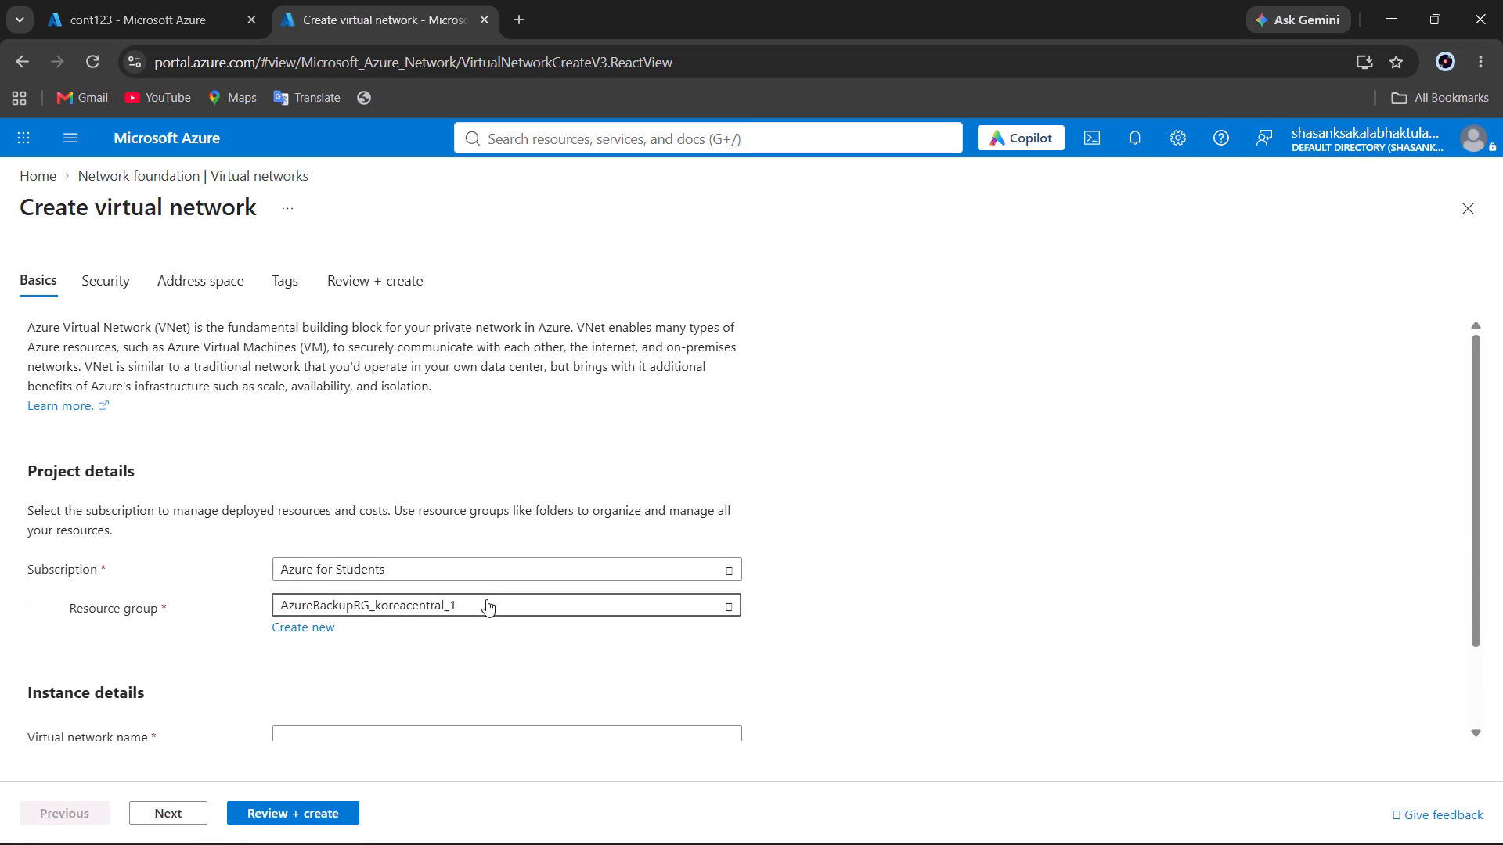
click(373, 469)
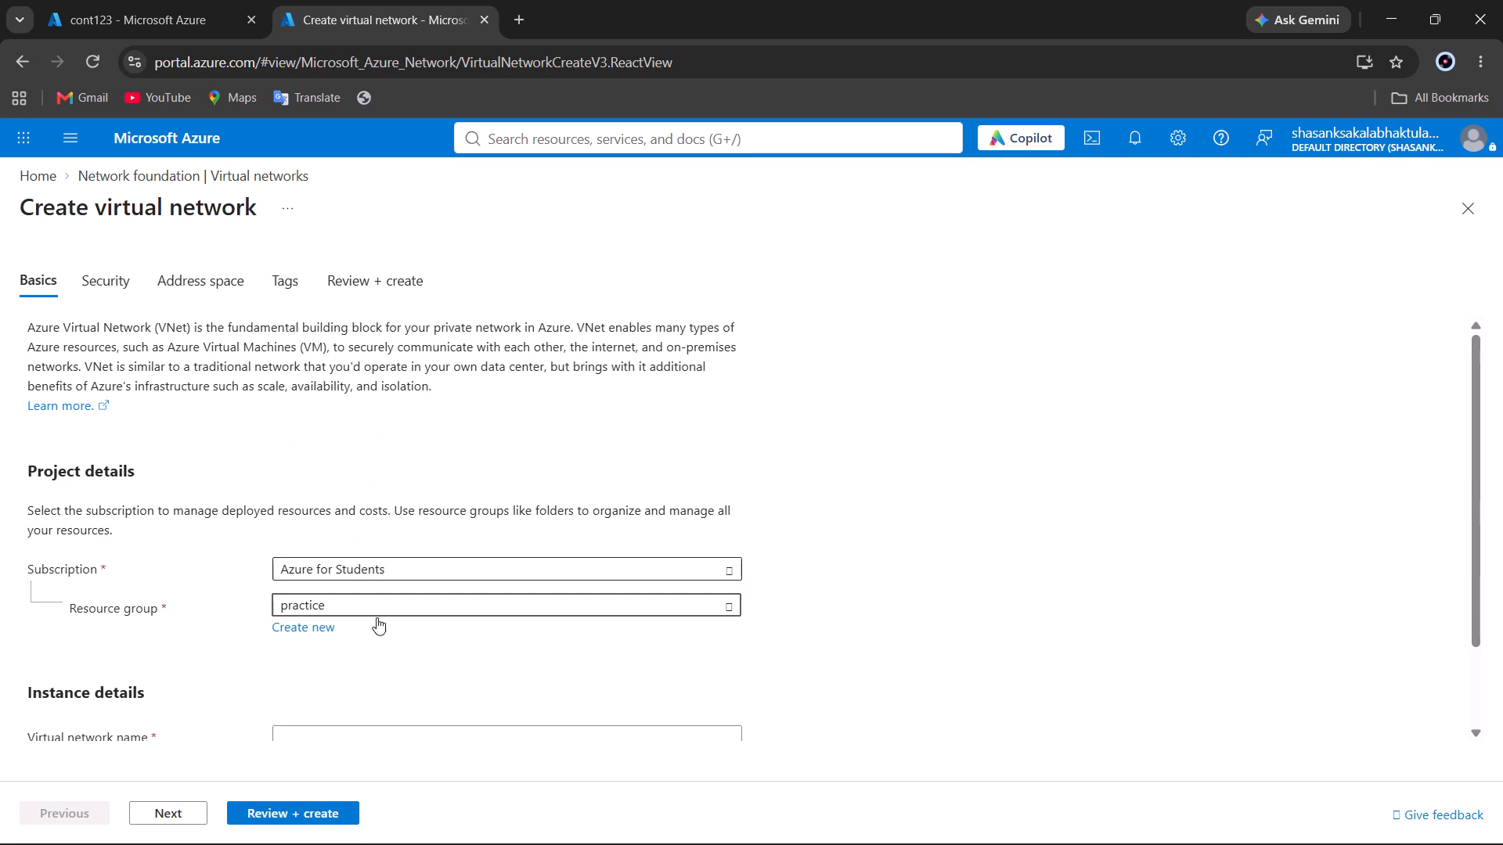
scroll(366, 686, down, 3)
click(326, 645)
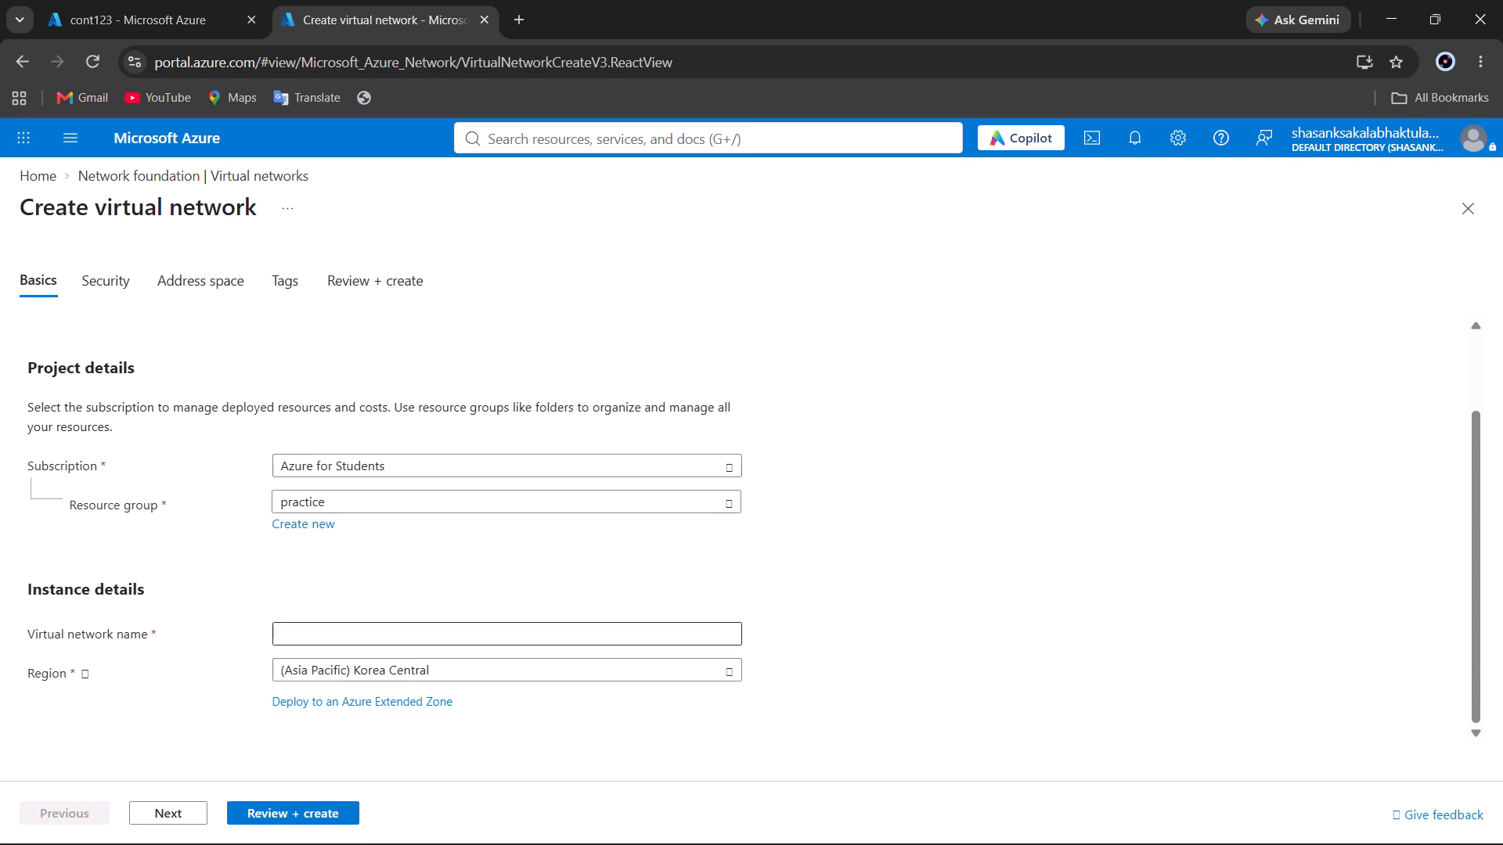
click(319, 638)
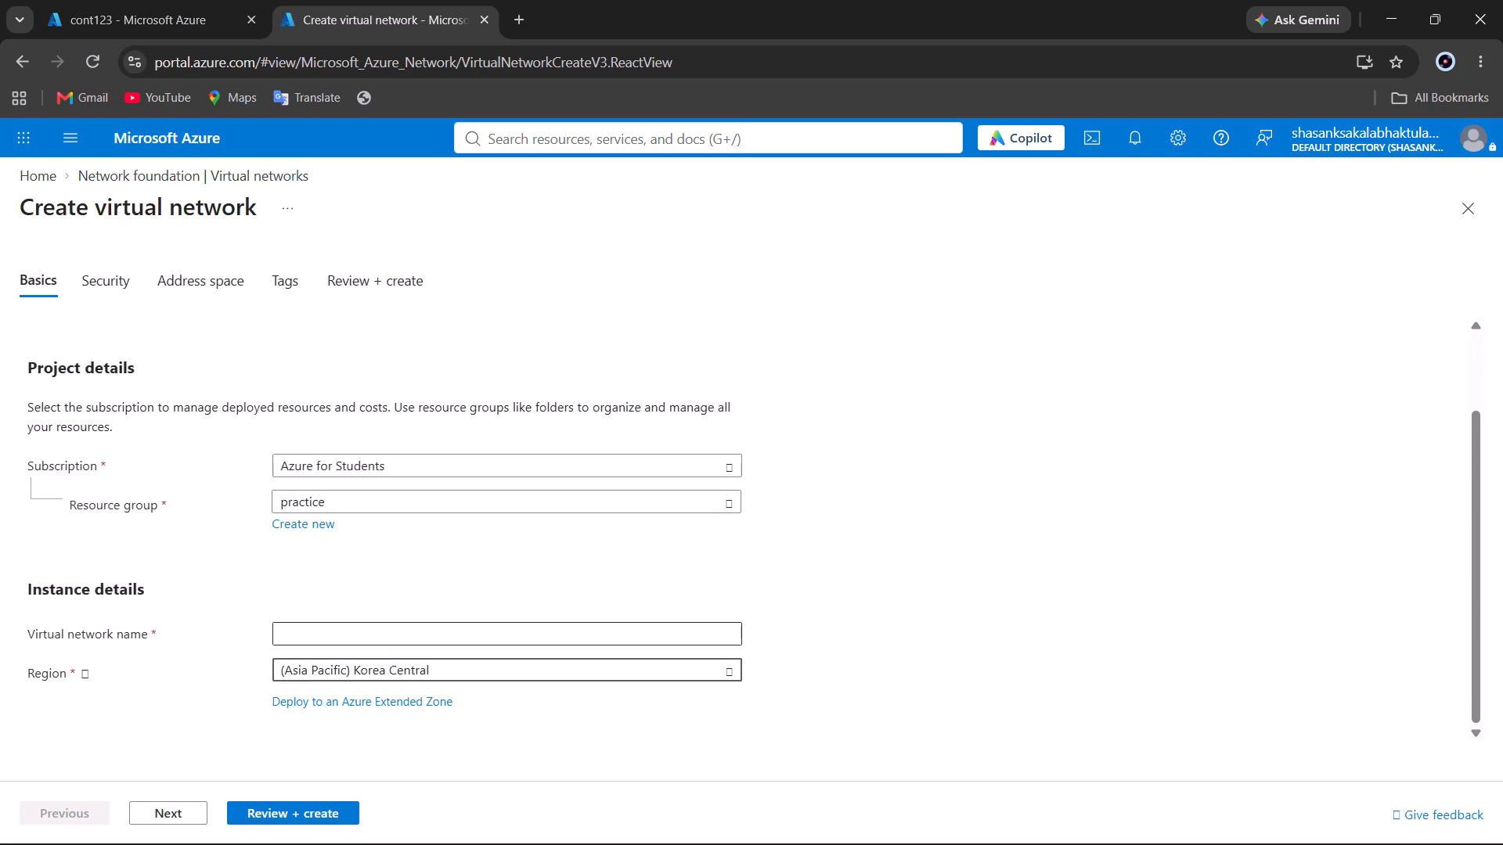
click(318, 625)
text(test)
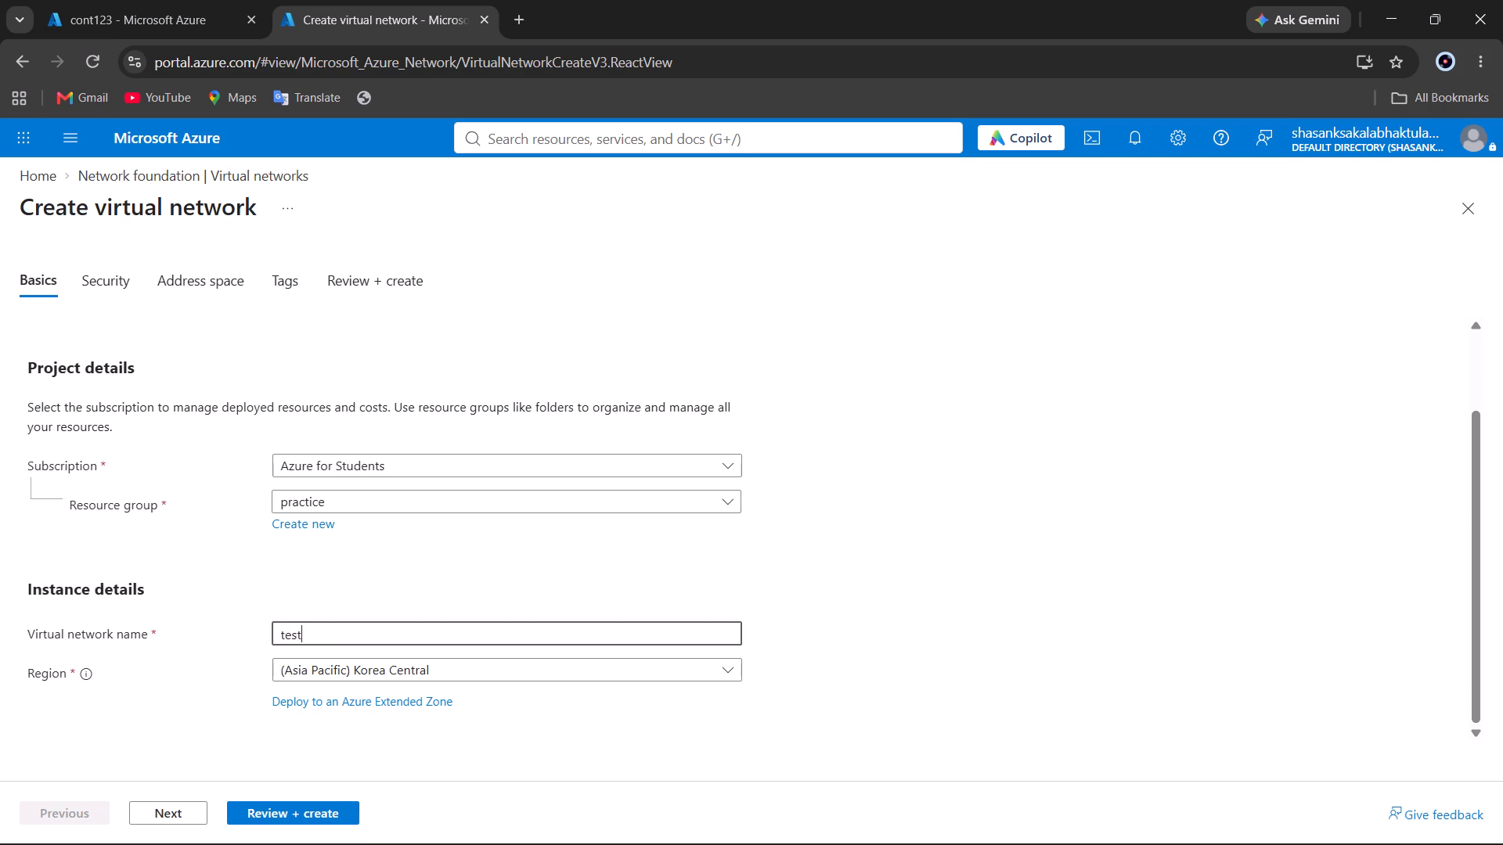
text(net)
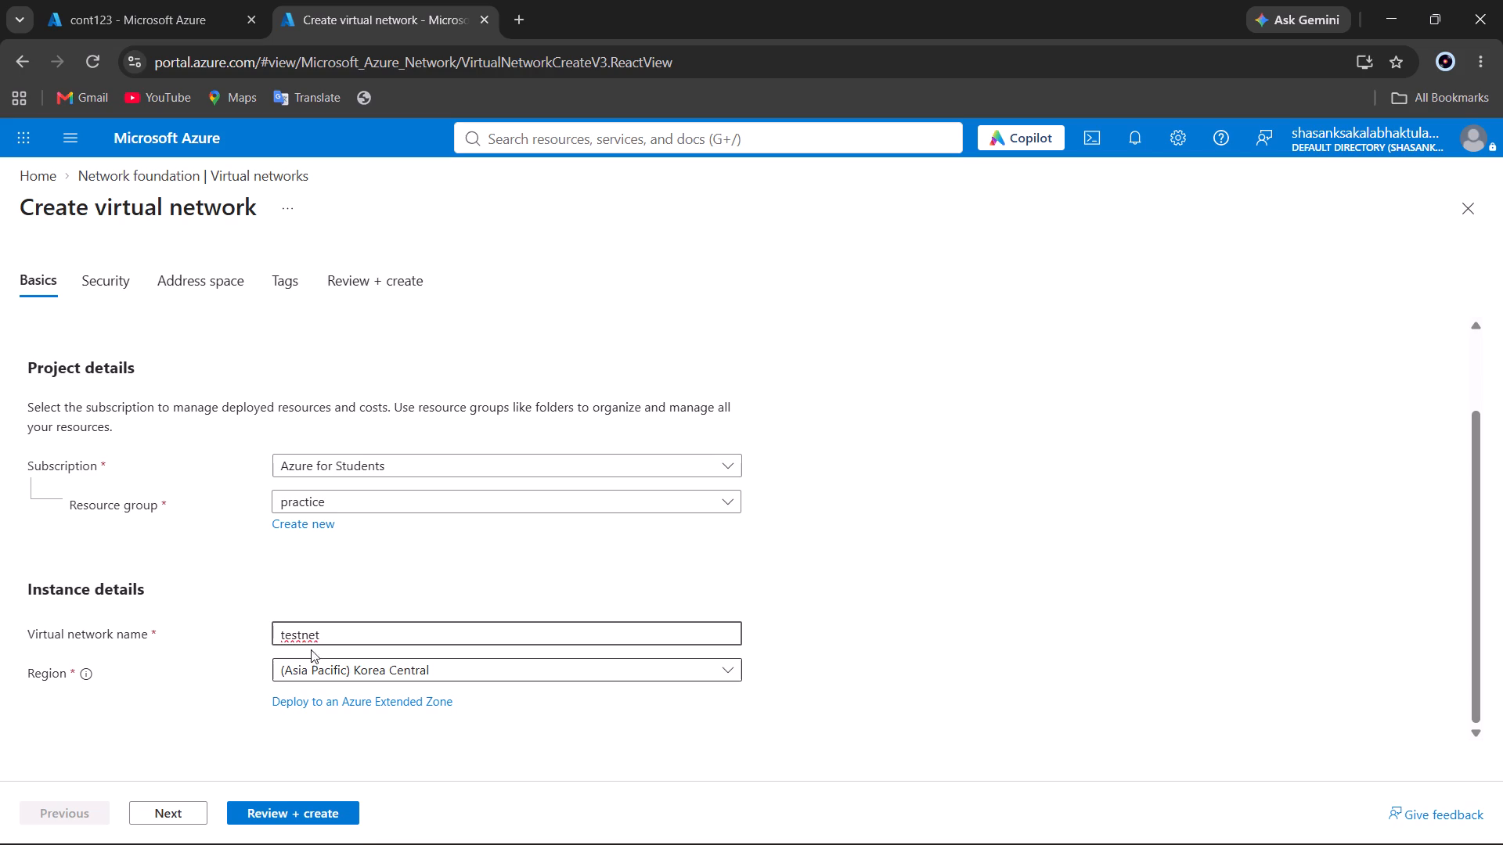
scroll(315, 645, down, 1)
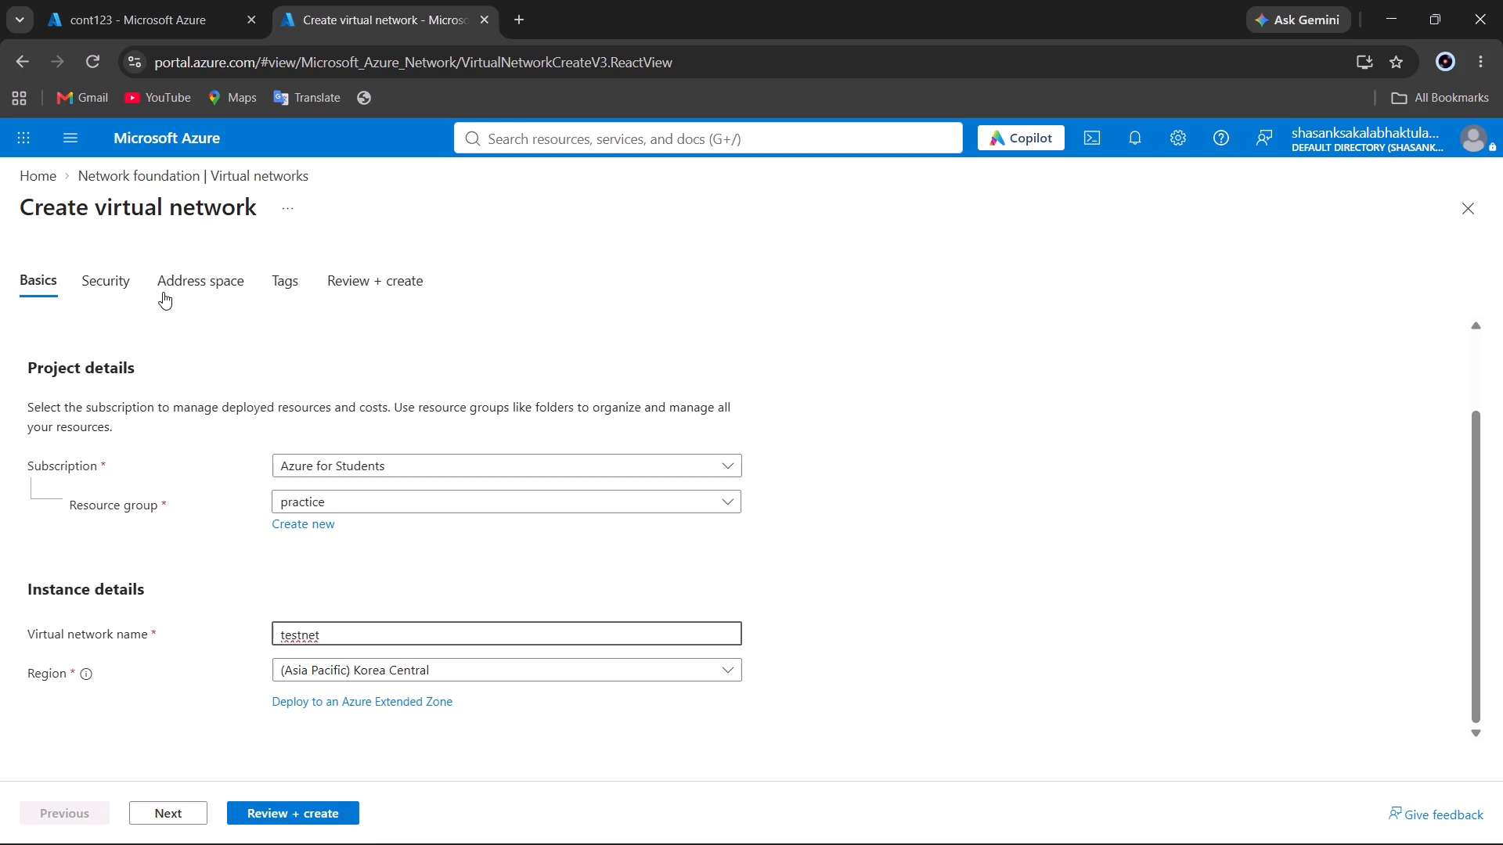
In the address space settings, set the default subnet's starting address to 10.0.4.0 and size to /26 (64 addresses), and save it.
click(167, 291)
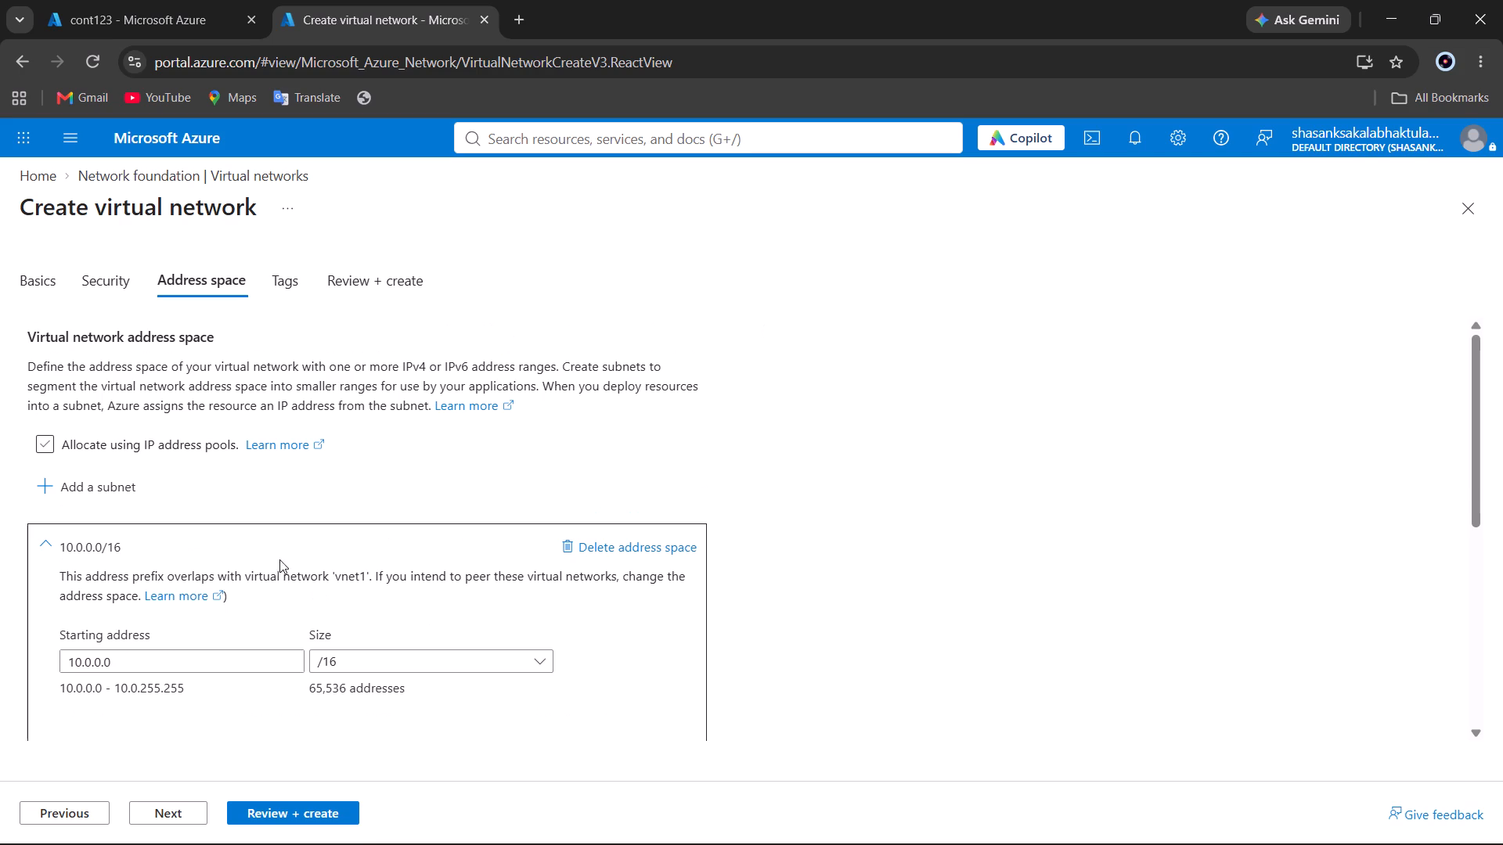
scroll(97, 589, down, 1)
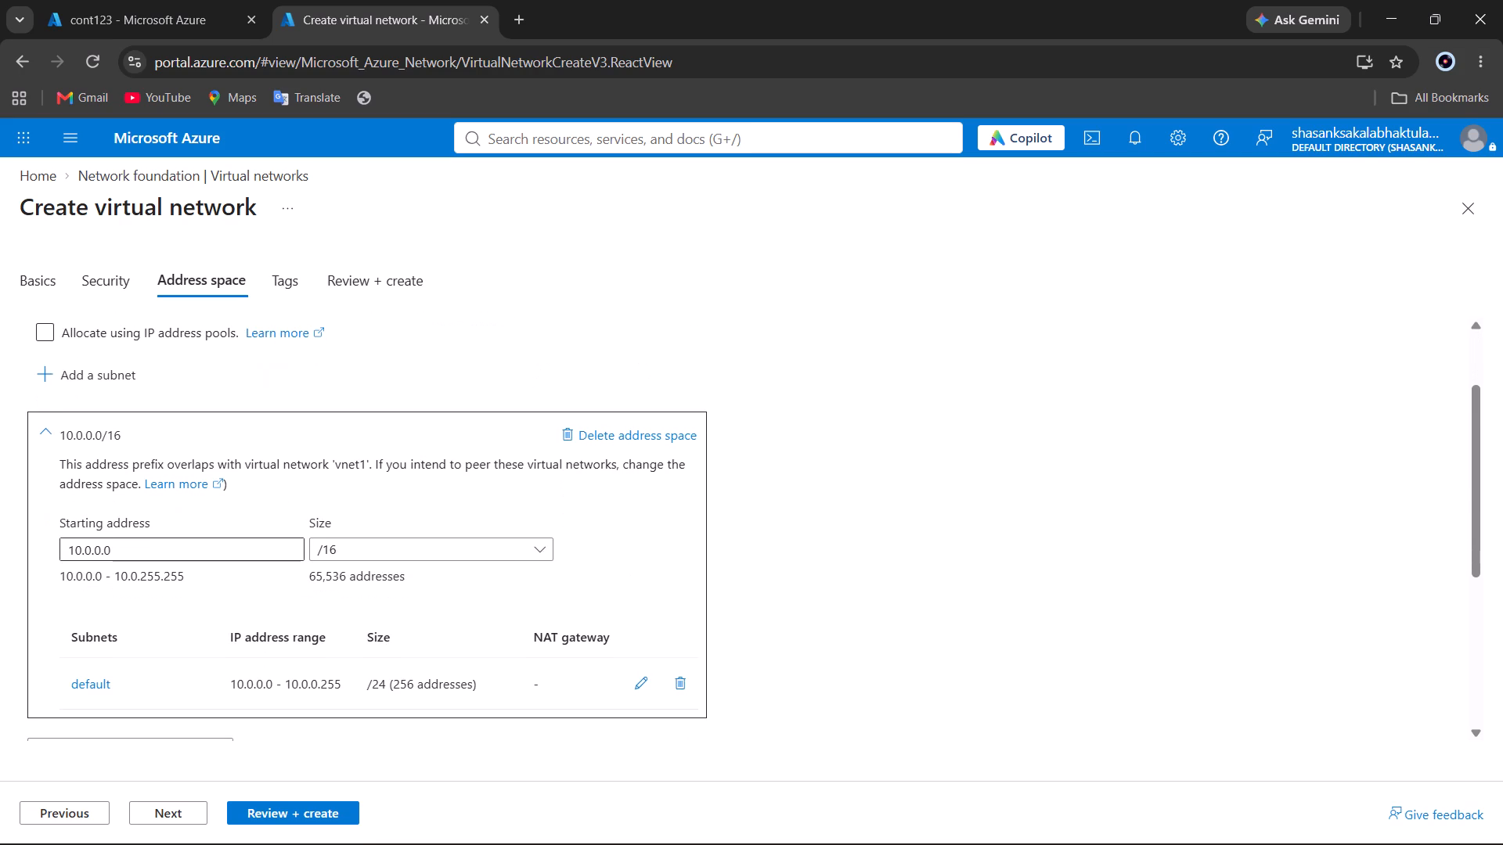
click(639, 685)
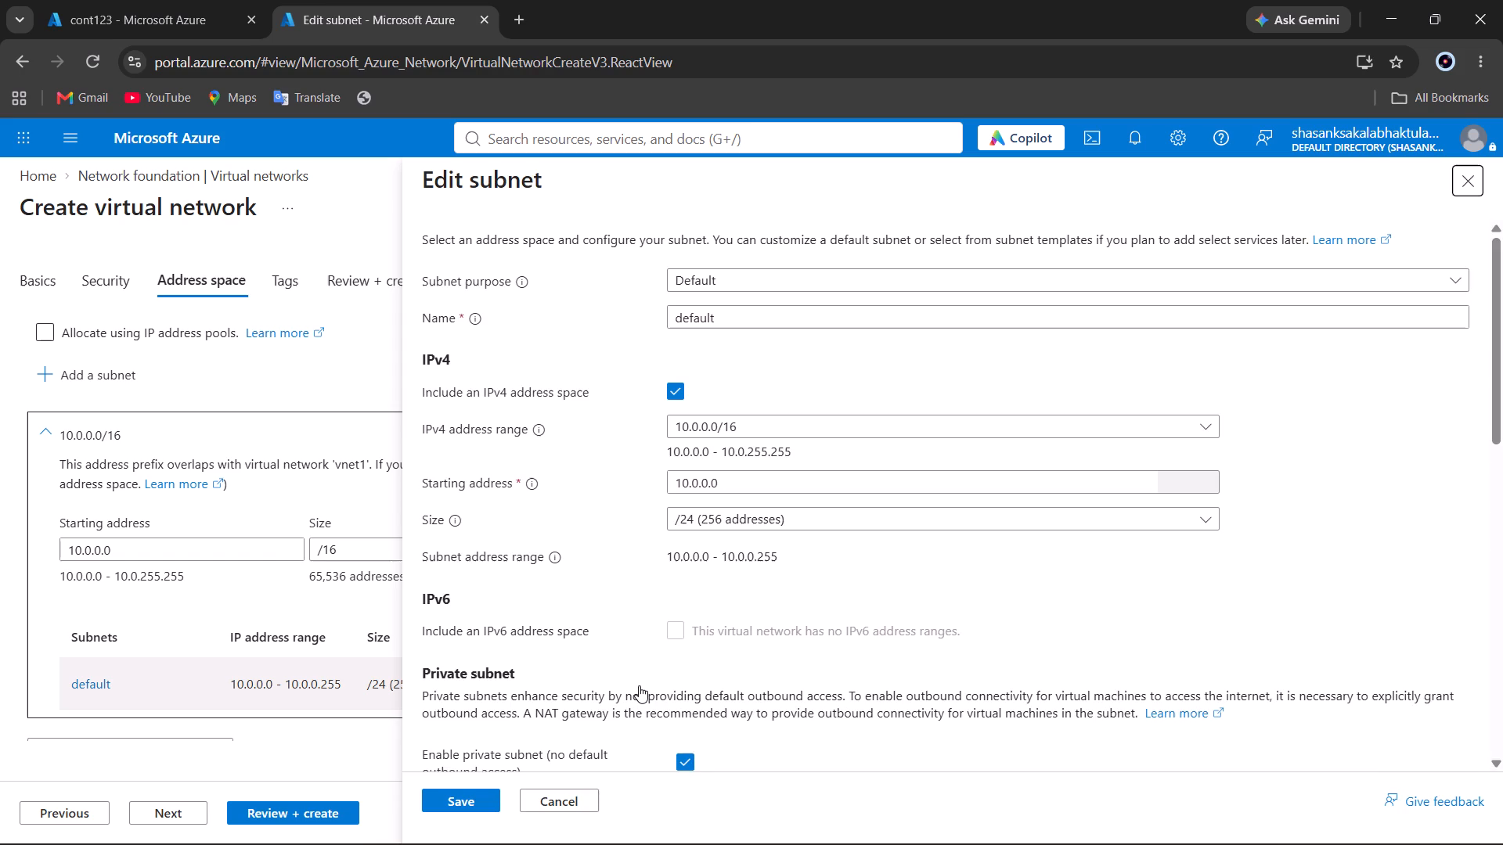
click(708, 480)
key(BackSpace)
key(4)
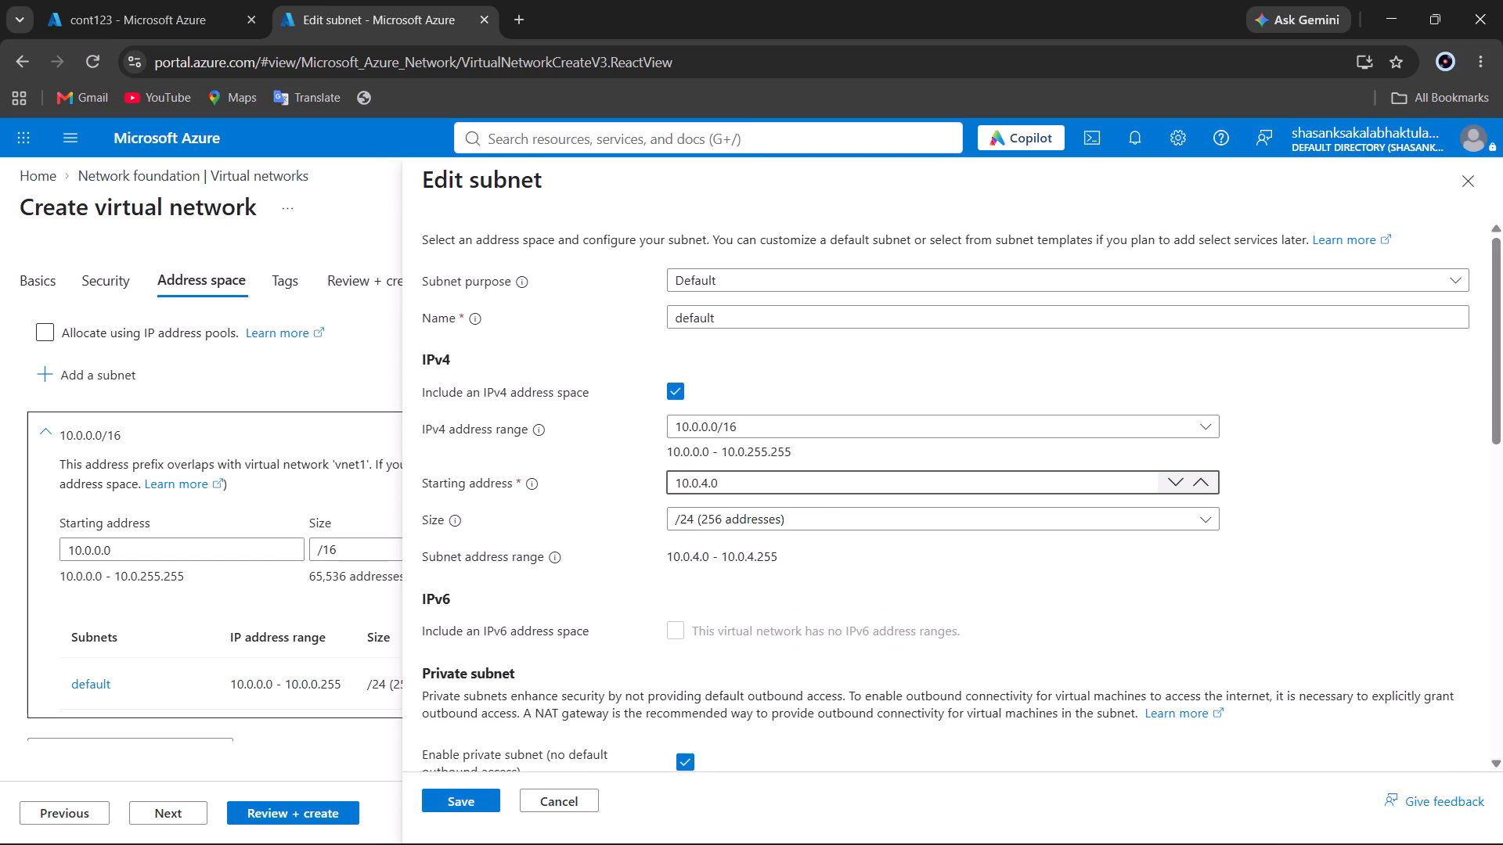
click(784, 521)
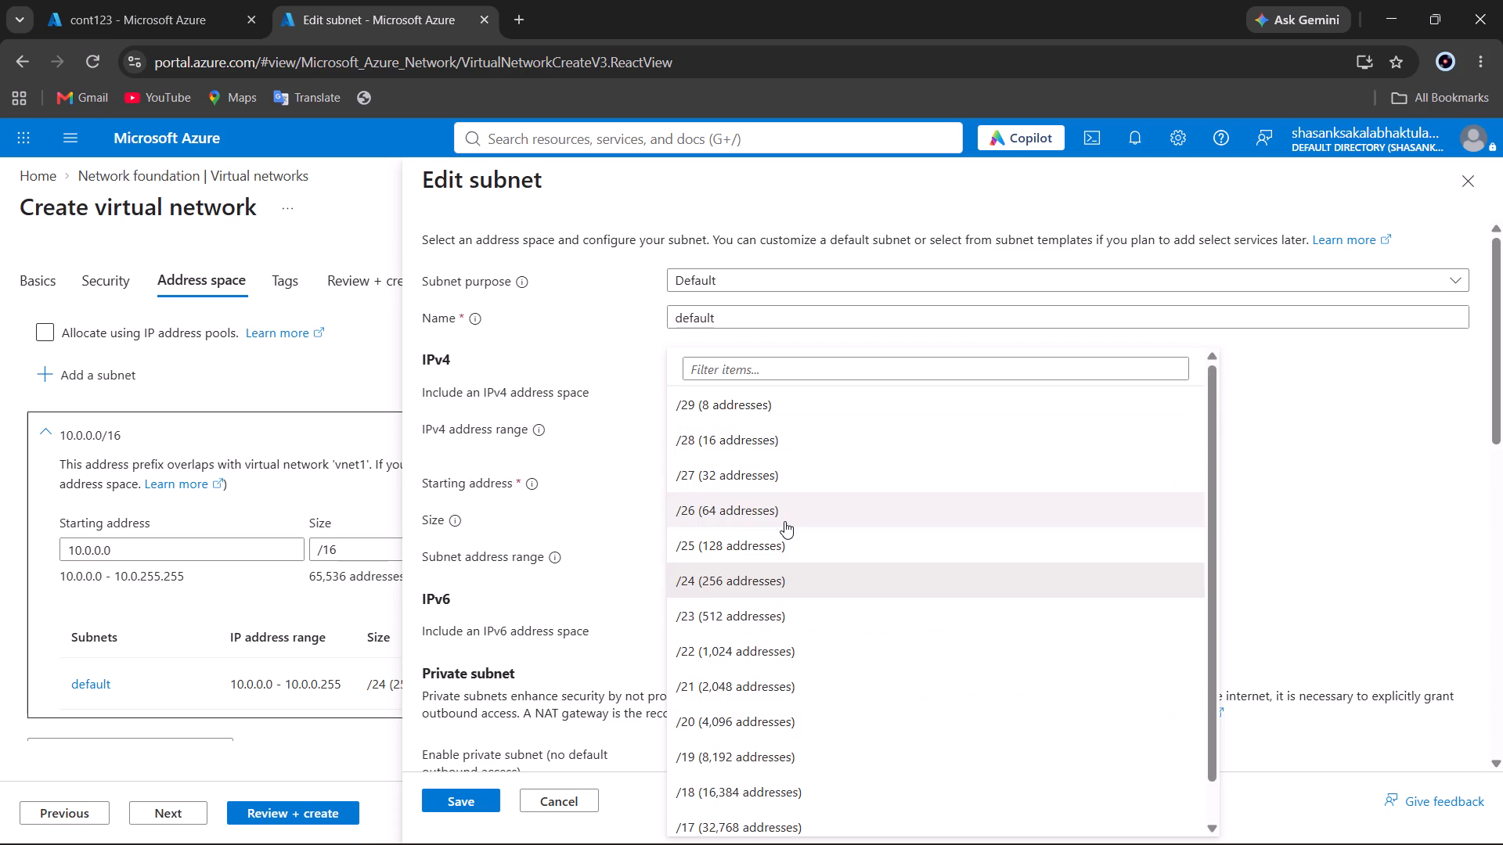
click(778, 509)
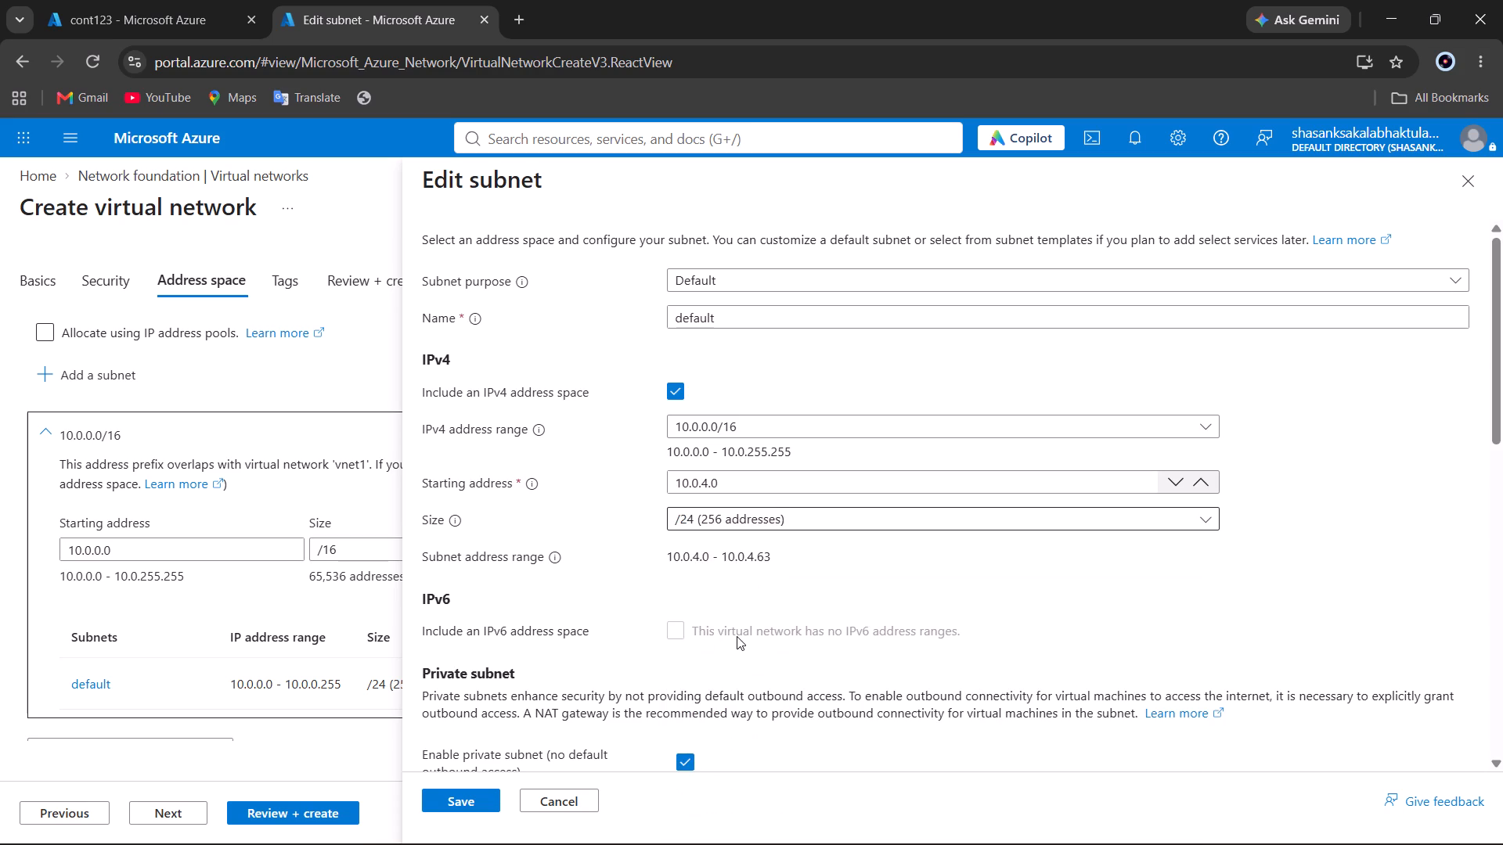
scroll(737, 636, down, 4)
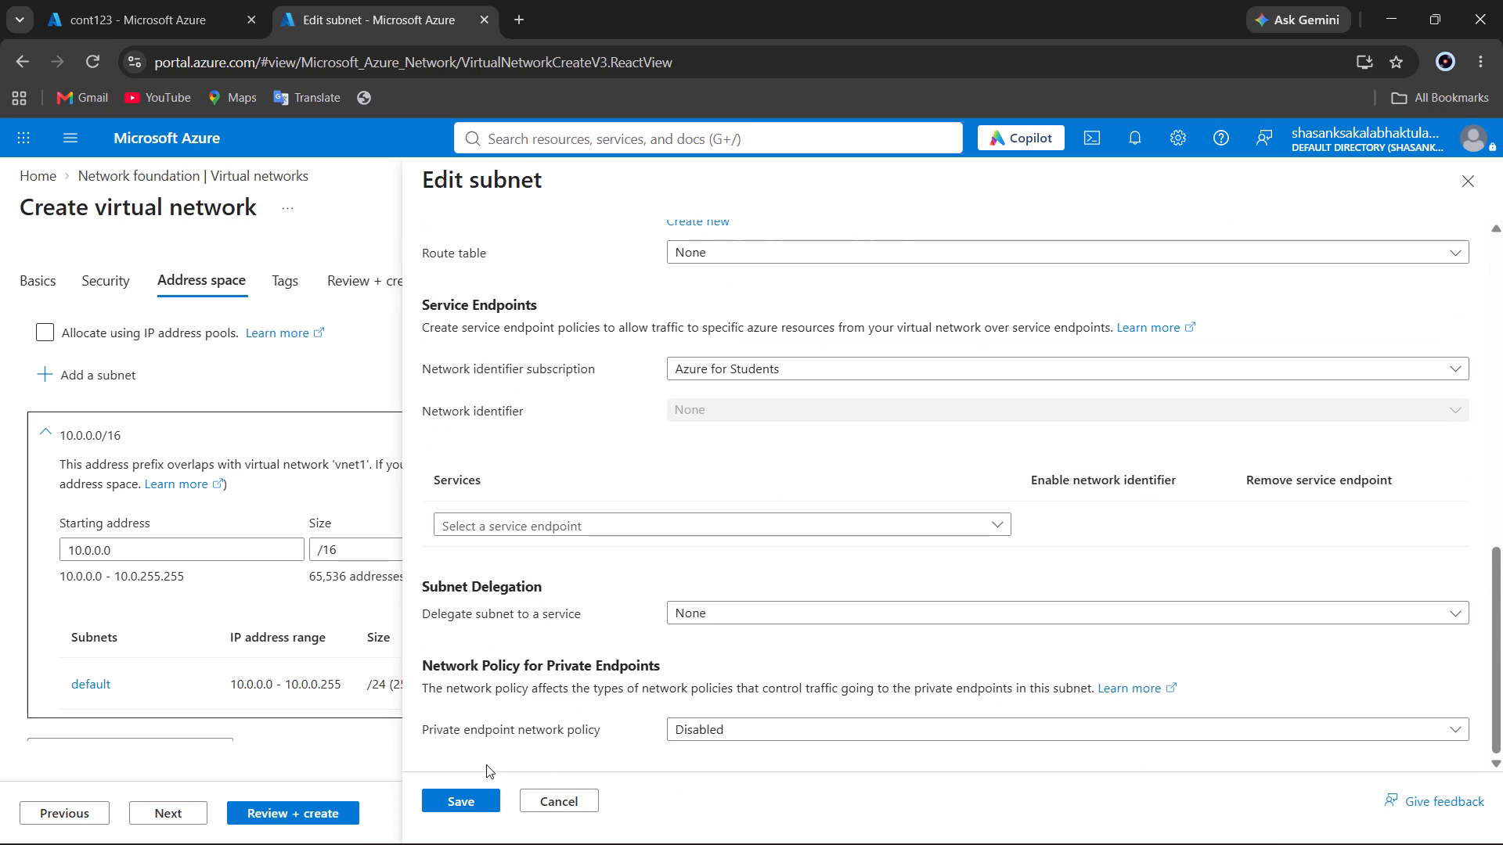
click(475, 805)
Capture a screenshot of the portal page with the new virtual network's address space and default subnet.
scroll(349, 785, down, 1)
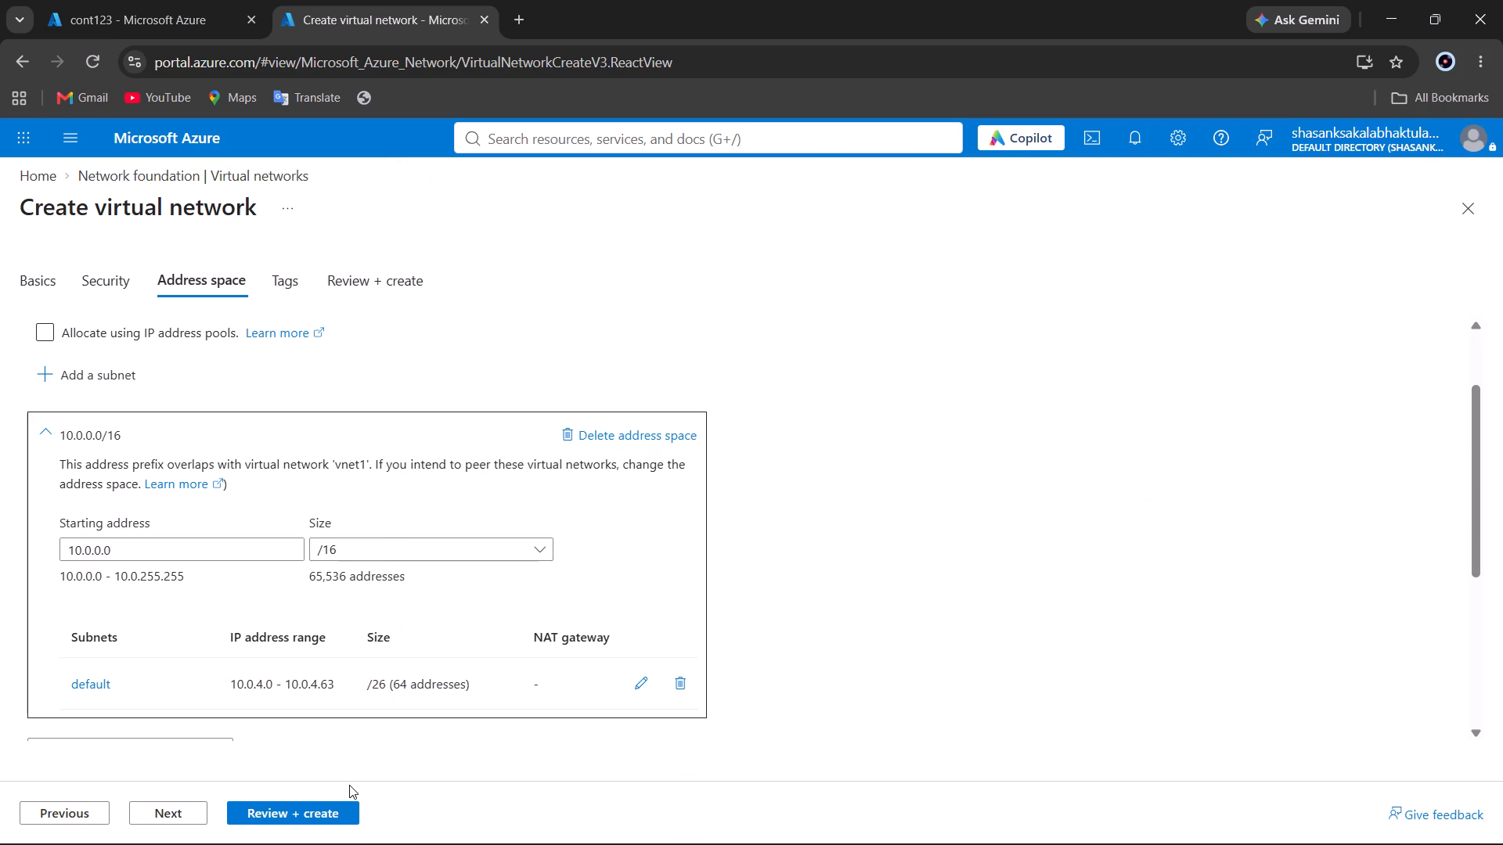
scroll(349, 785, down, 1)
key(shift+super+s)
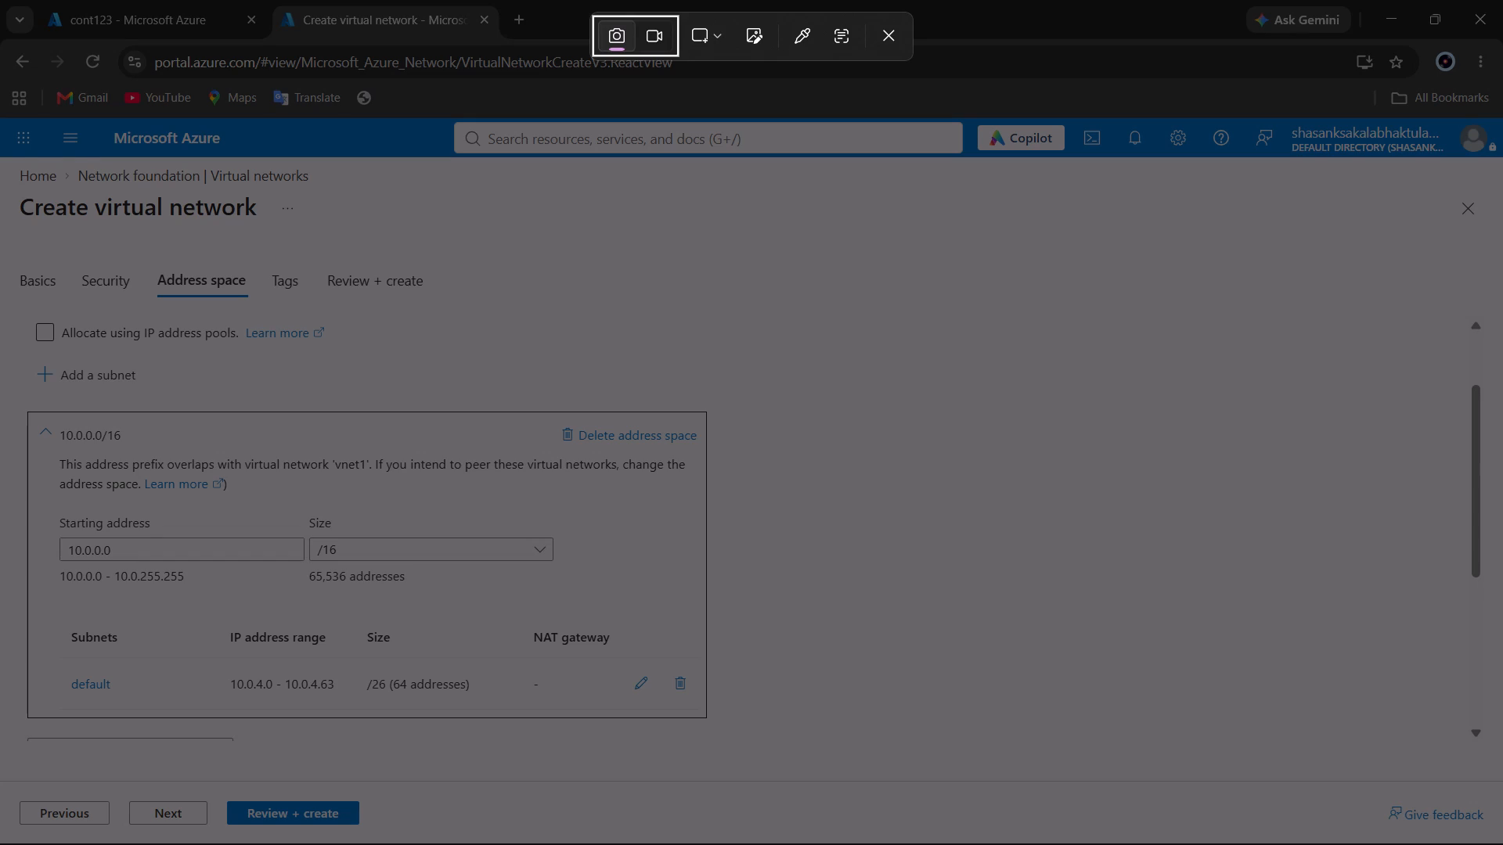
drag(0, 117, 1502, 843)
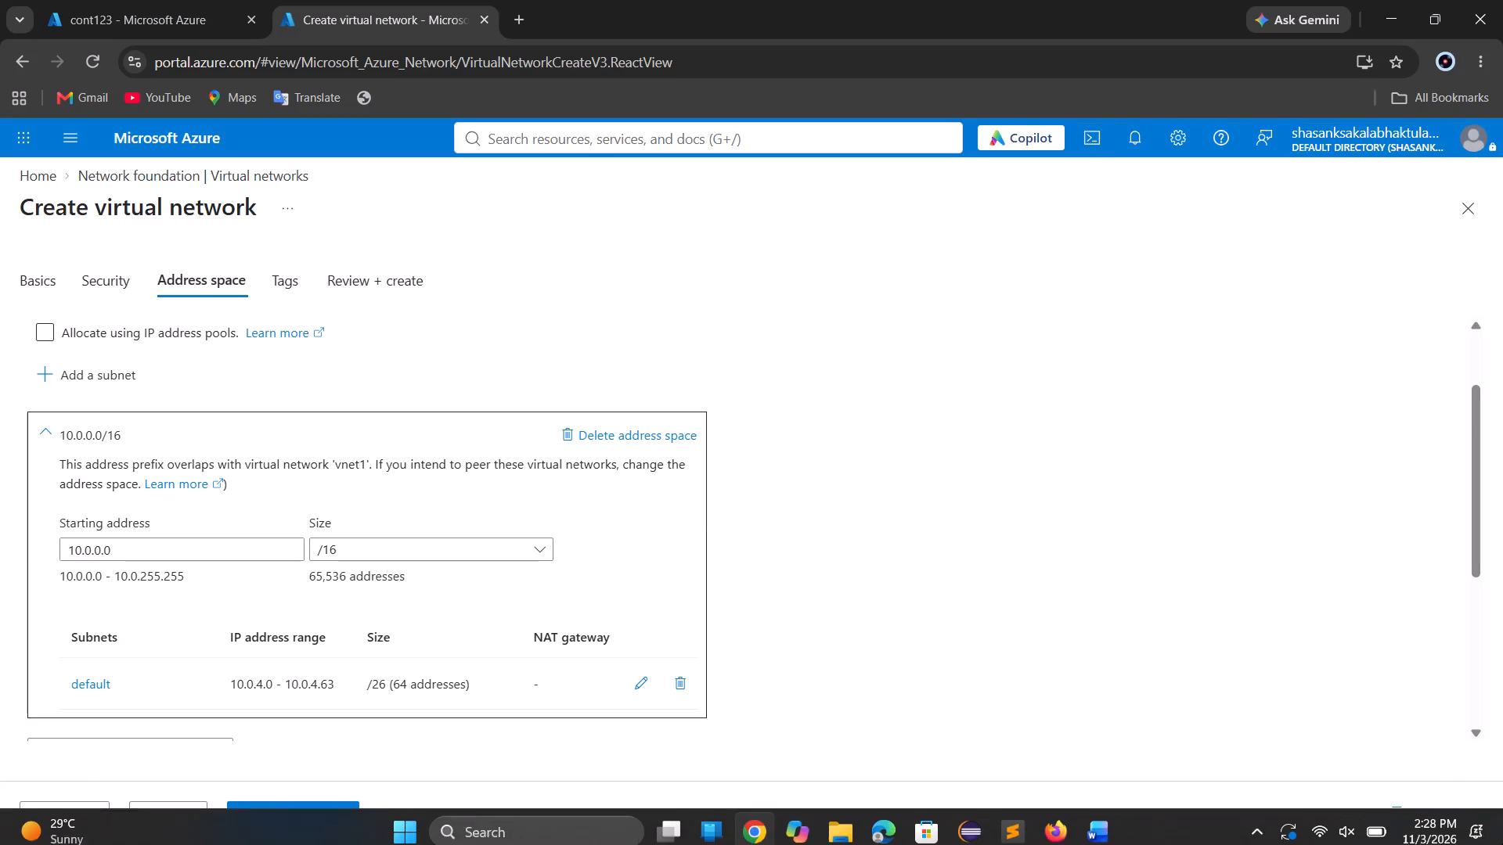
Submit the new virtual network's configuration for final review and validation.
click(297, 813)
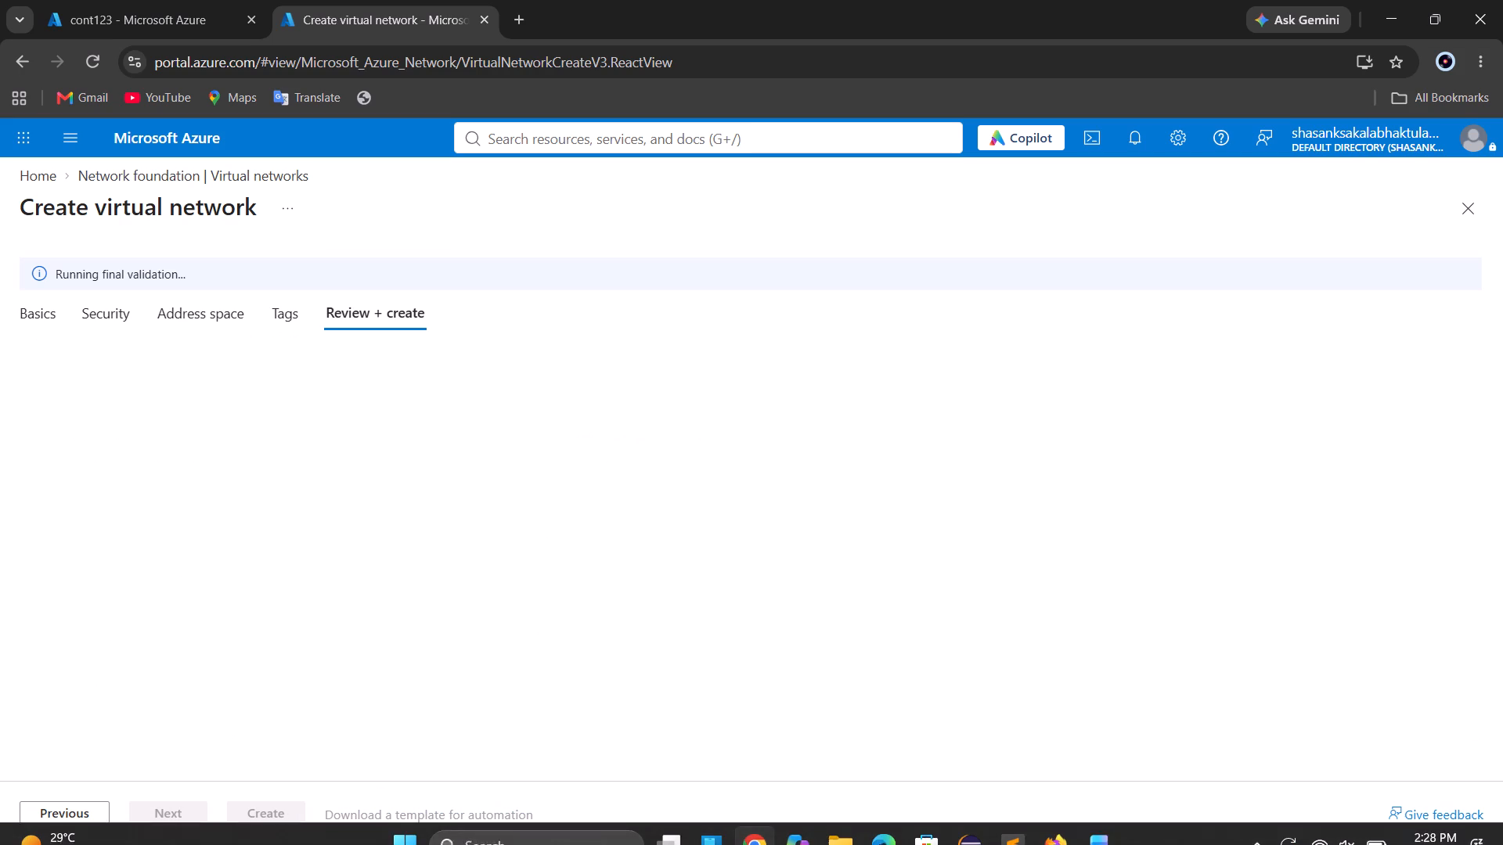
Switch to Document1 in Word, paste the address space screenshot on a new line below the container screenshot, and return to the browser.
click(1112, 826)
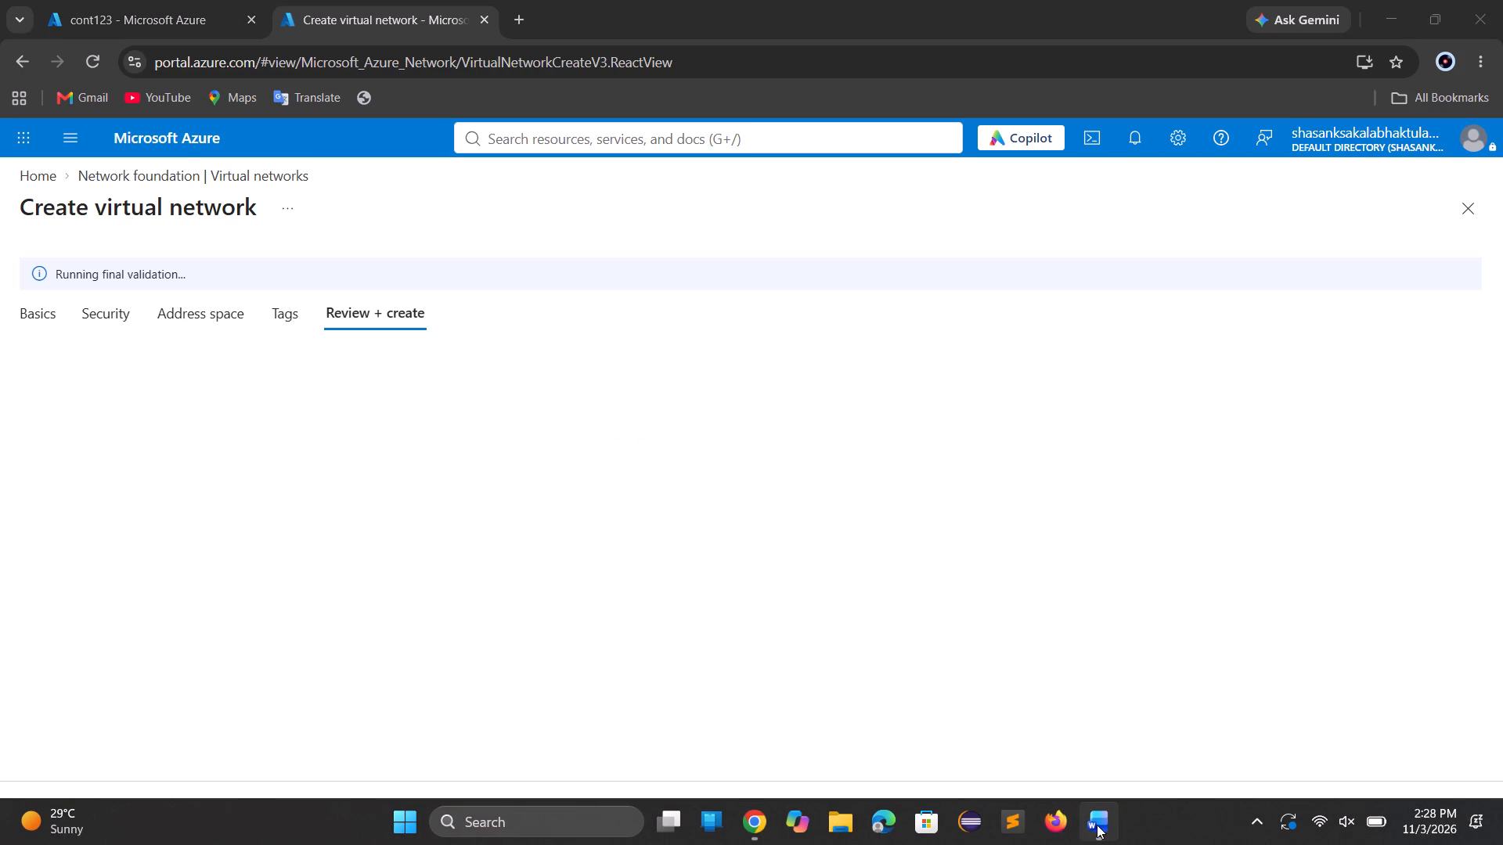
click(1097, 825)
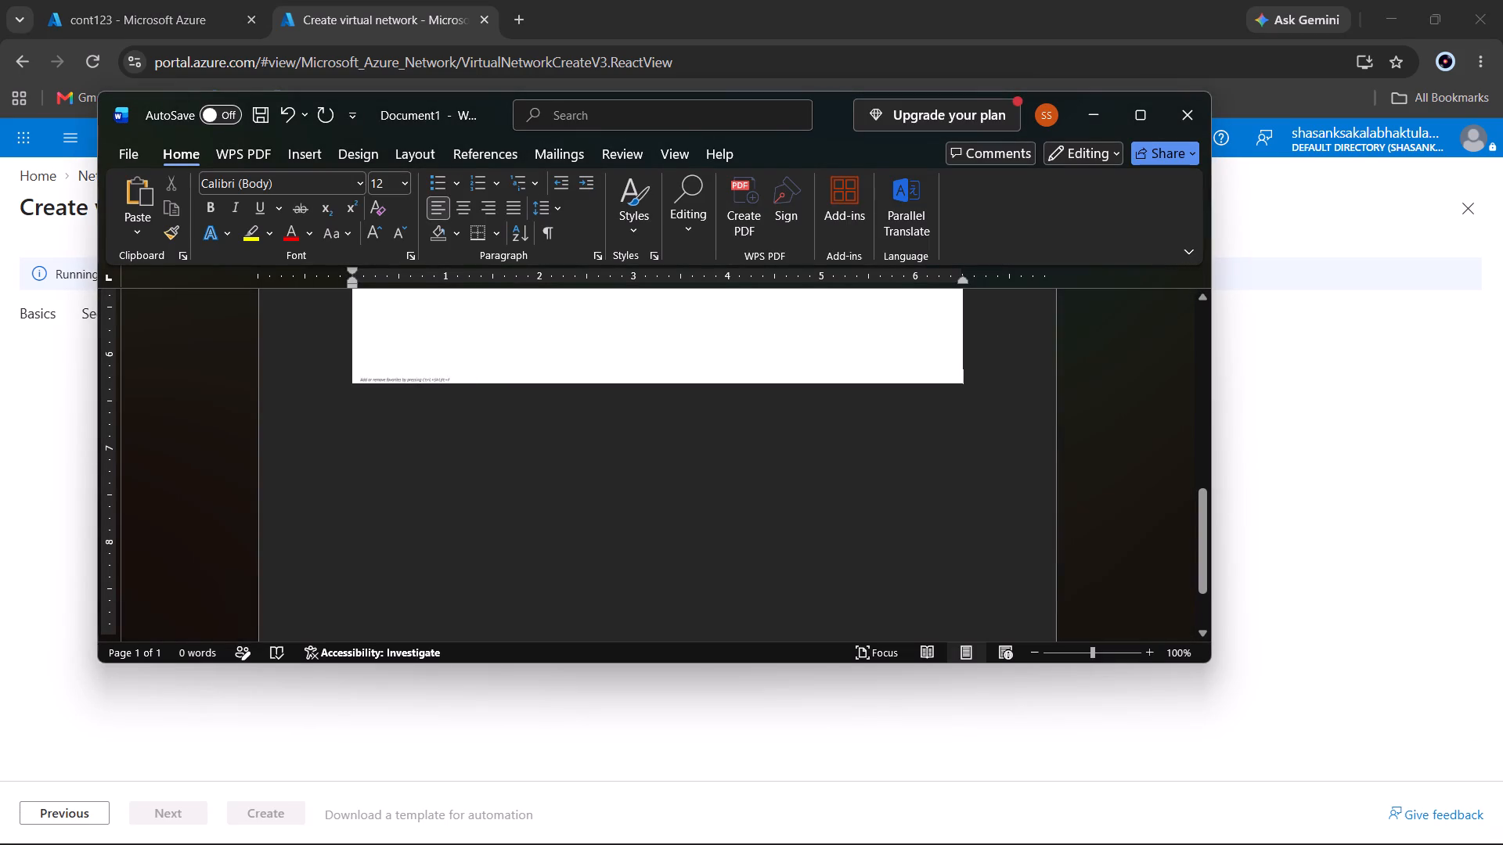
key(Return)
key(ctrl+v)
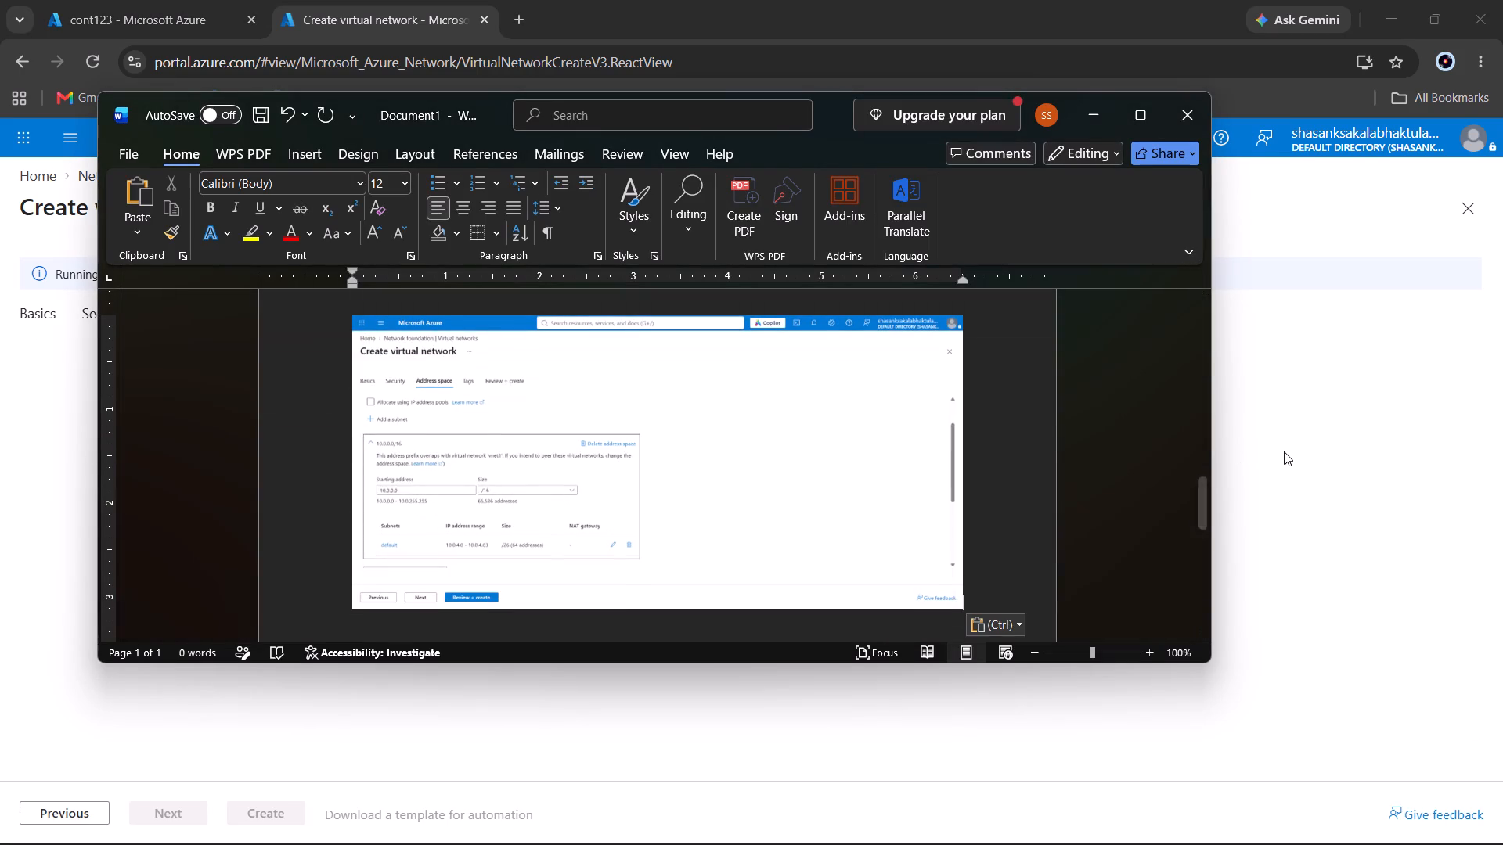
click(1284, 451)
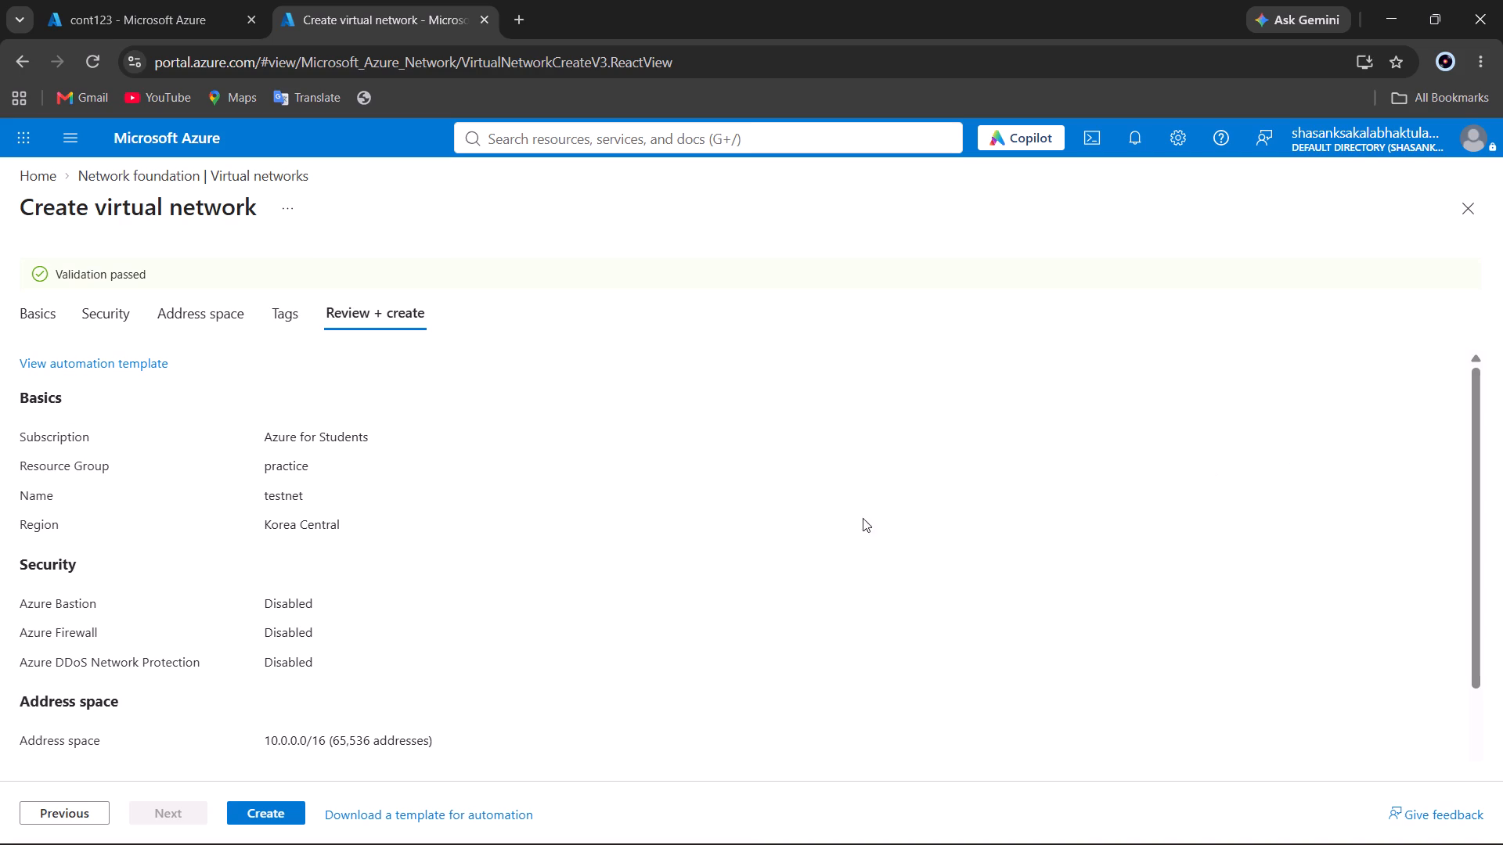
Review the testnet configuration summary, create the virtual network, and check its deployment progress in the notifications.
scroll(566, 599, down, 4)
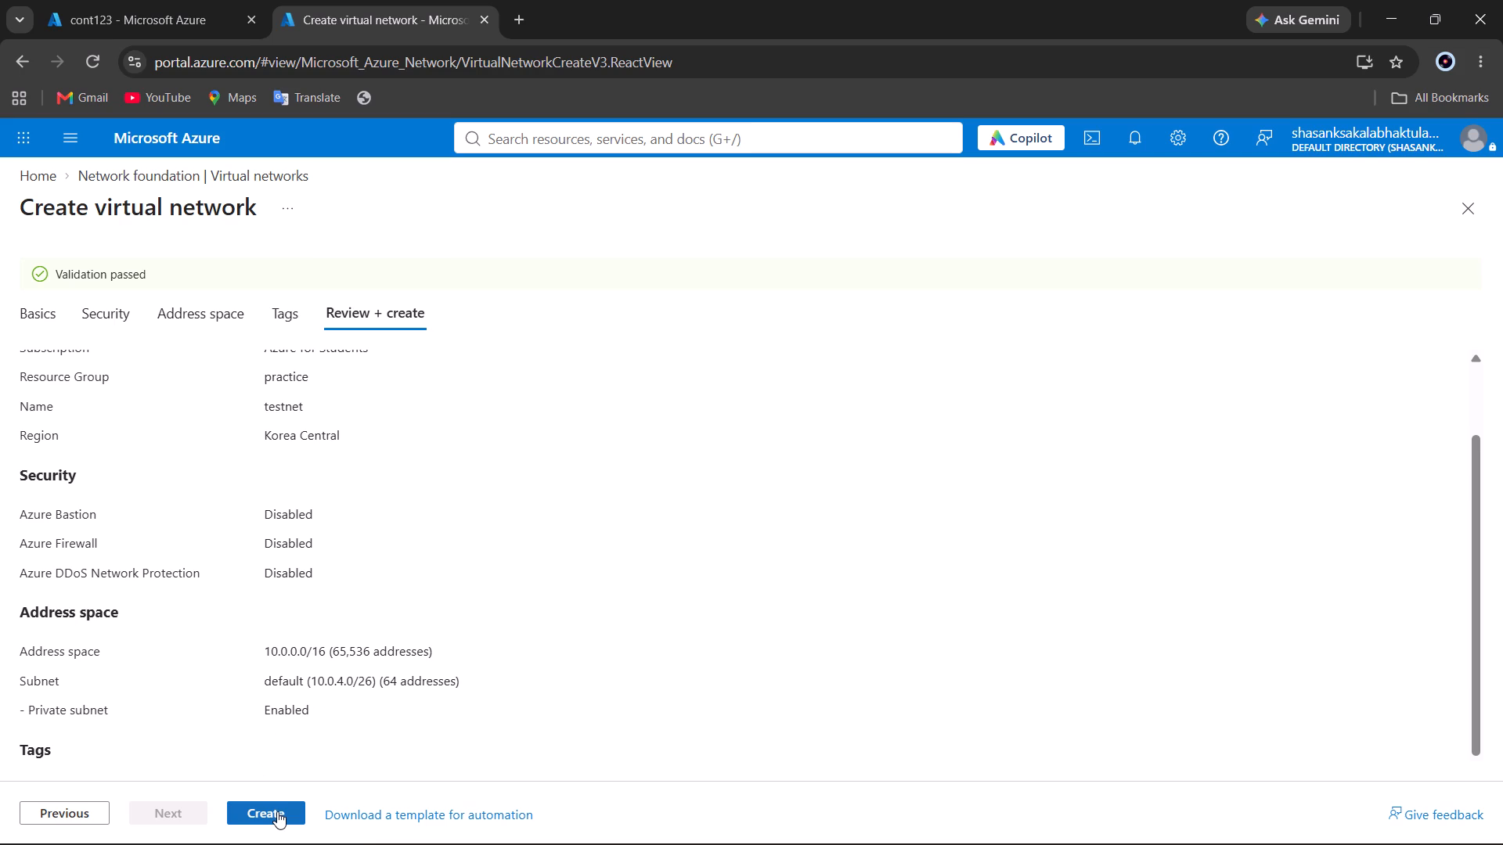
scroll(290, 643, up, 3)
scroll(290, 643, down, 3)
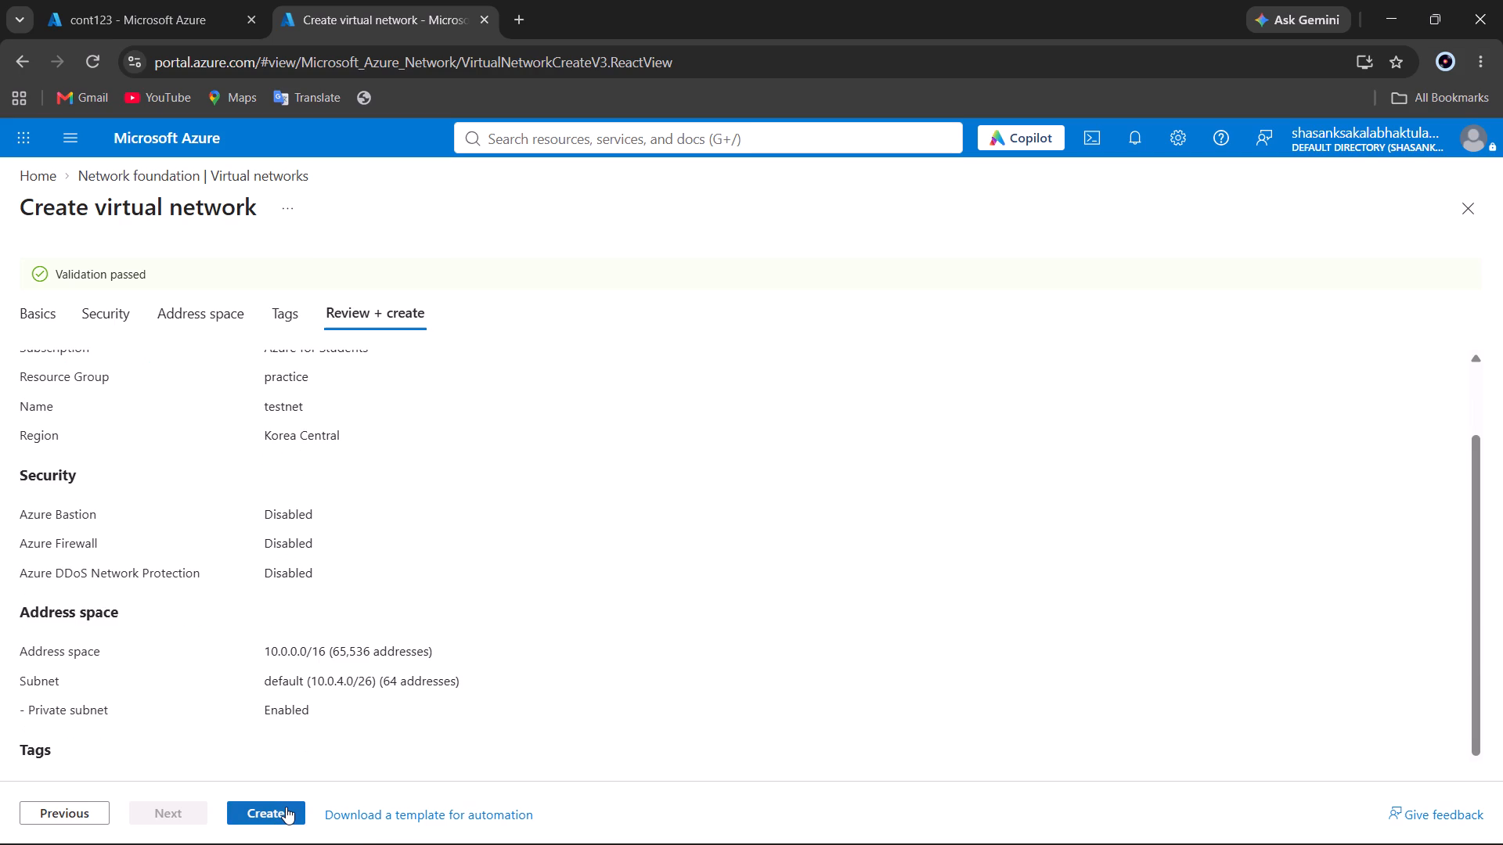
click(286, 807)
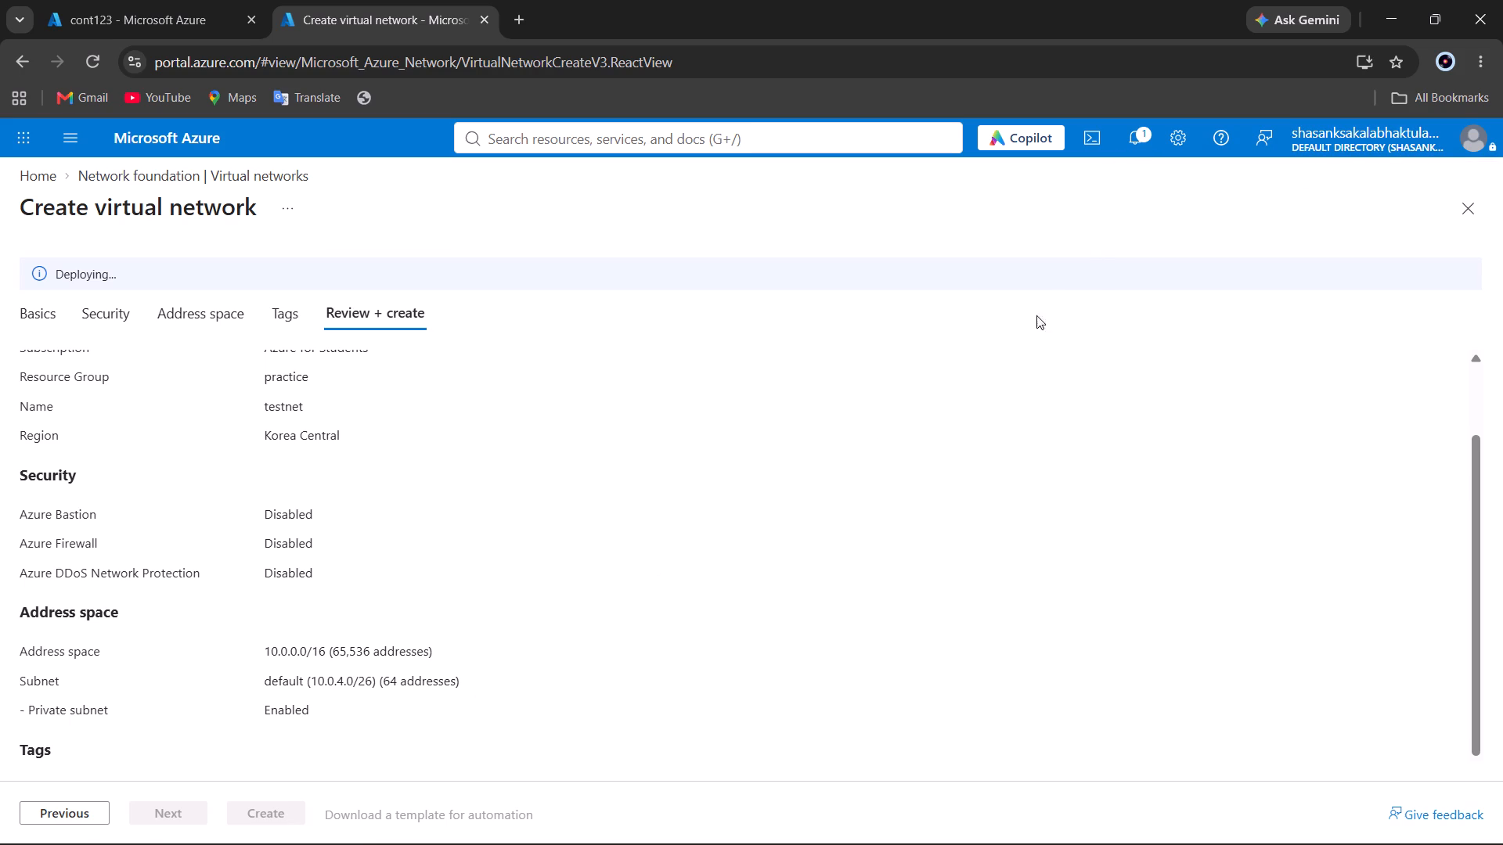
click(1137, 145)
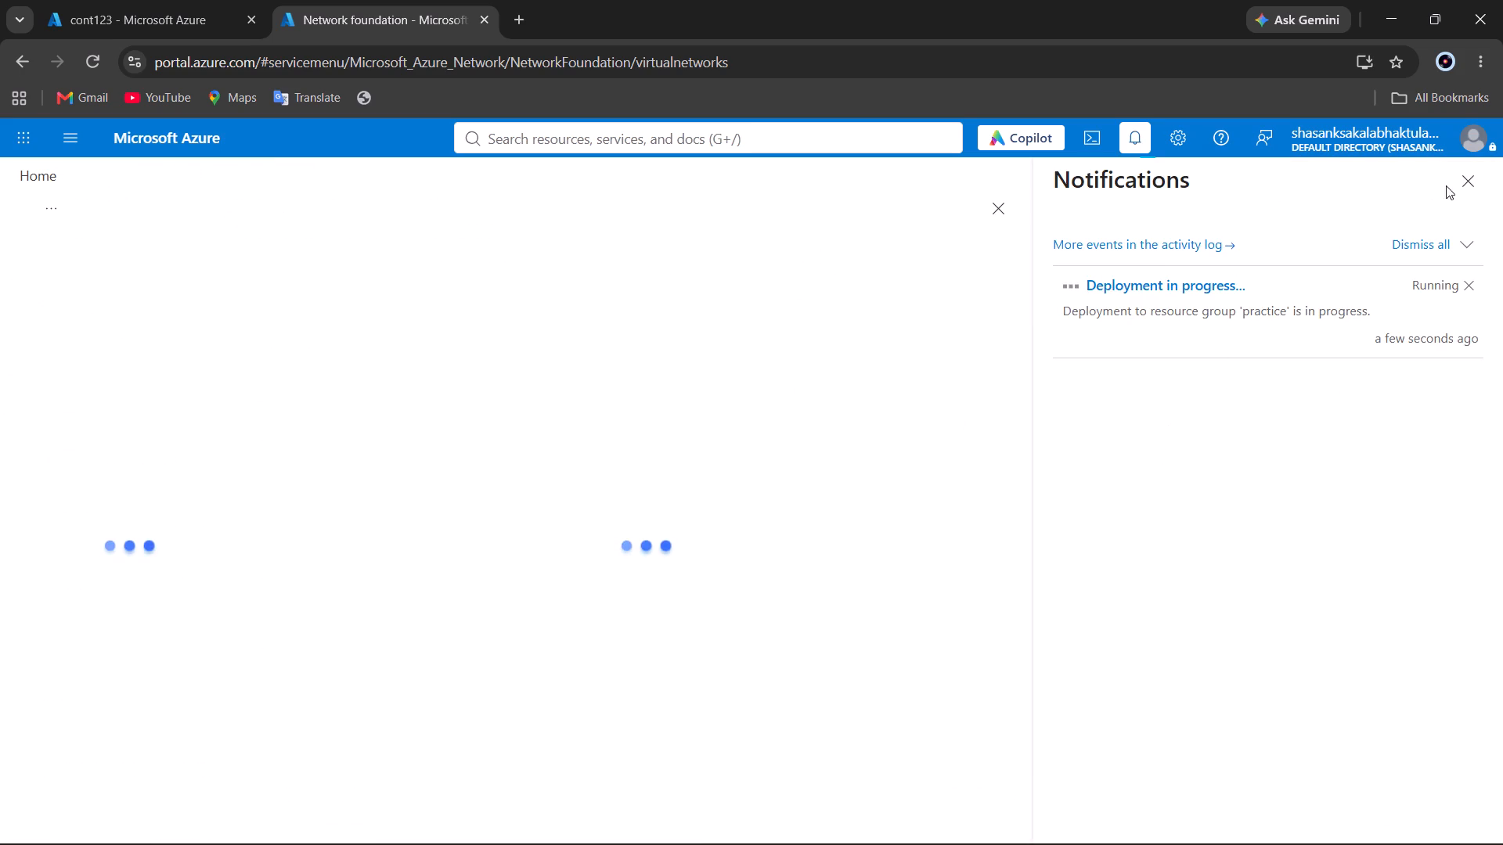
click(1469, 178)
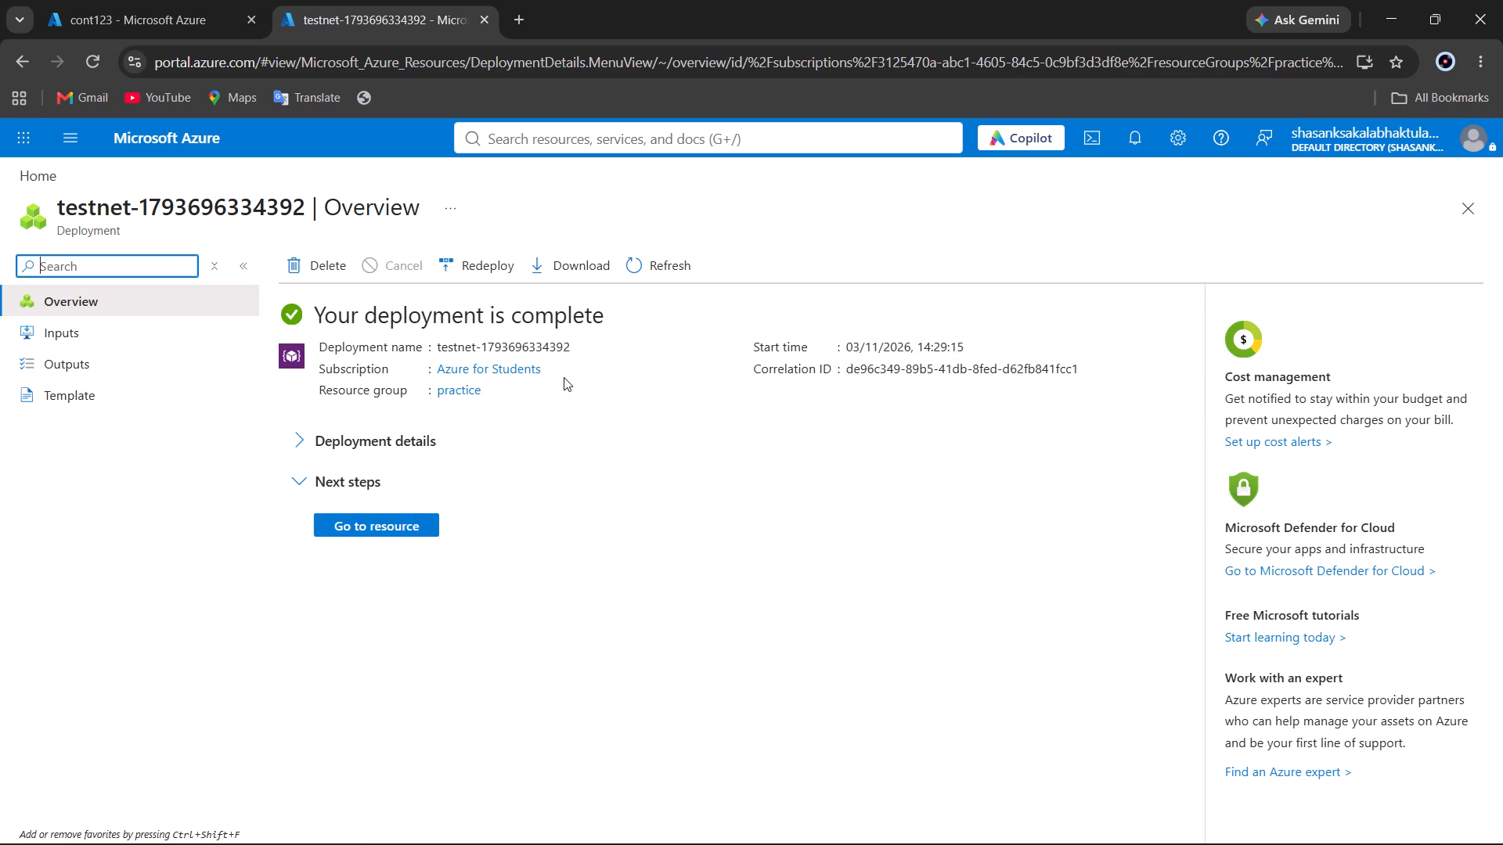
Capture a screenshot of the portal page with the testnet deployment overview.
key(shift+super+s)
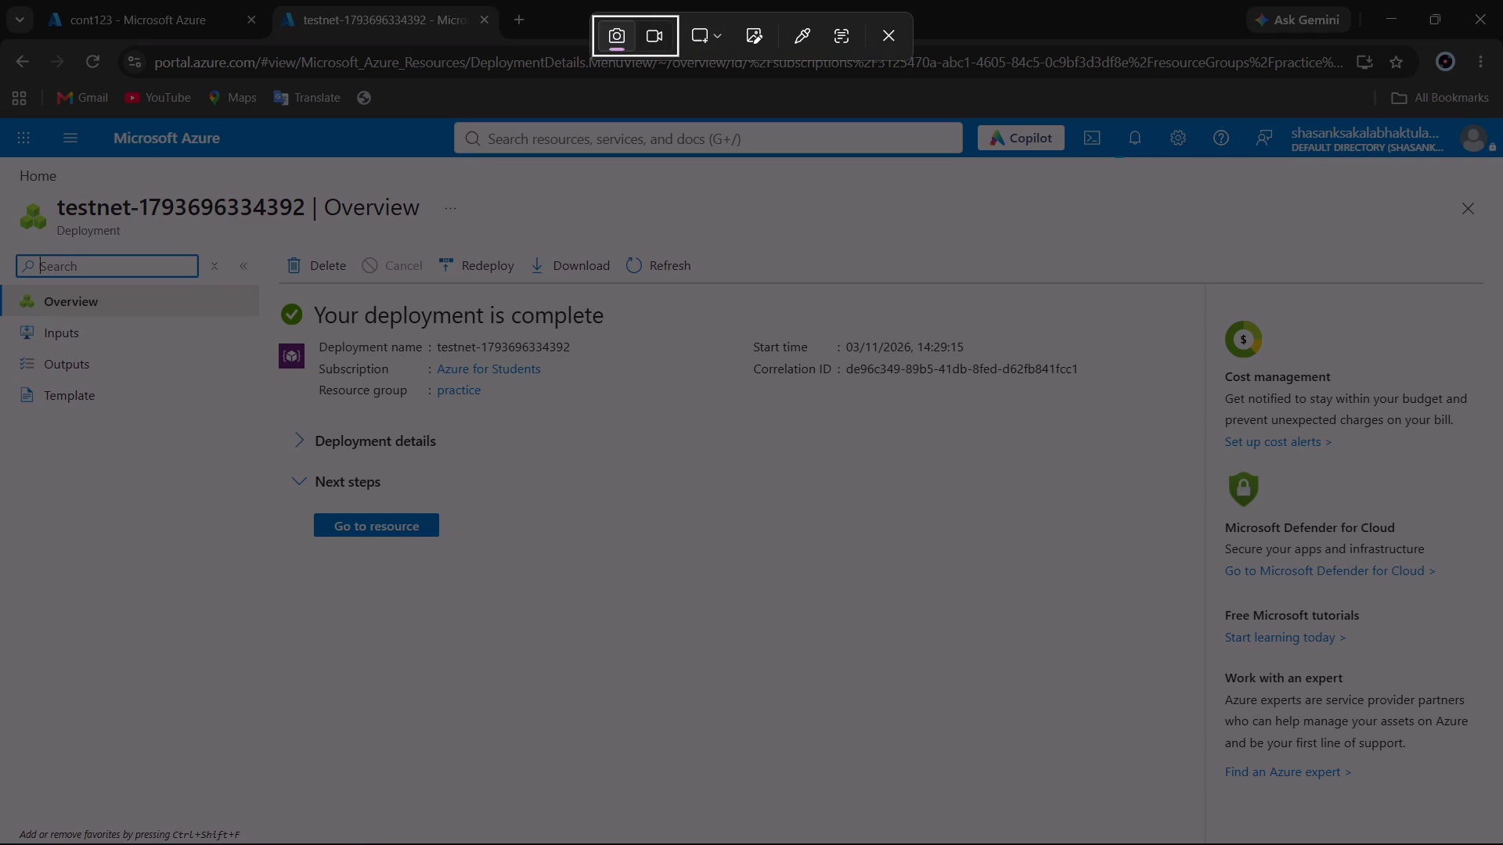
drag(0, 114, 1502, 844)
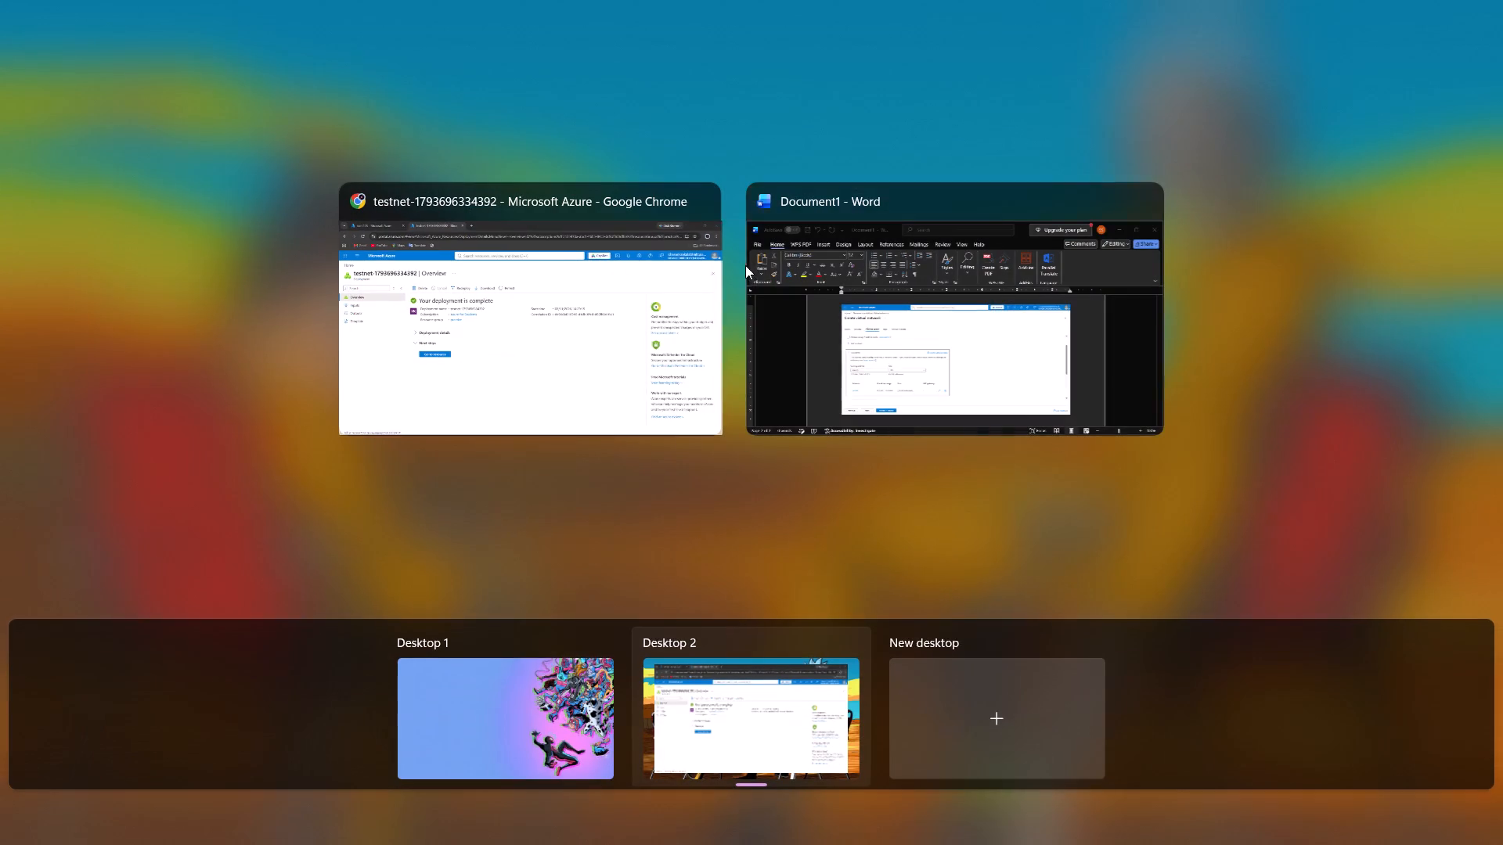
Switch to Document1 in Word, paste the testnet deployment screenshot below the address space screenshot, and return to the browser.
click(899, 347)
key(Return)
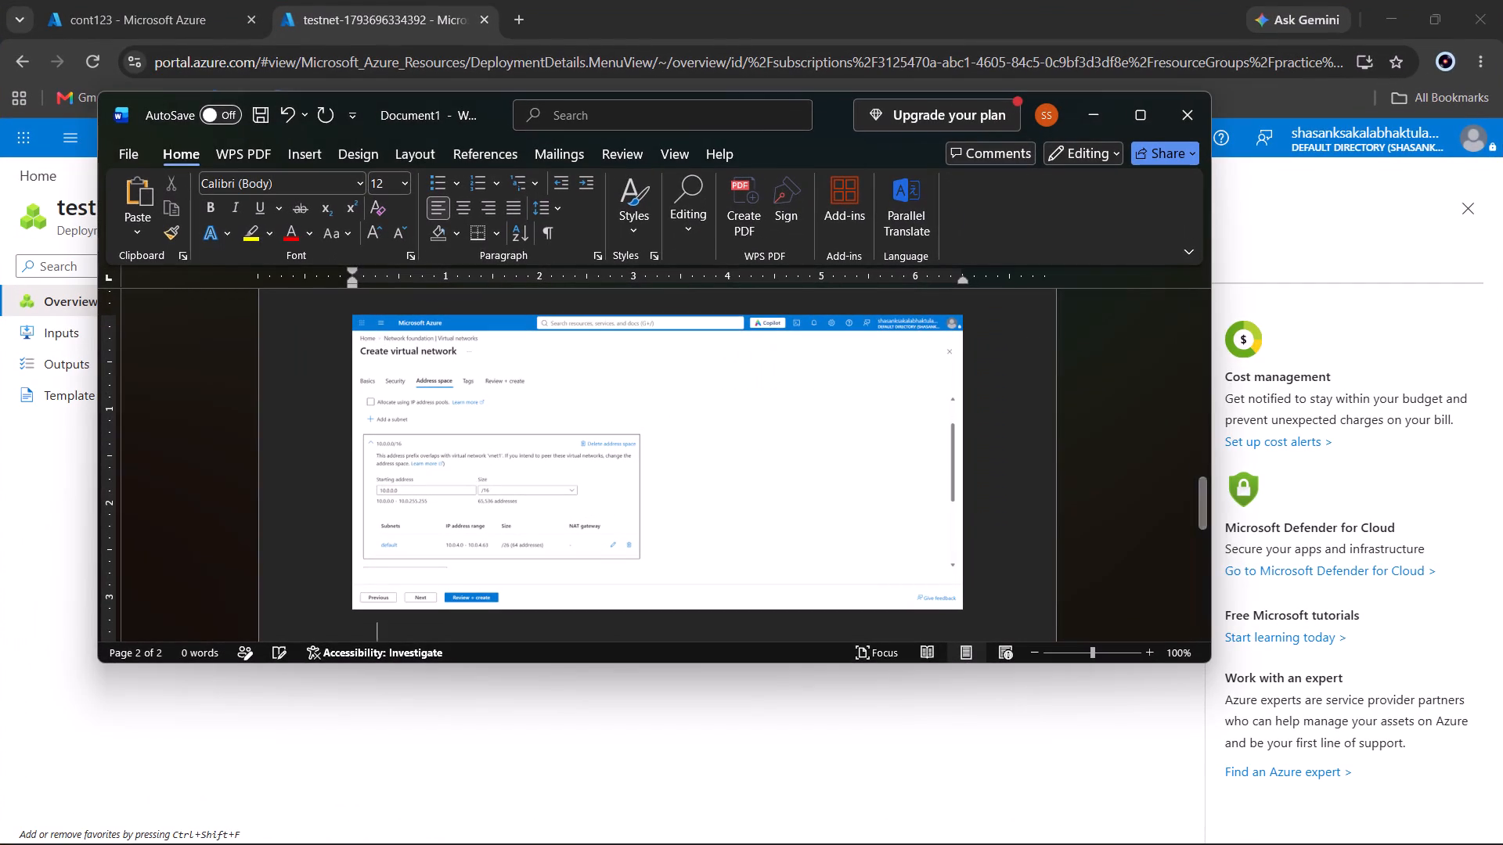
key(ctrl+v)
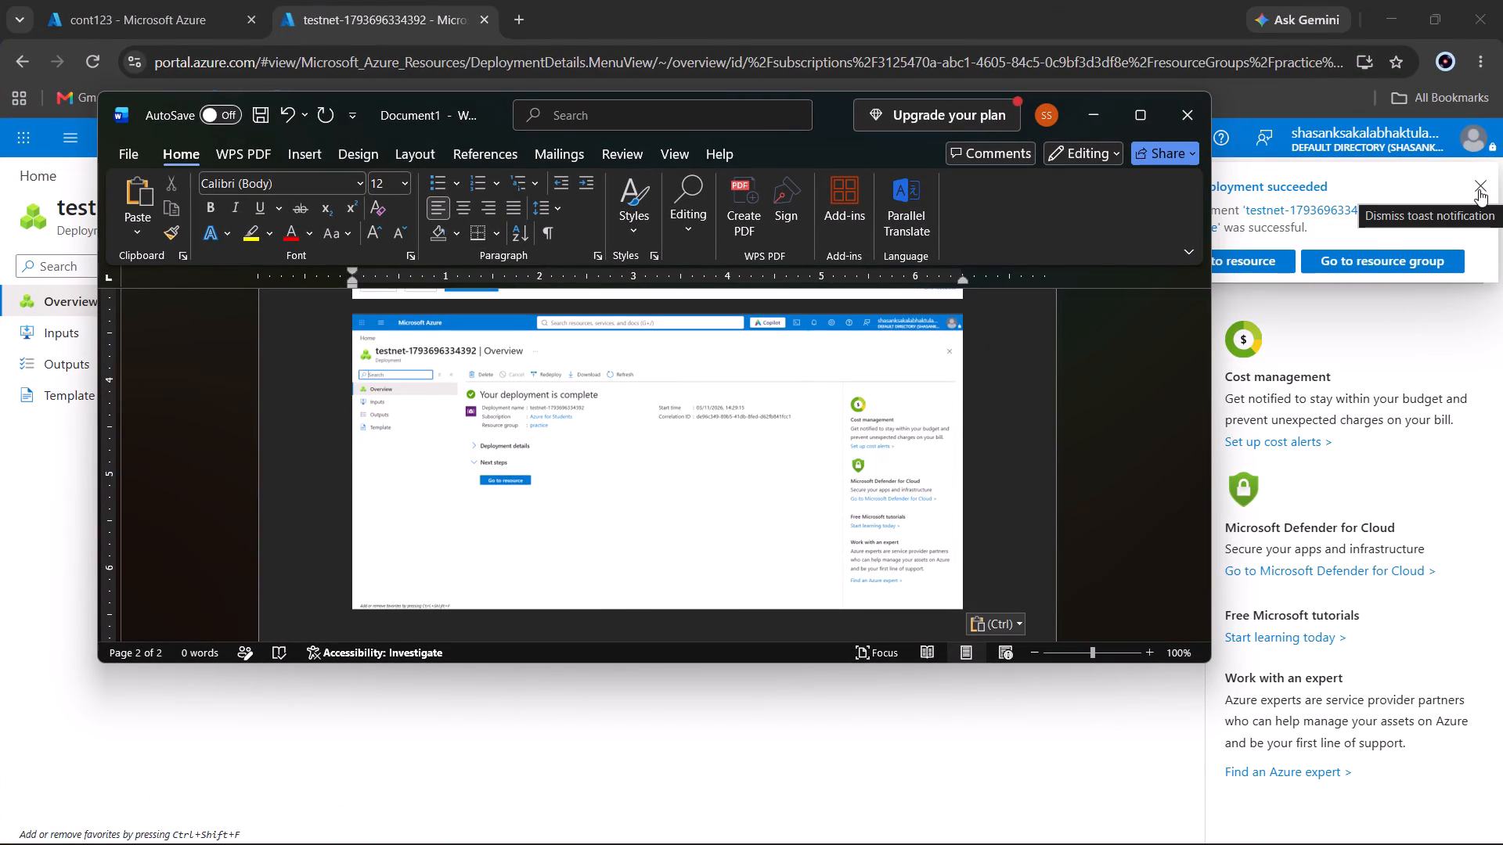
click(1479, 189)
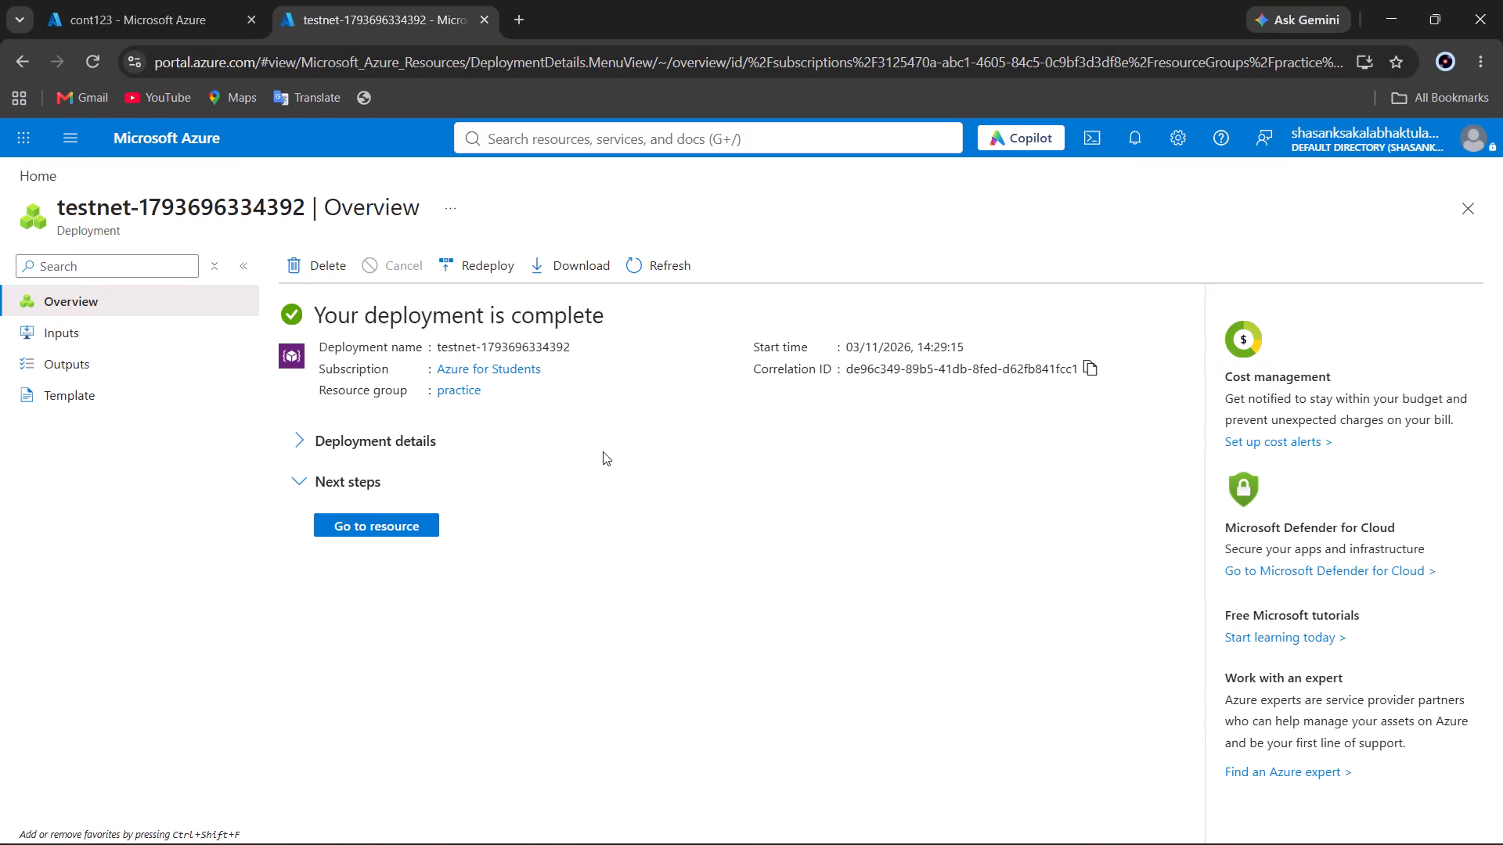
Search the portal for "virtual", go to Virtual machines, and start creating a new virtual machine.
click(576, 145)
text(virtual)
click(599, 259)
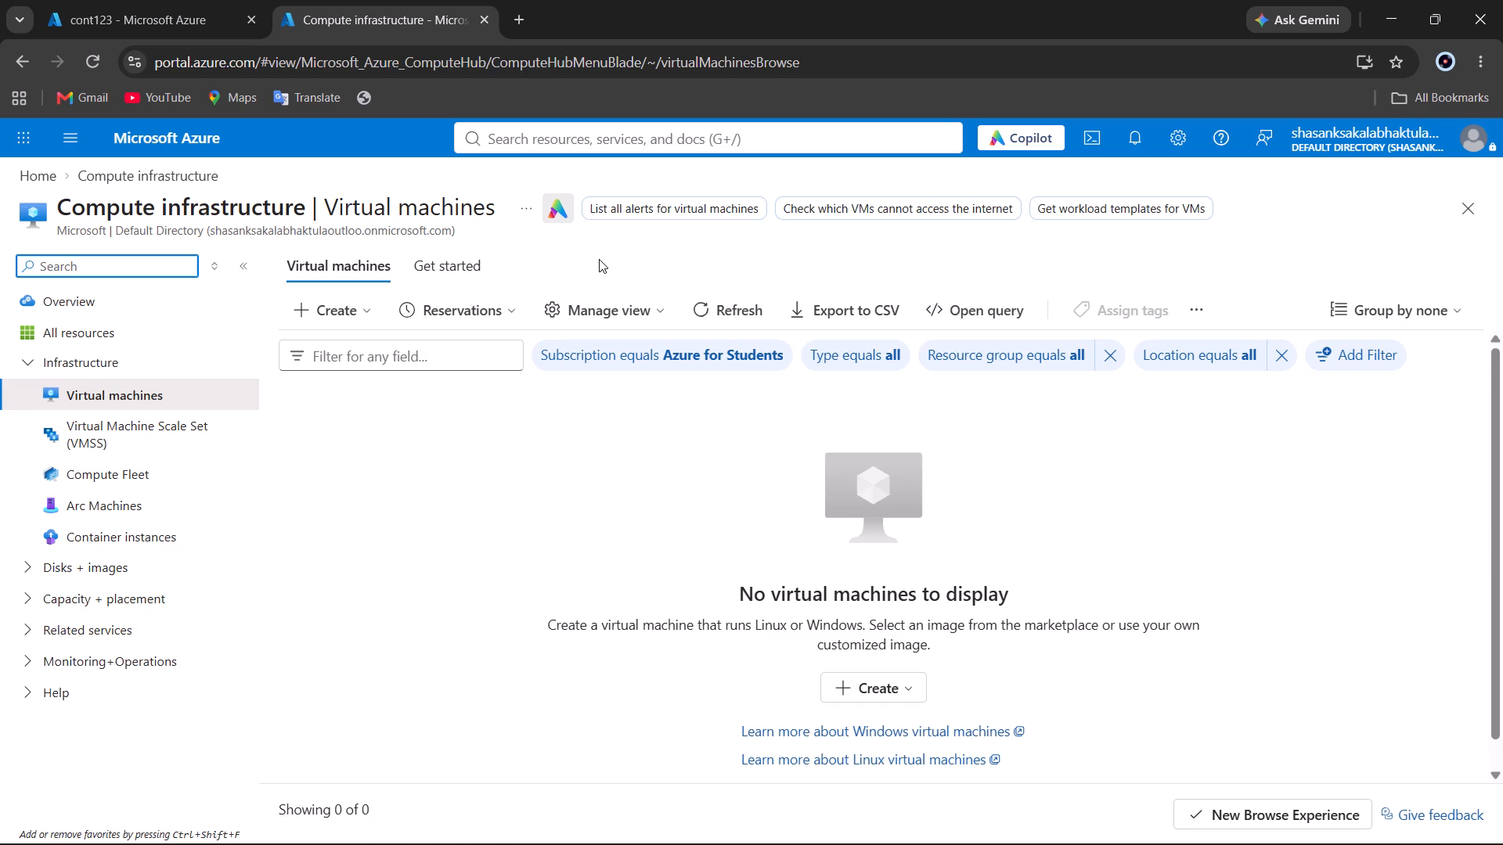
click(335, 307)
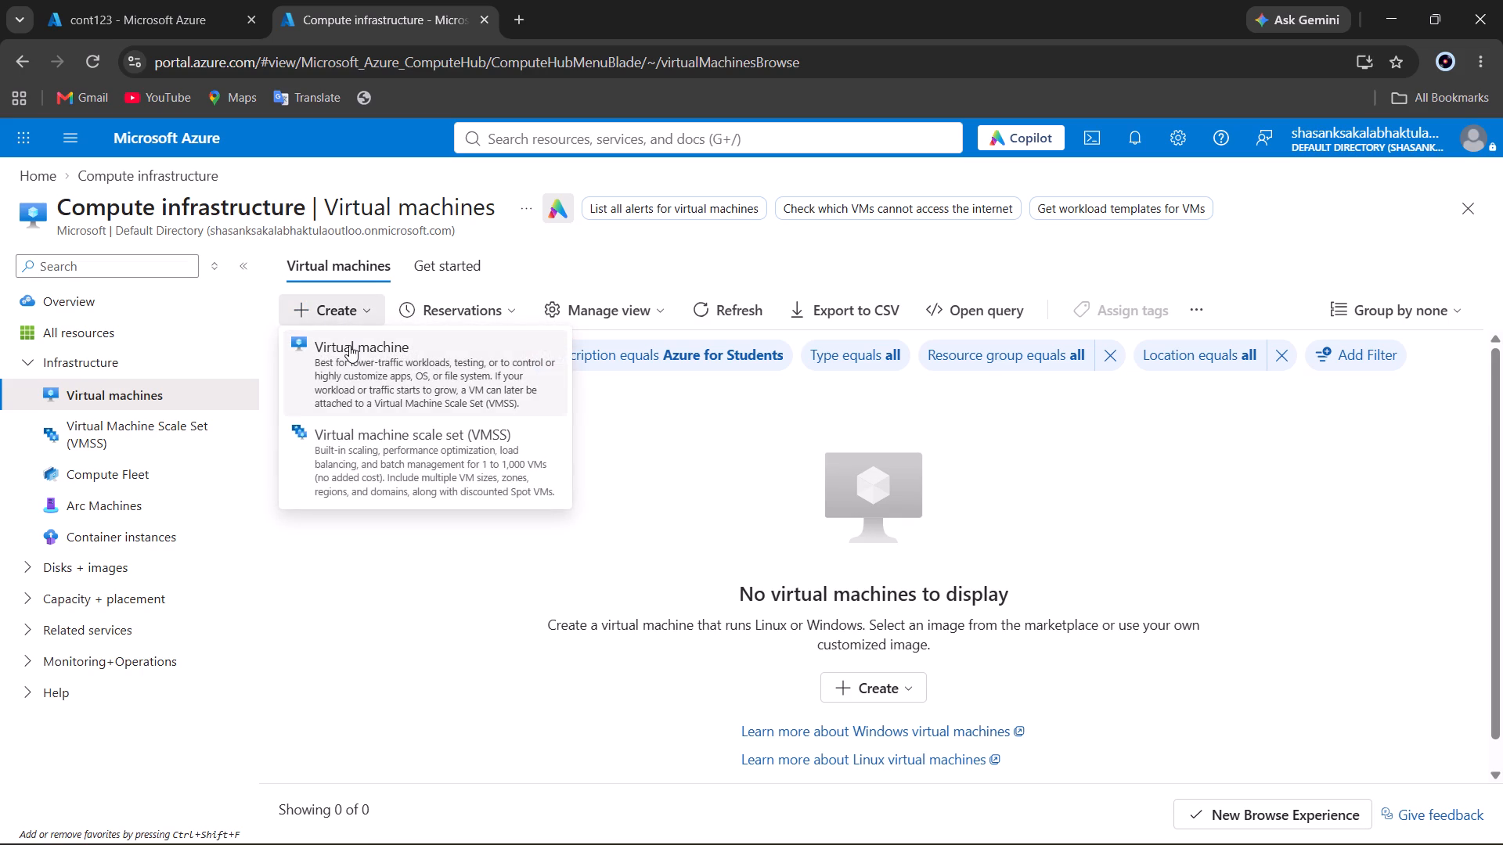
click(349, 345)
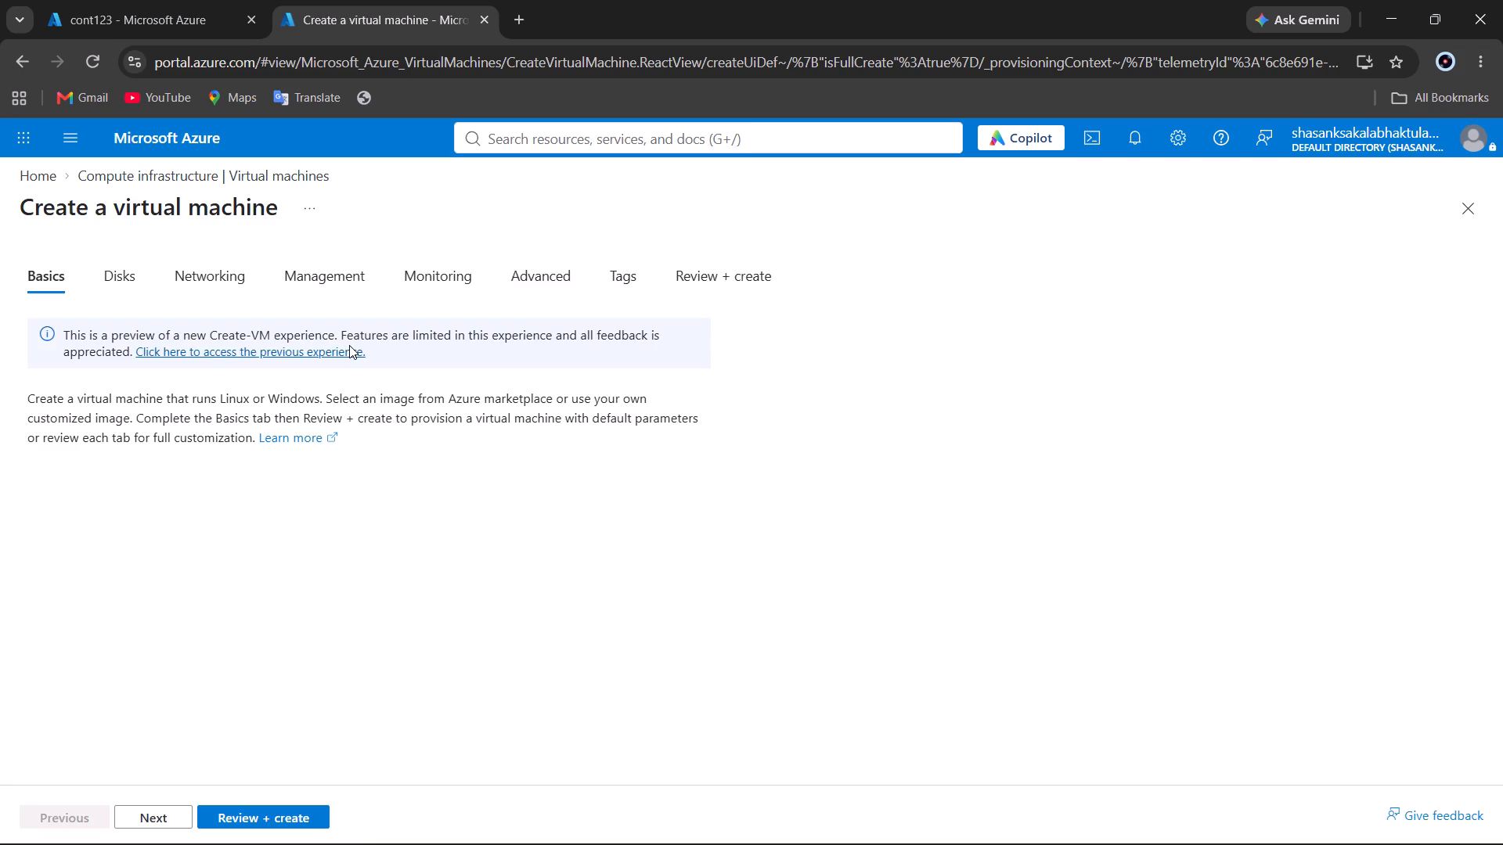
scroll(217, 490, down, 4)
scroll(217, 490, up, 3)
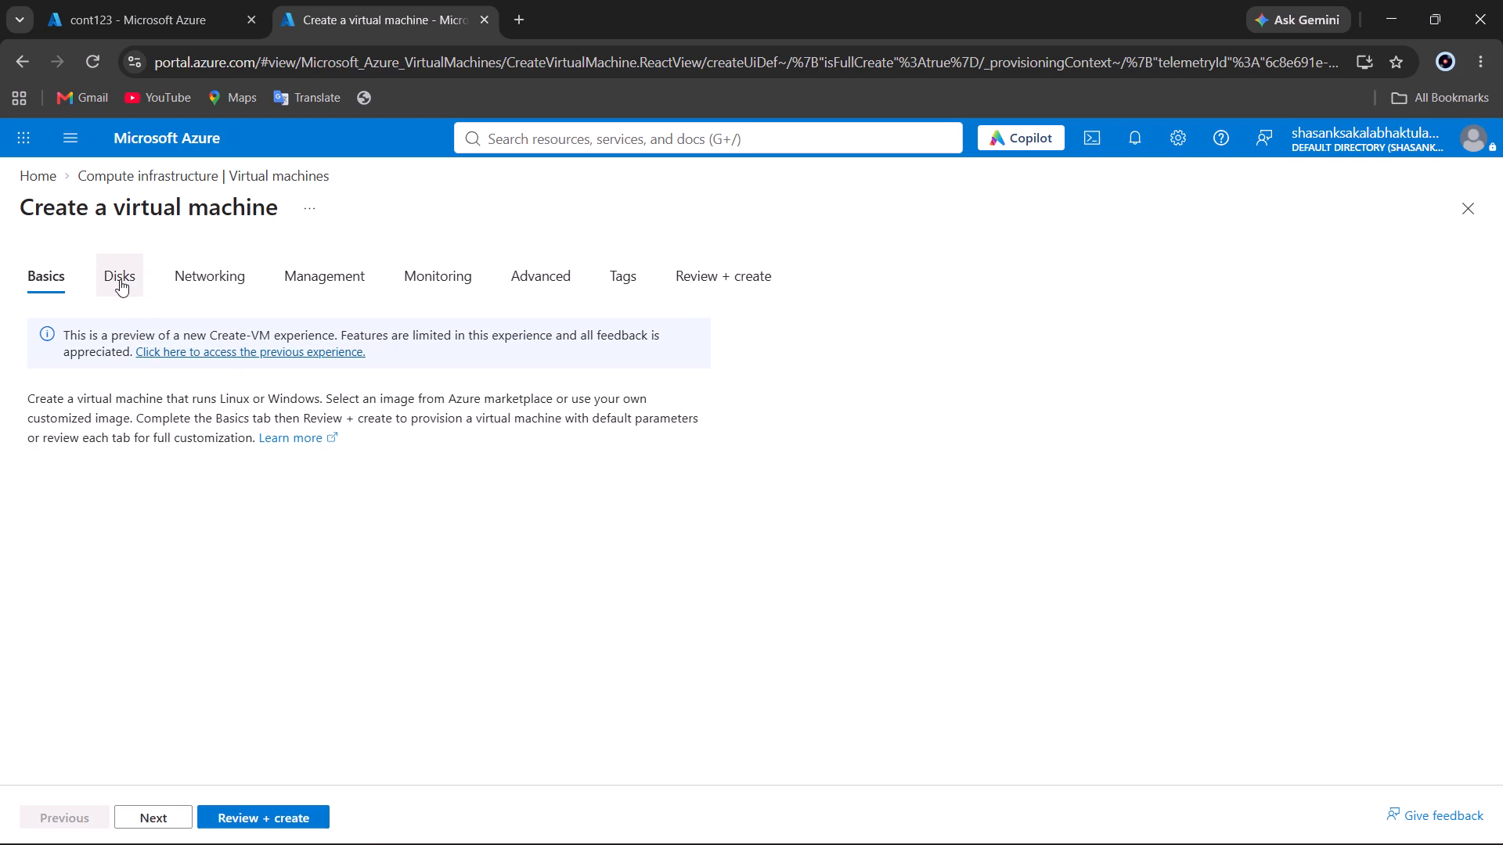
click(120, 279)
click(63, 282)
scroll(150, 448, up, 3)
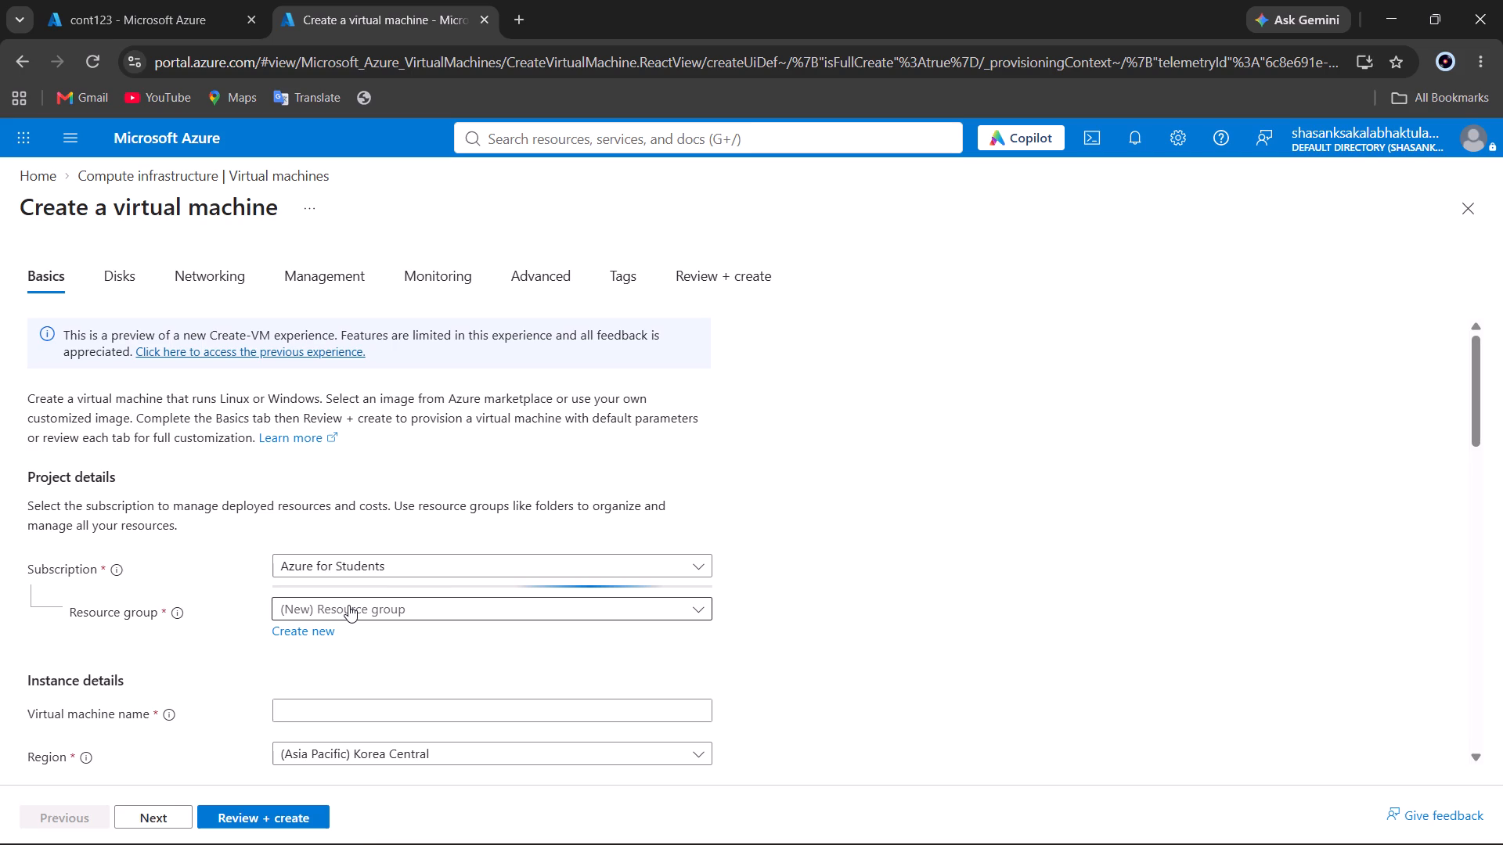
Minimize the browser window and the Word Document1 window to clear the desktop.
click(1395, 20)
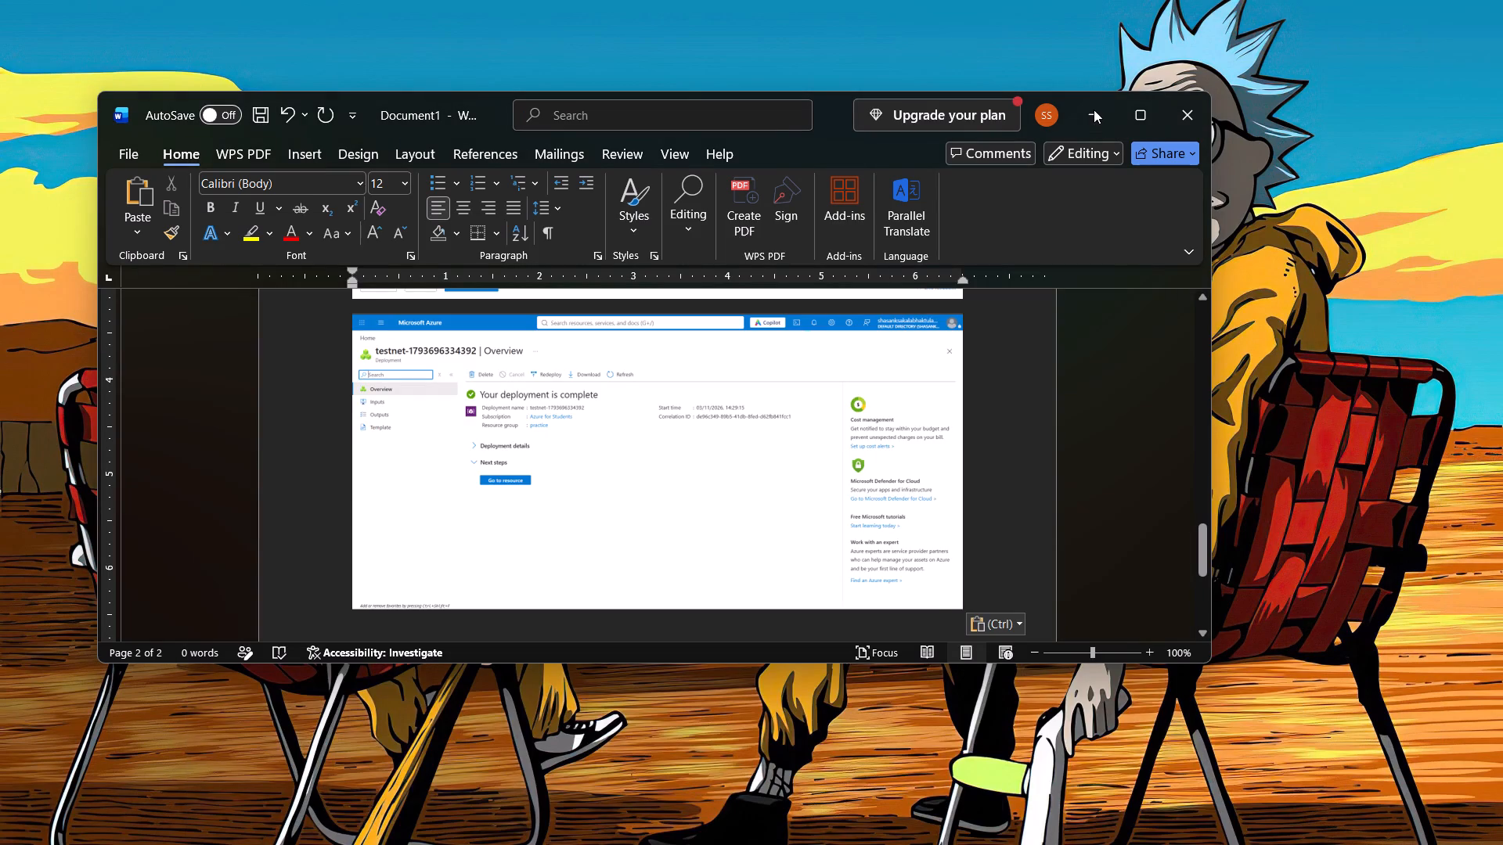
click(1093, 110)
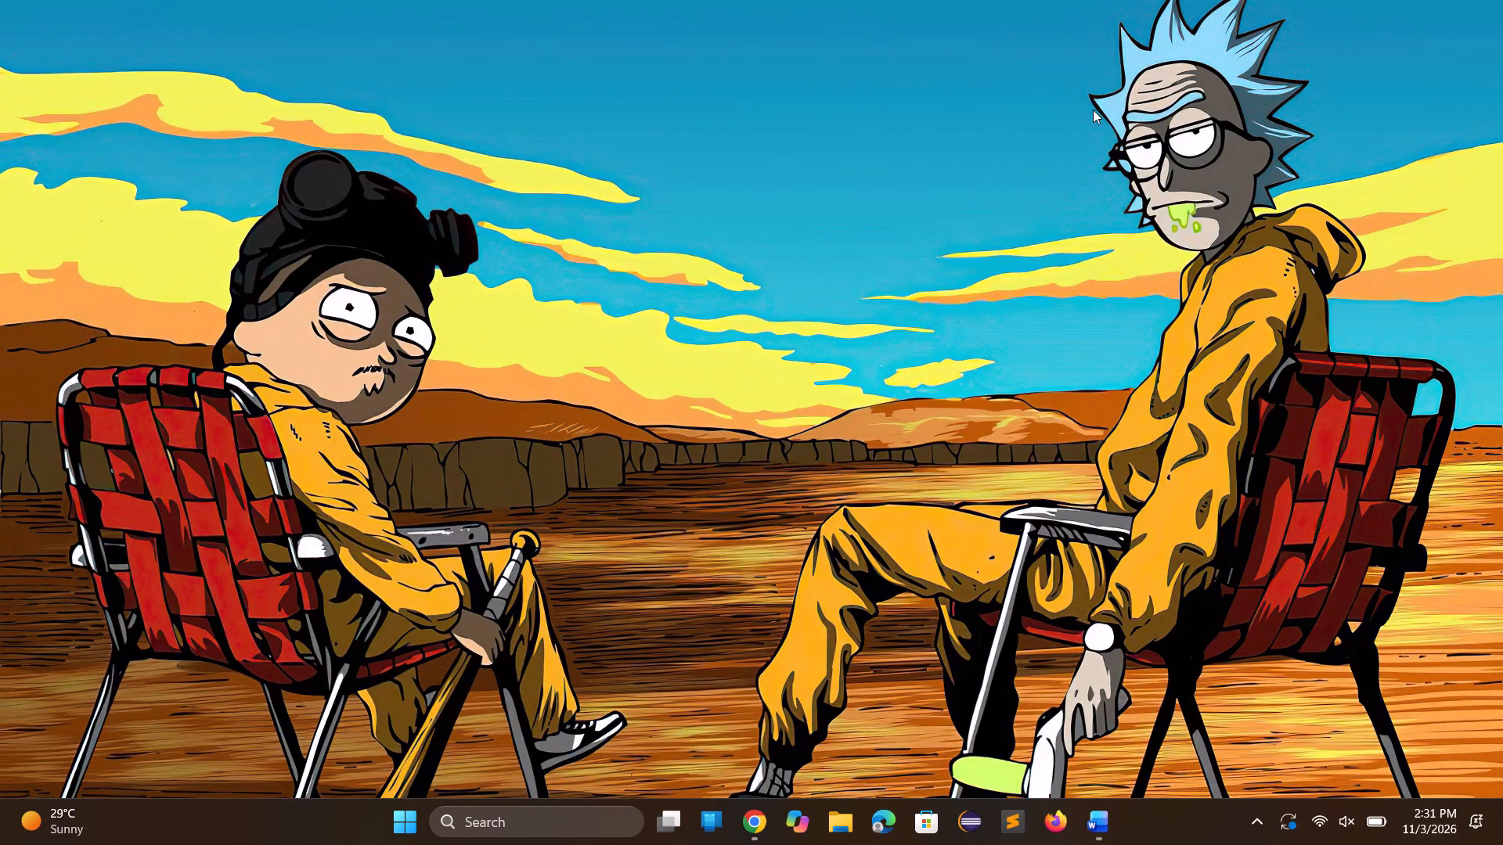
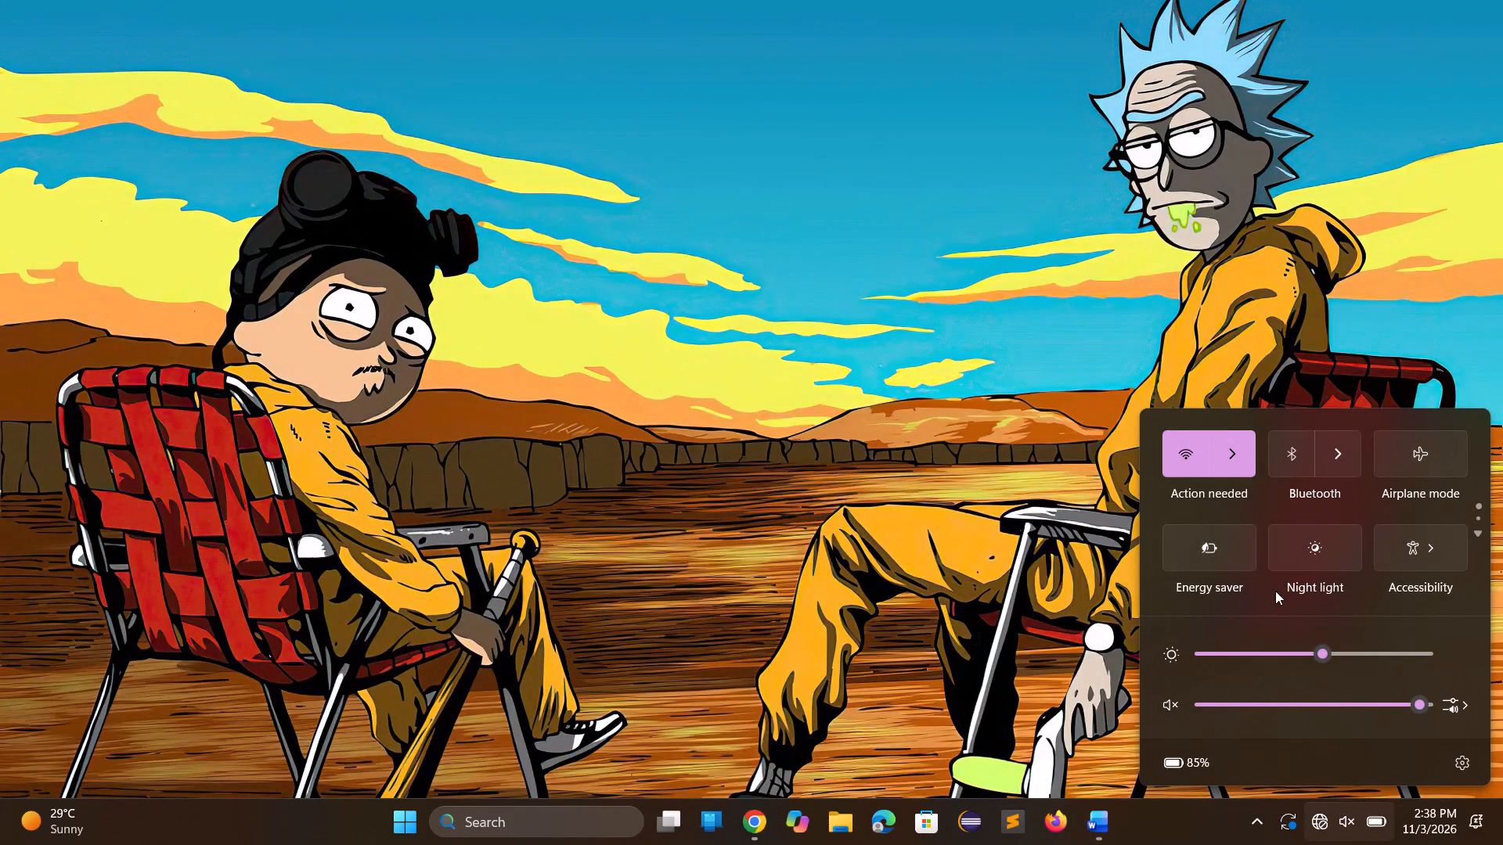
Connect the computer to the realme 10 Pro 5G Wi-Fi network, keeping automatic connection enabled.
click(1230, 460)
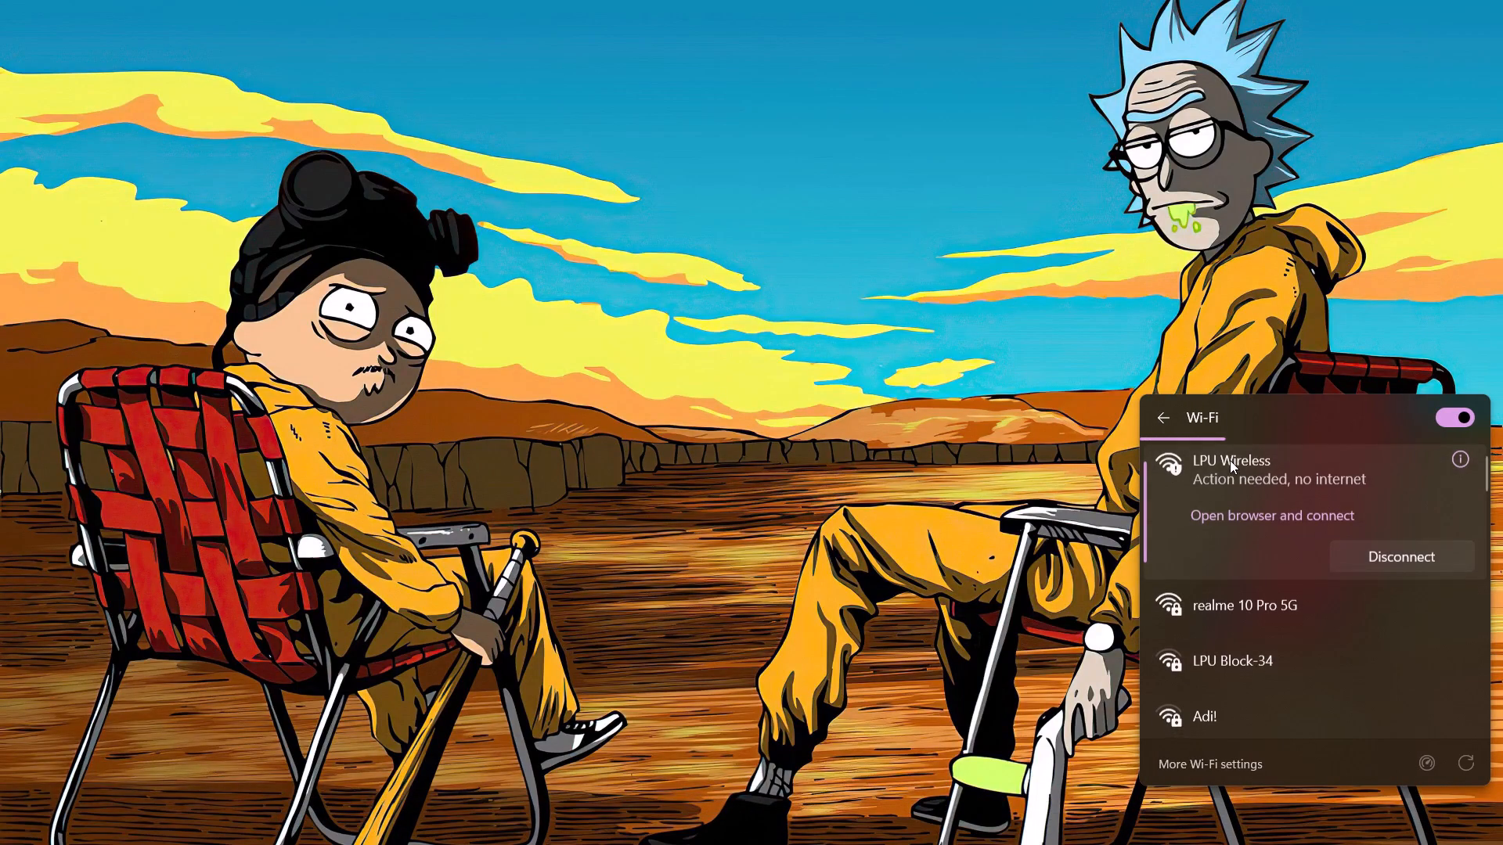
double_click(1204, 617)
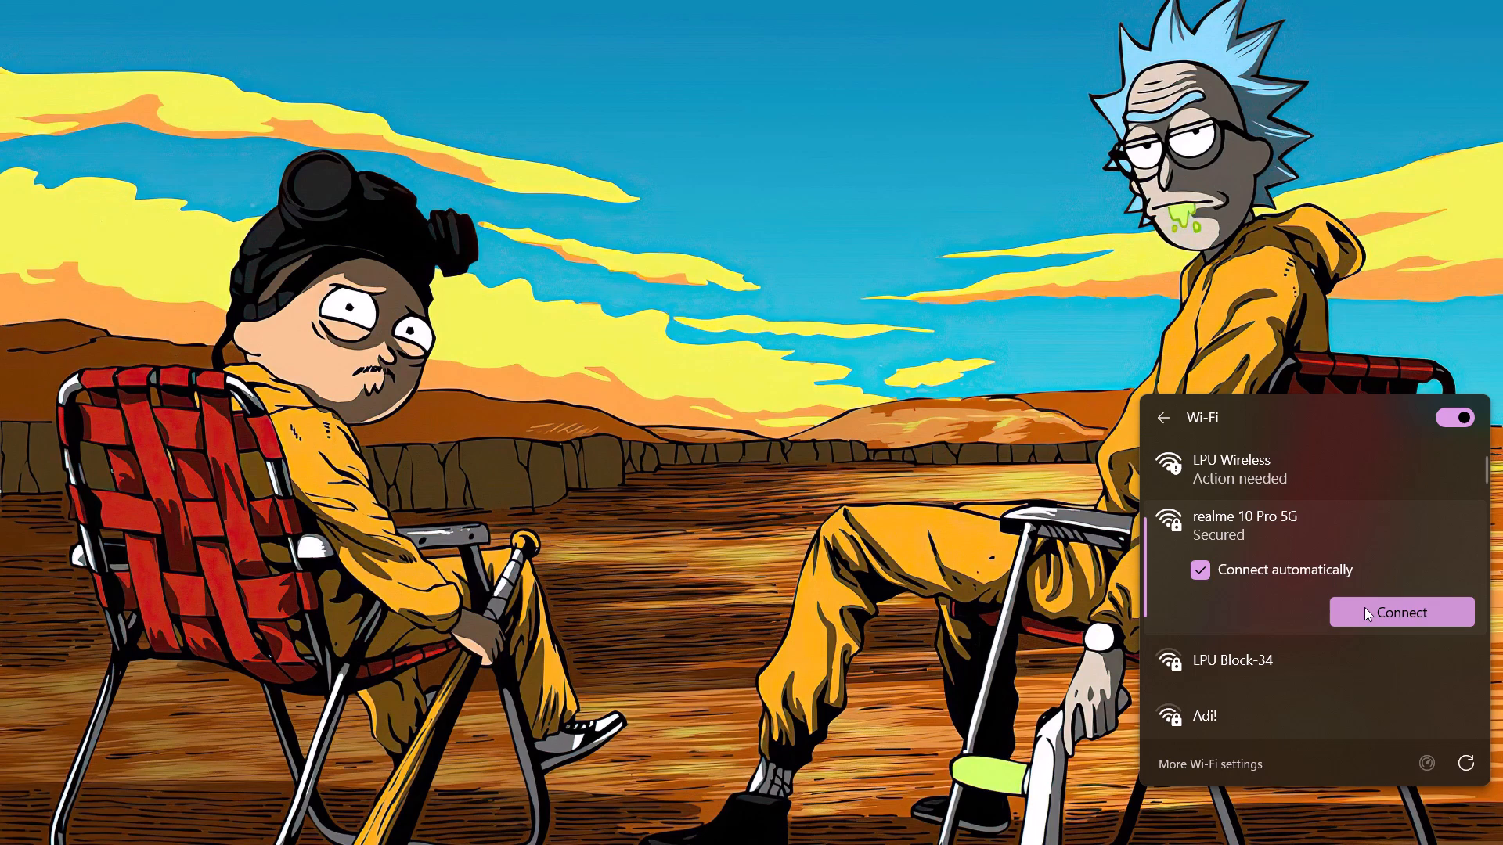
click(1362, 606)
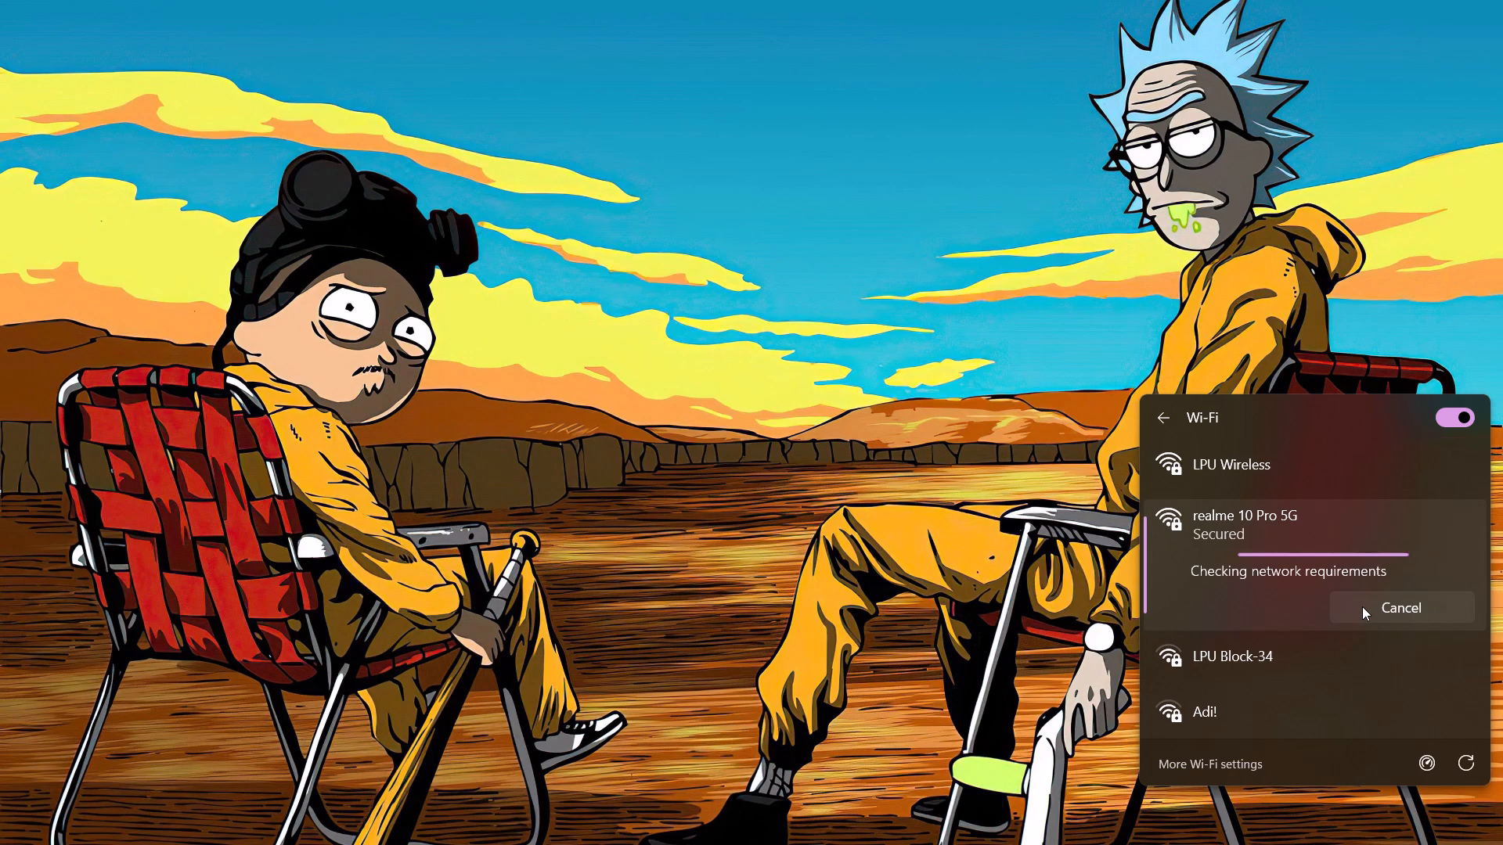
click(932, 498)
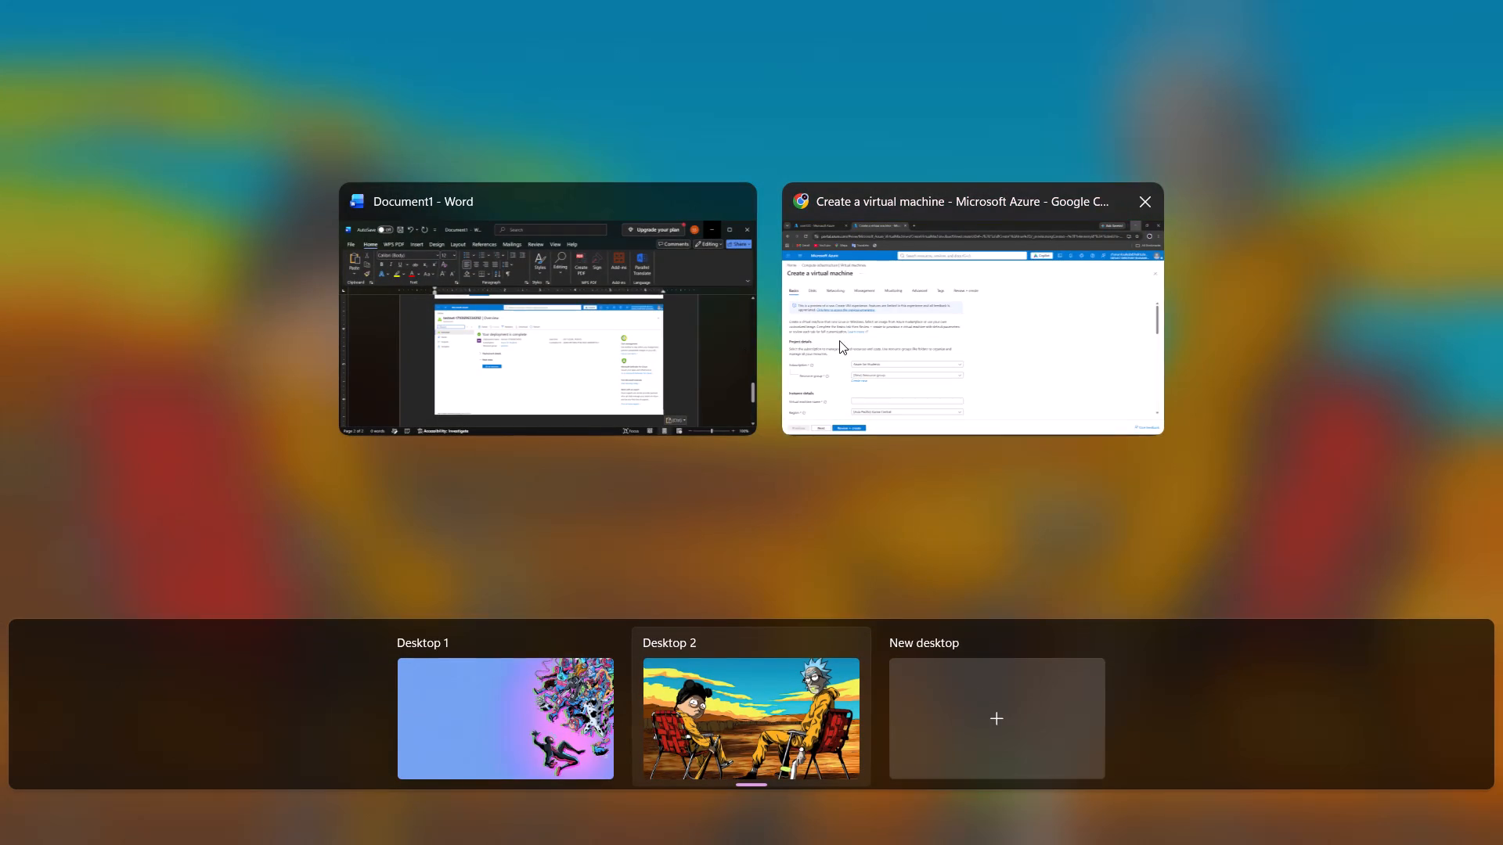
Return to the Create a virtual machine page in Chrome and refresh the portal.
click(839, 340)
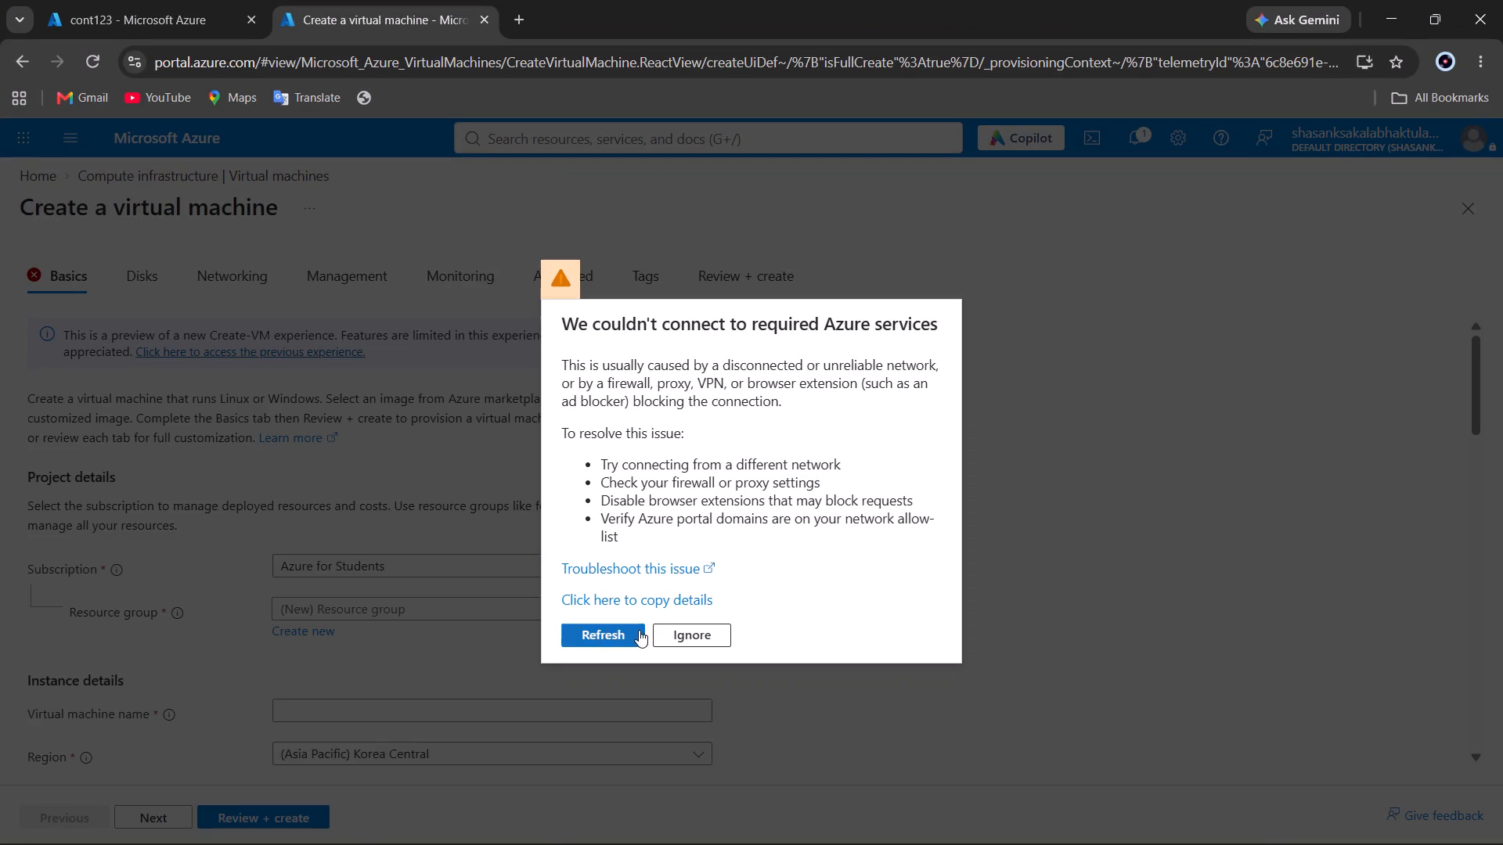
click(625, 631)
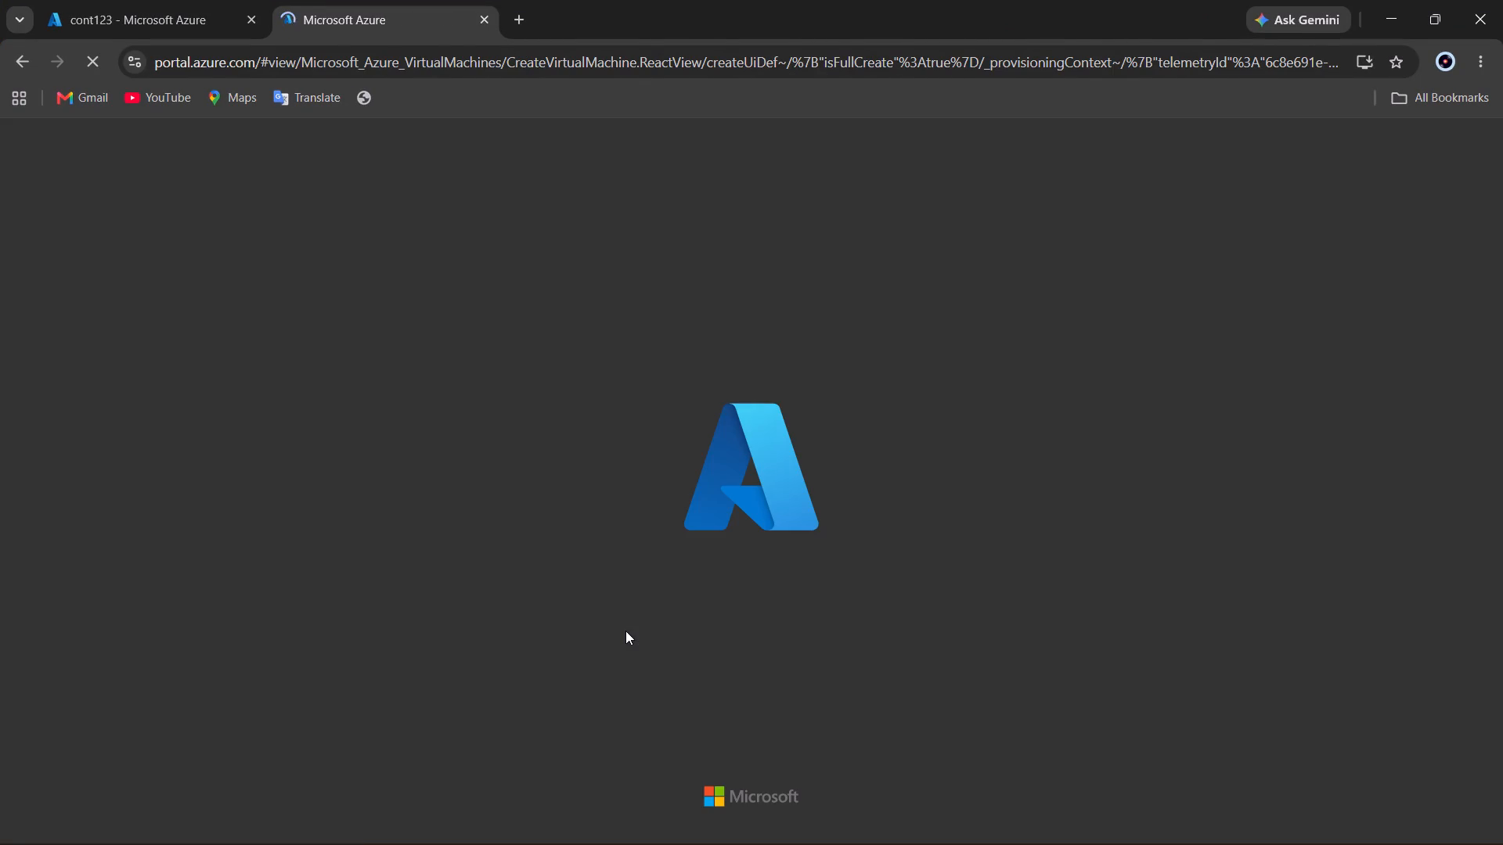
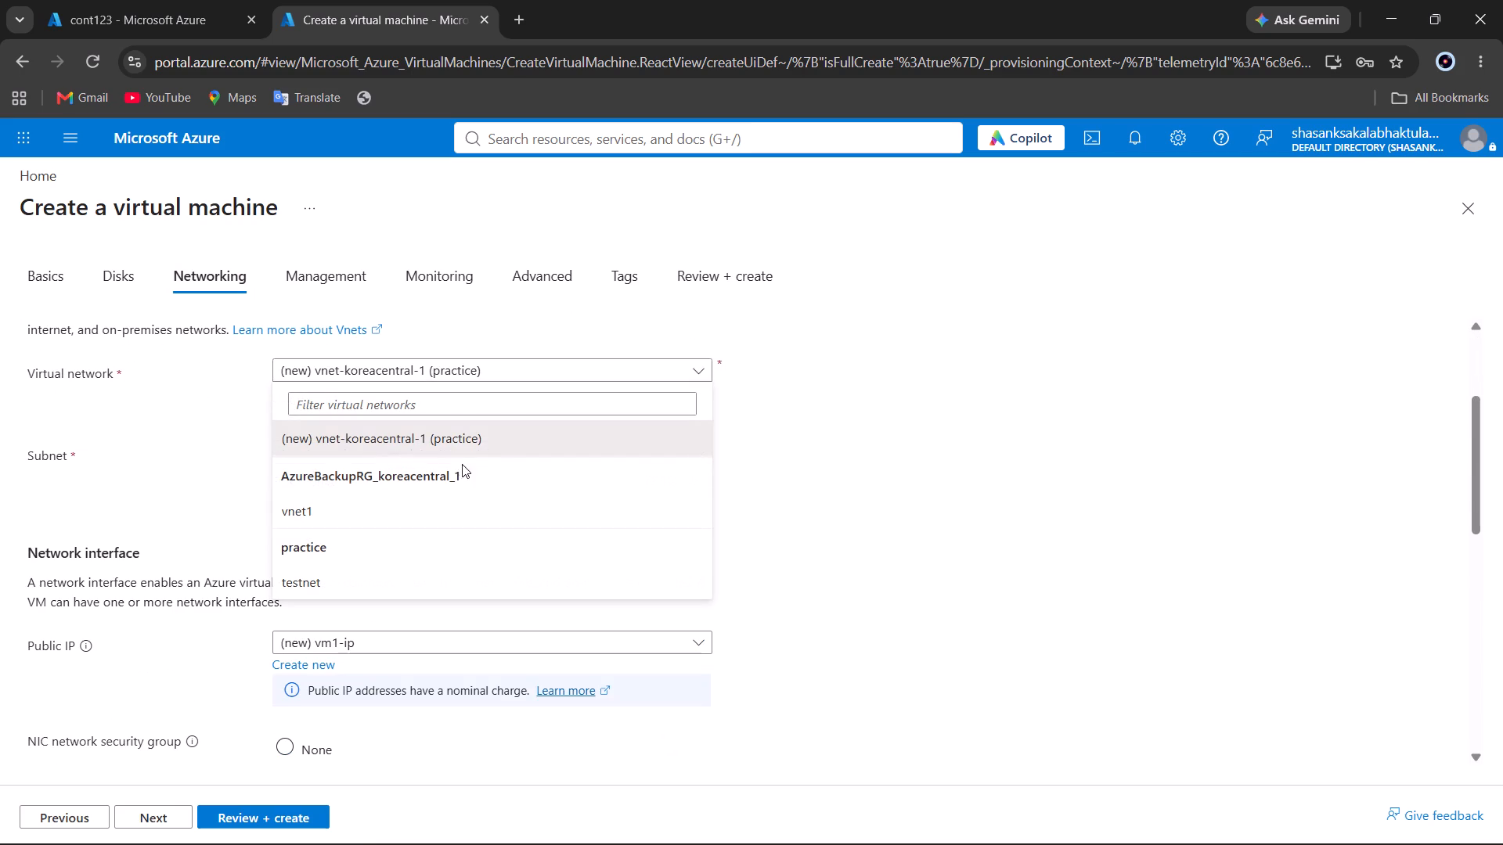
Assign the new virtual machine to the testnet virtual network and its default - 10.0.4.0/26 subnet.
click(405, 580)
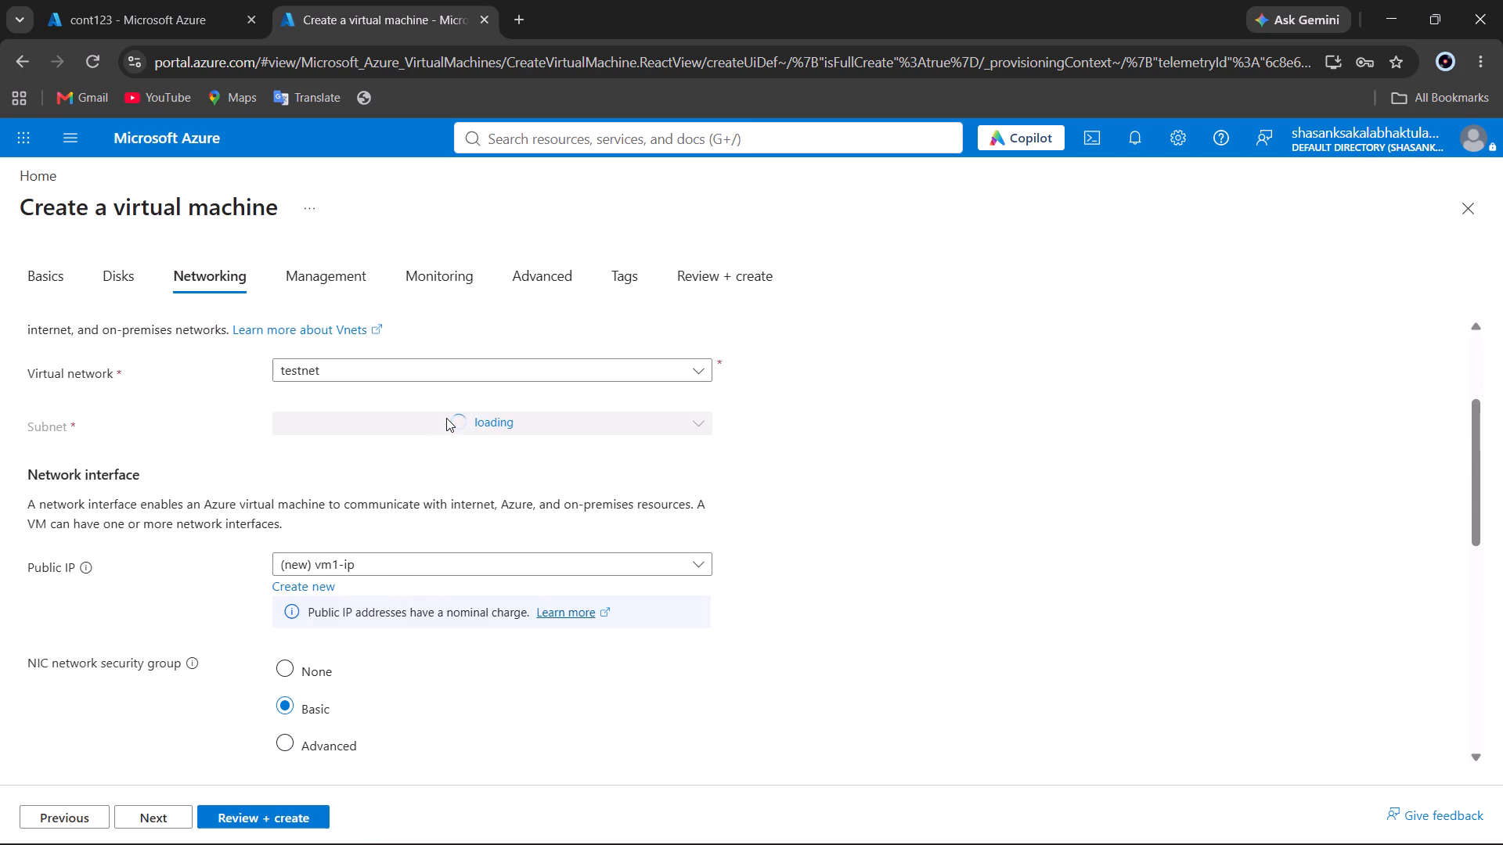
click(446, 418)
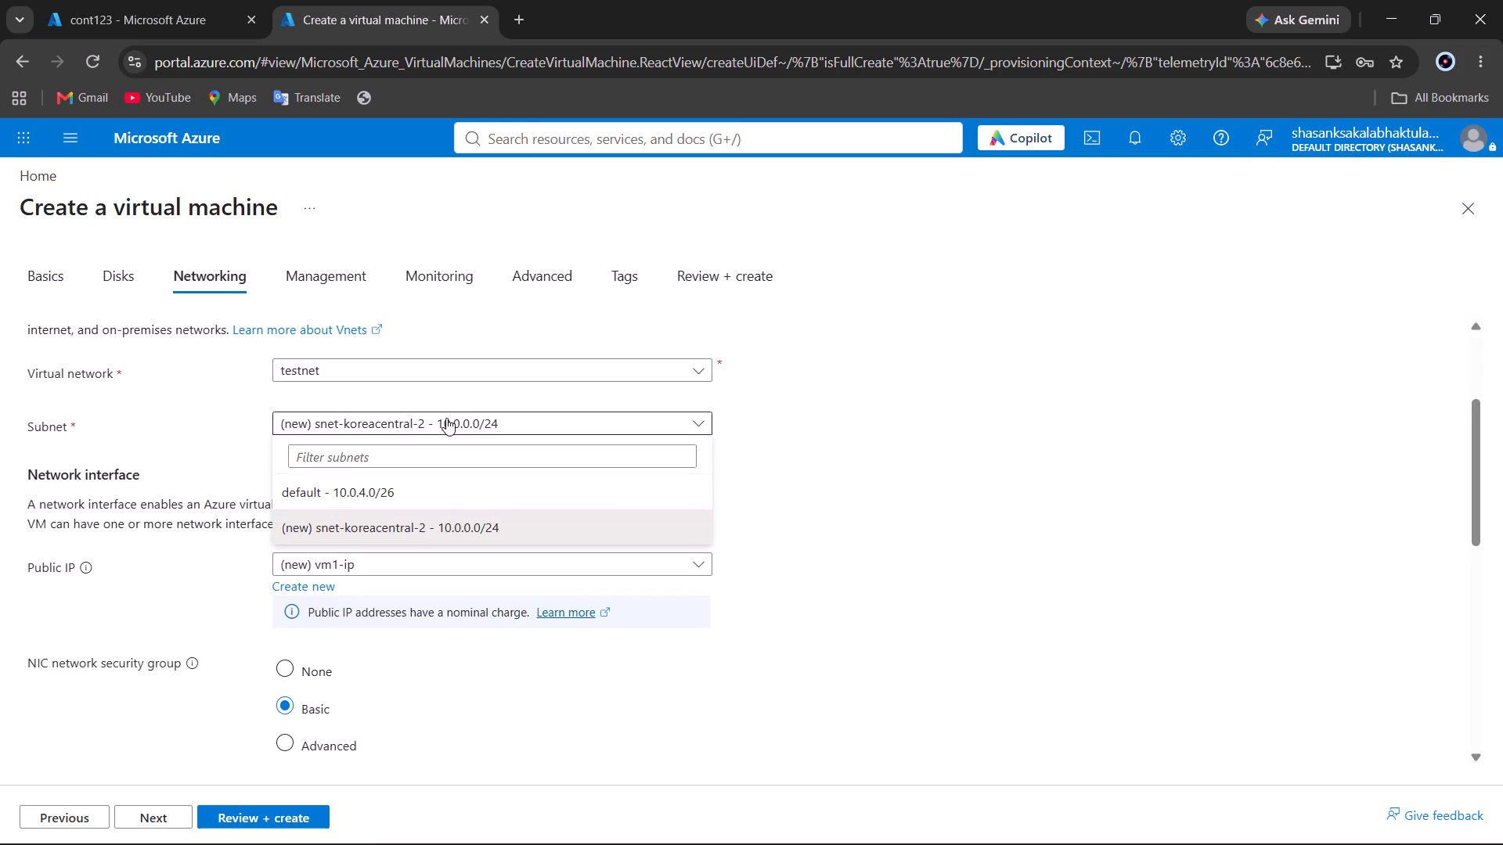
click(425, 493)
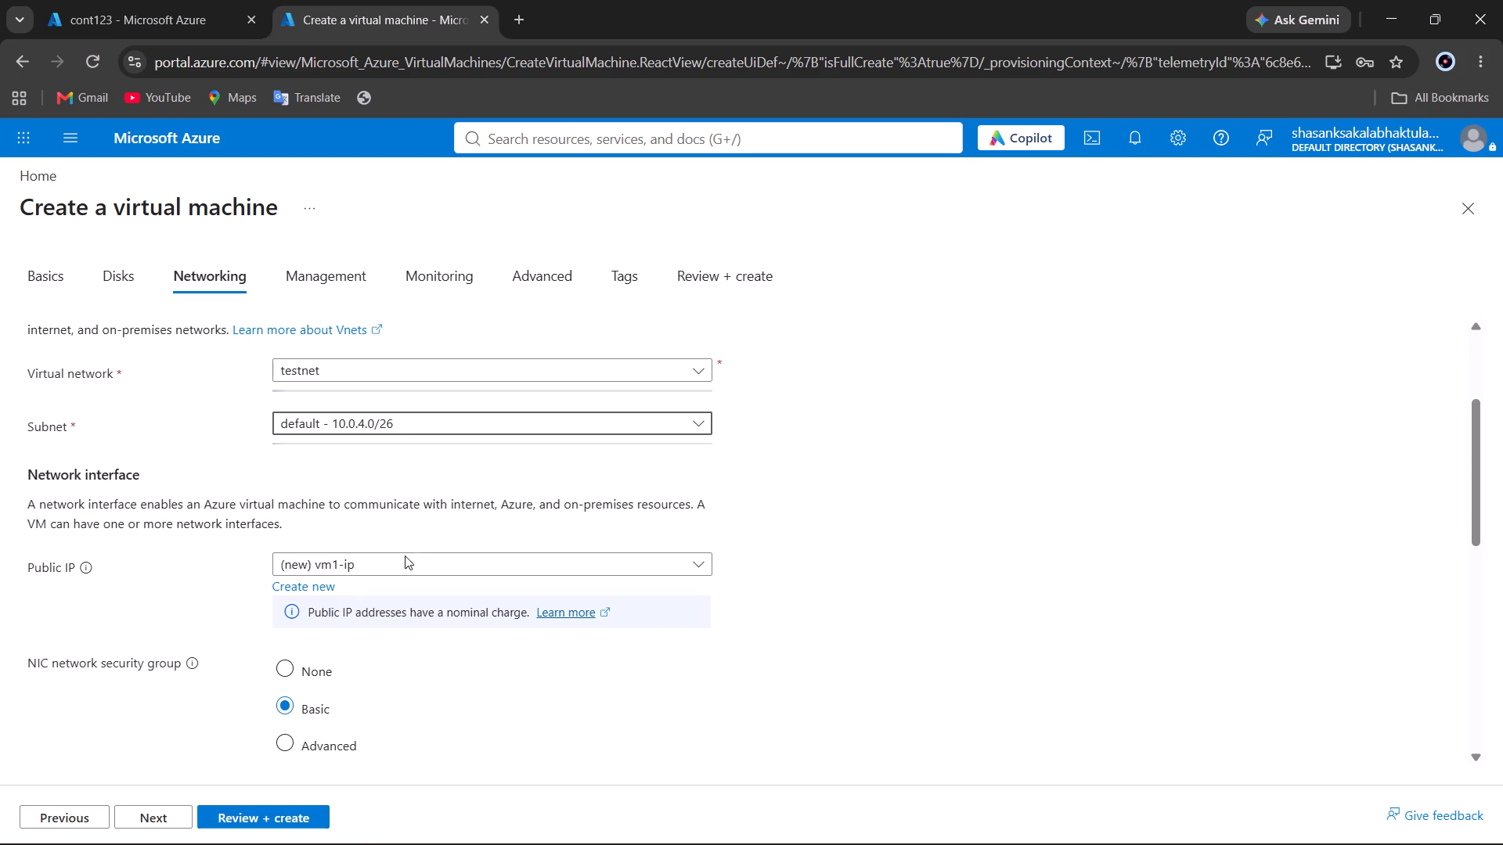
Look over the remaining networking settings, keep them as they are, and submit the virtual machine configuration for final review and validation.
scroll(334, 652, down, 3)
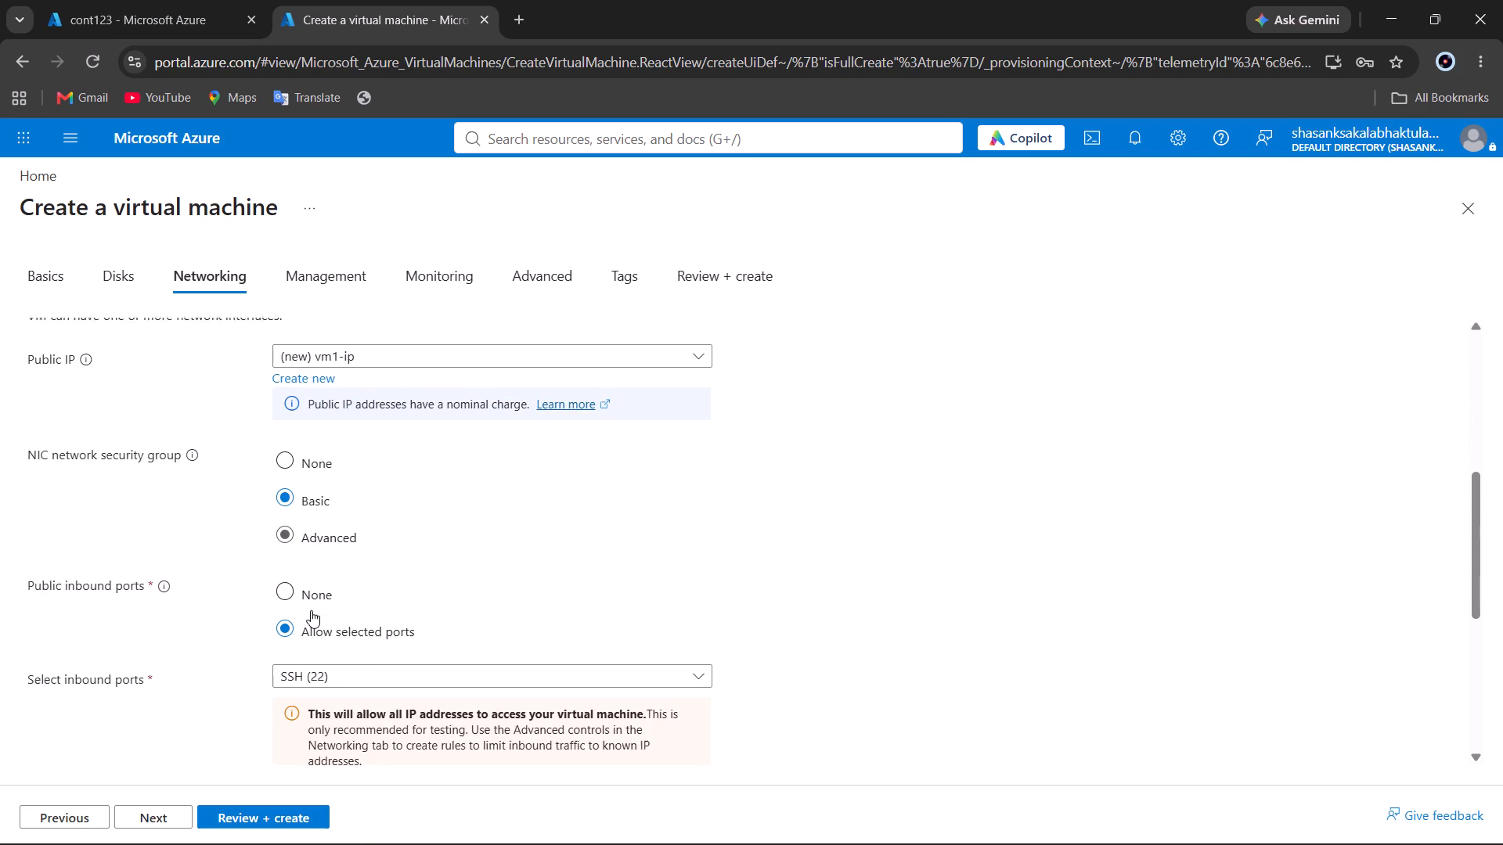
scroll(311, 610, down, 2)
scroll(303, 473, down, 3)
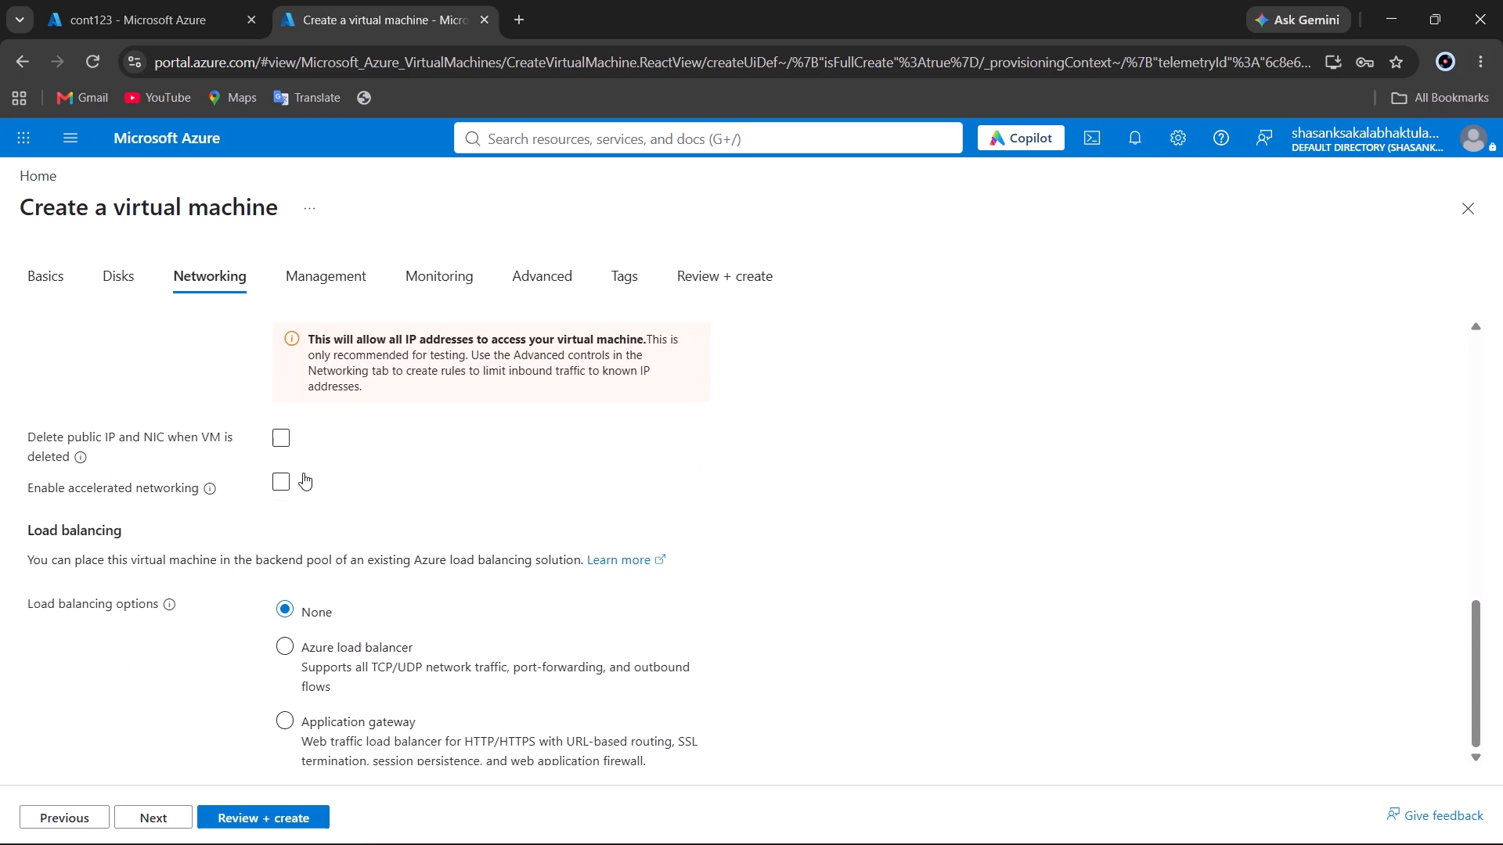
scroll(303, 473, up, 7)
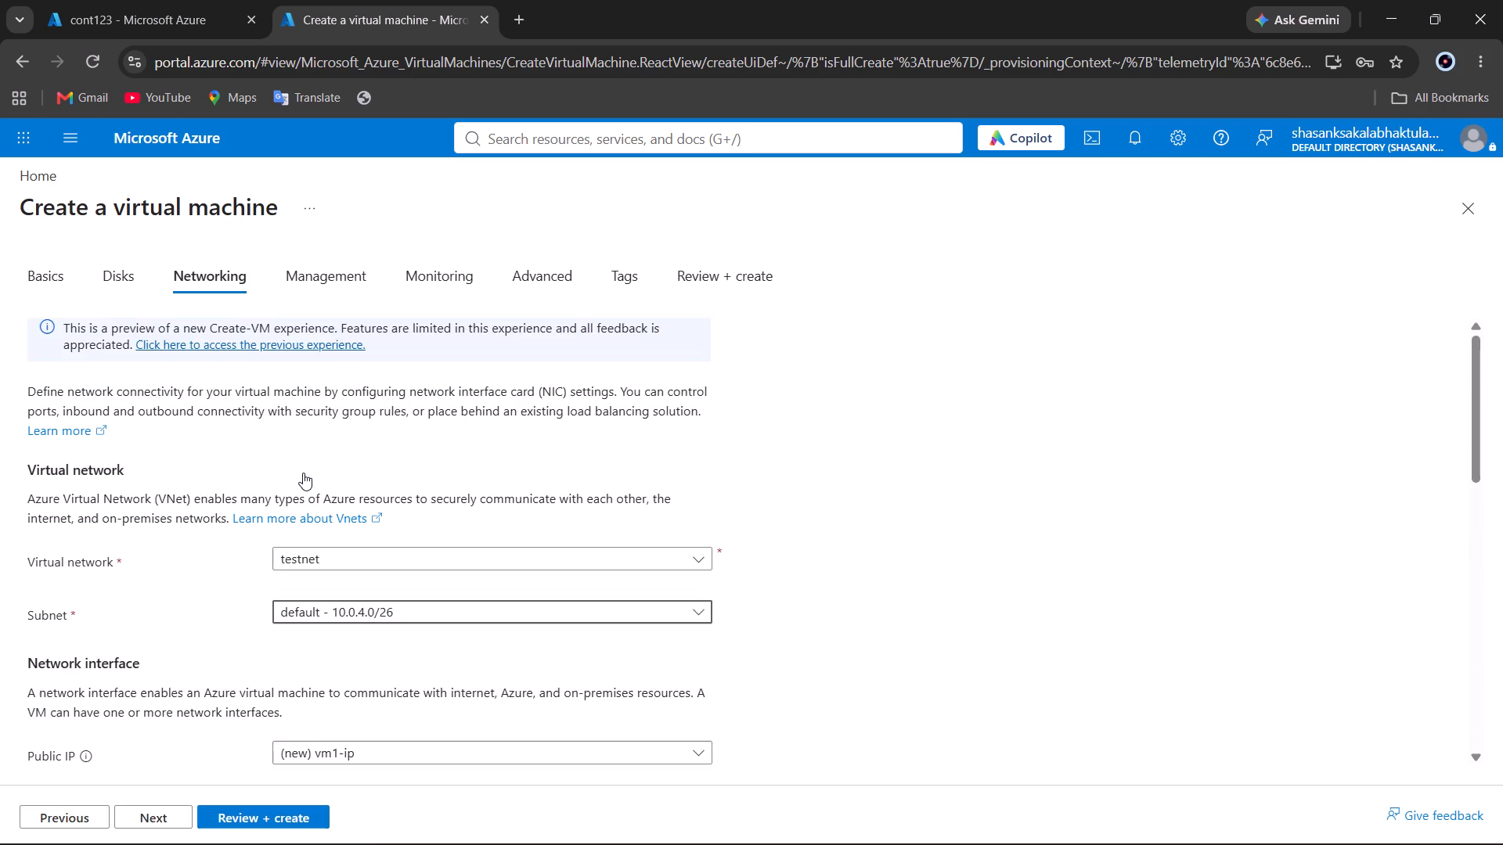
scroll(303, 473, down, 2)
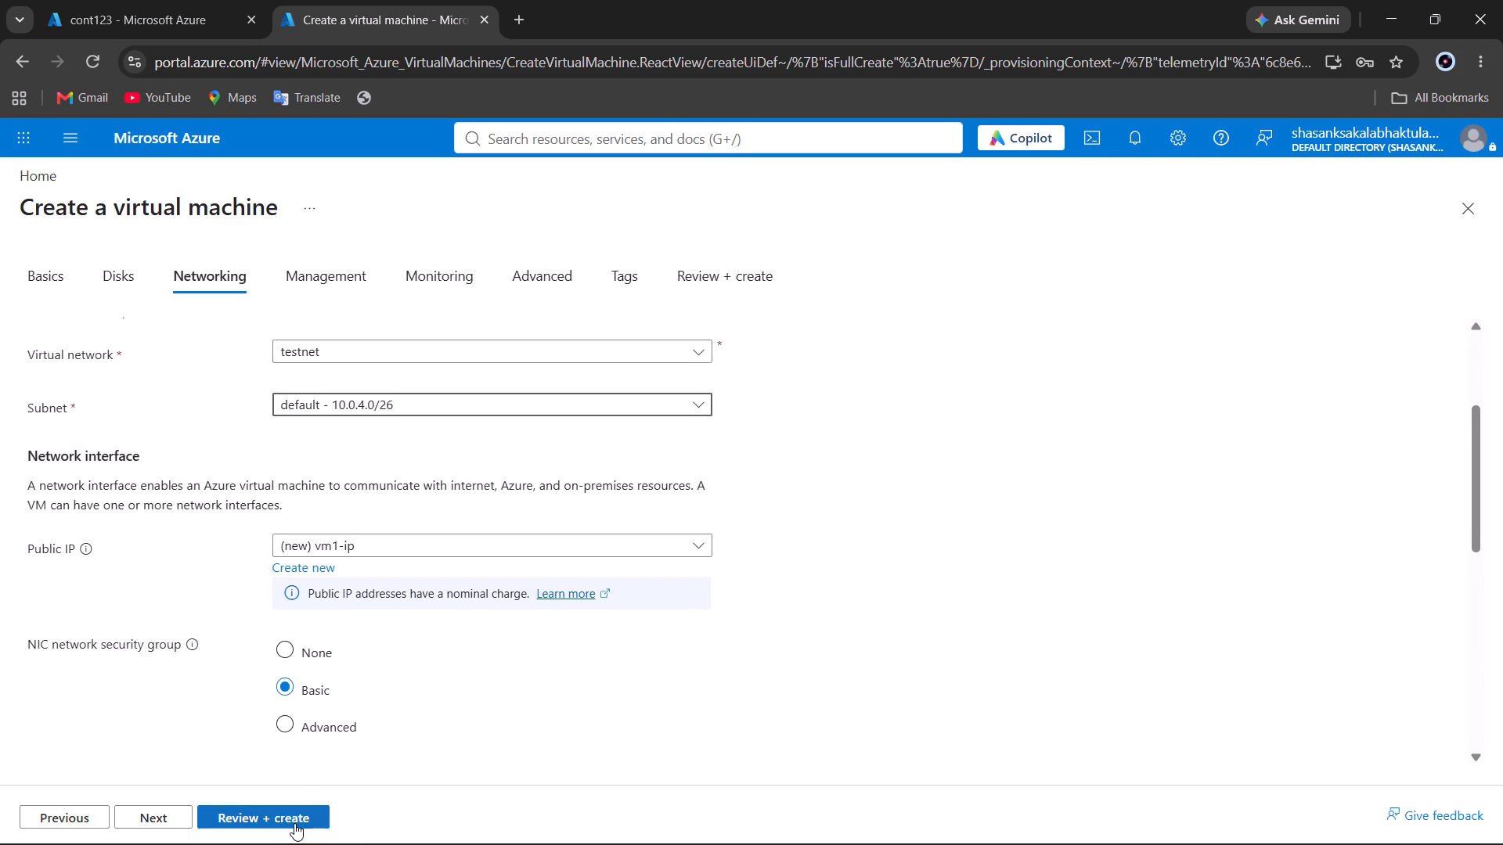
click(294, 823)
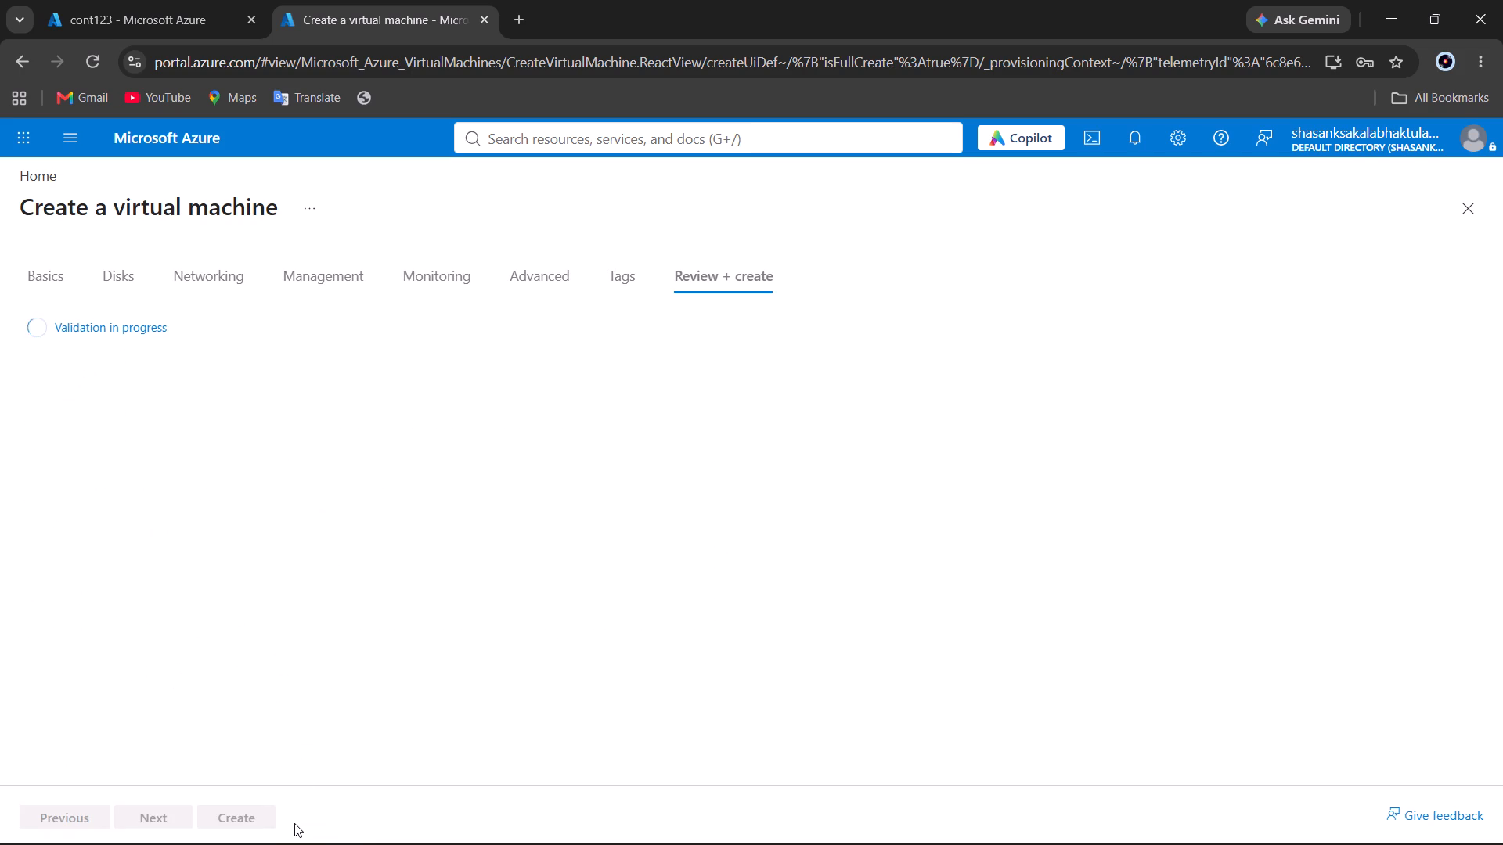
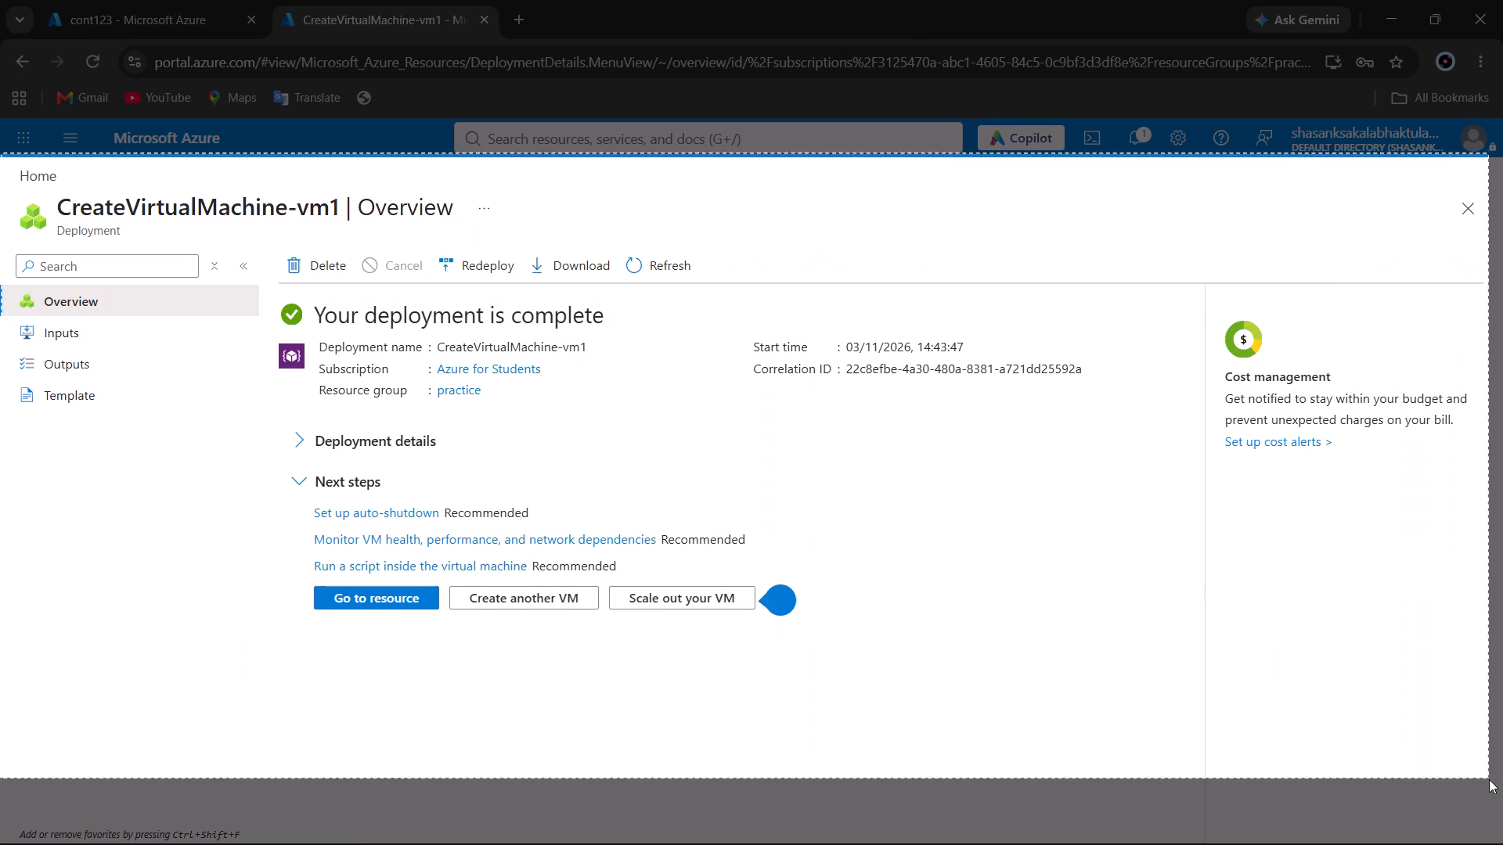
Capture a screenshot of the full Azure portal page showing the completed CreateVirtualMachine-vm1 deployment overview, including the blue portal header.
drag(1489, 779, 1498, 841)
key(shift+super+s)
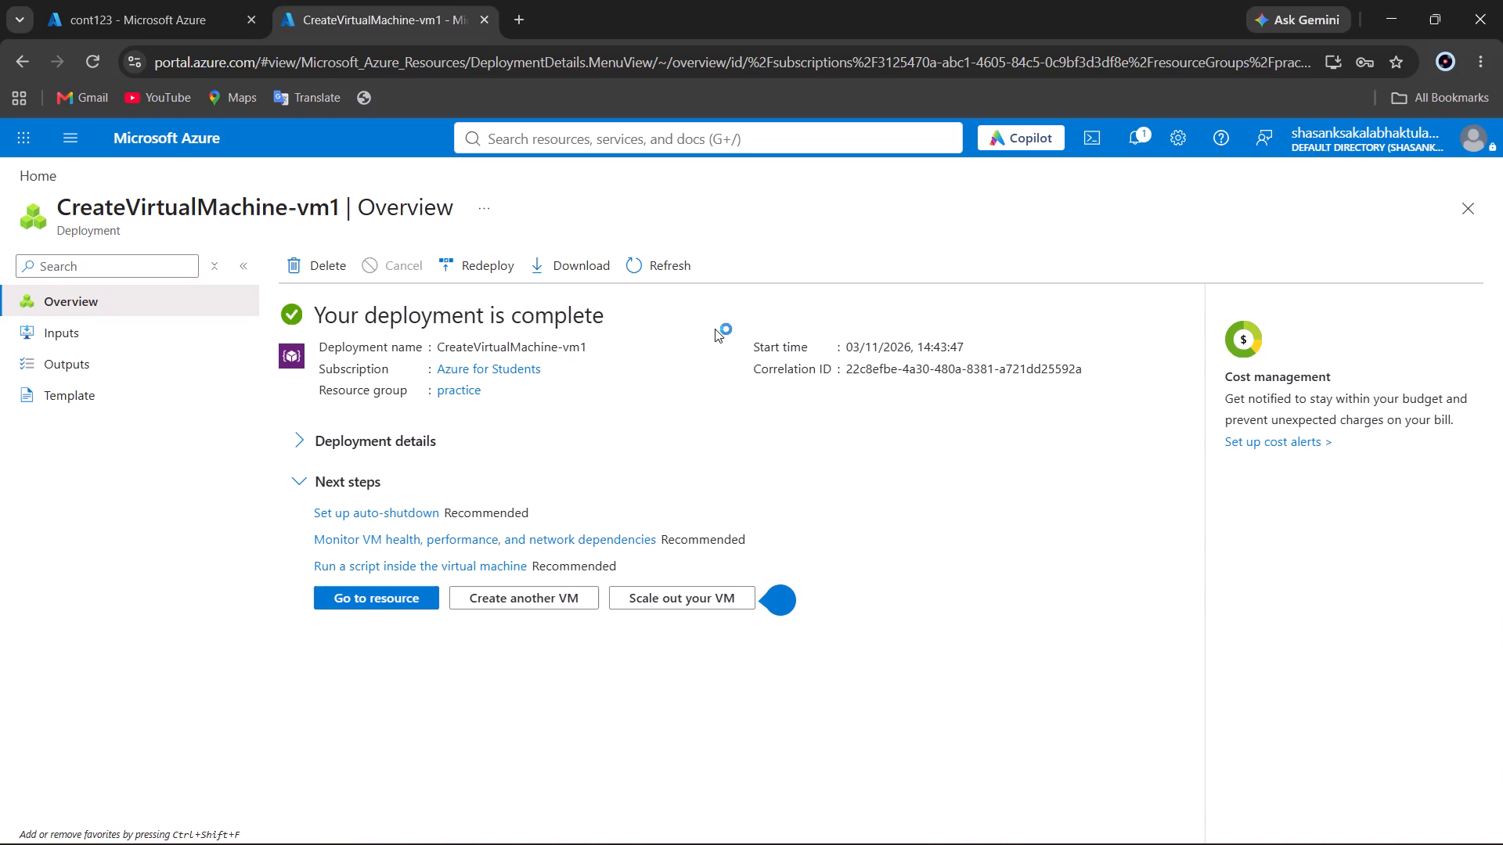
drag(1, 118, 1502, 844)
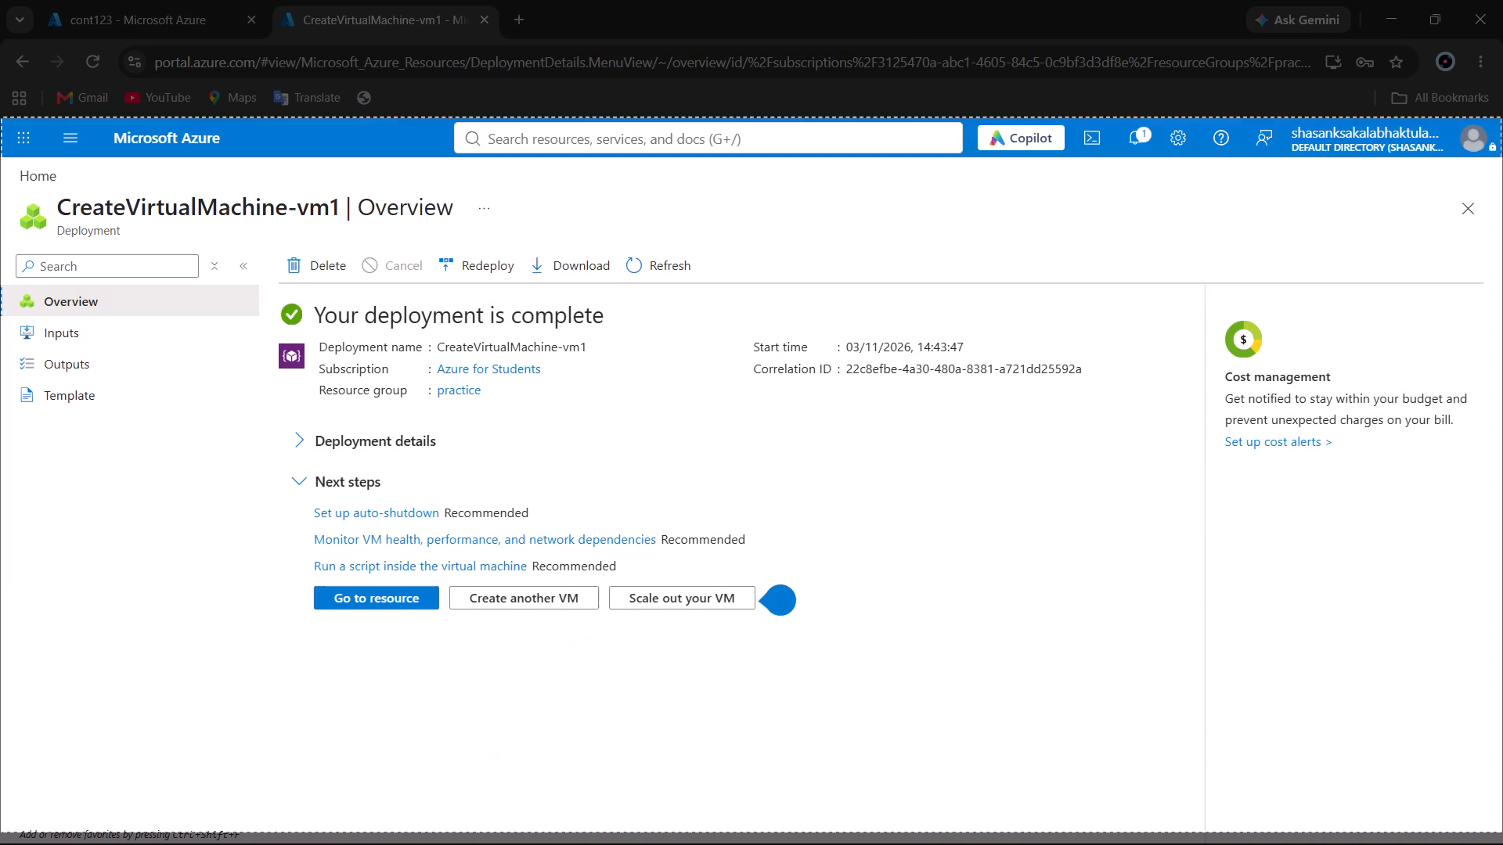
drag(1502, 844, 1501, 844)
Switch to the Word document, paste the vm1 deployment screenshot below the testnet deployment image, and return to the Azure portal.
click(1100, 501)
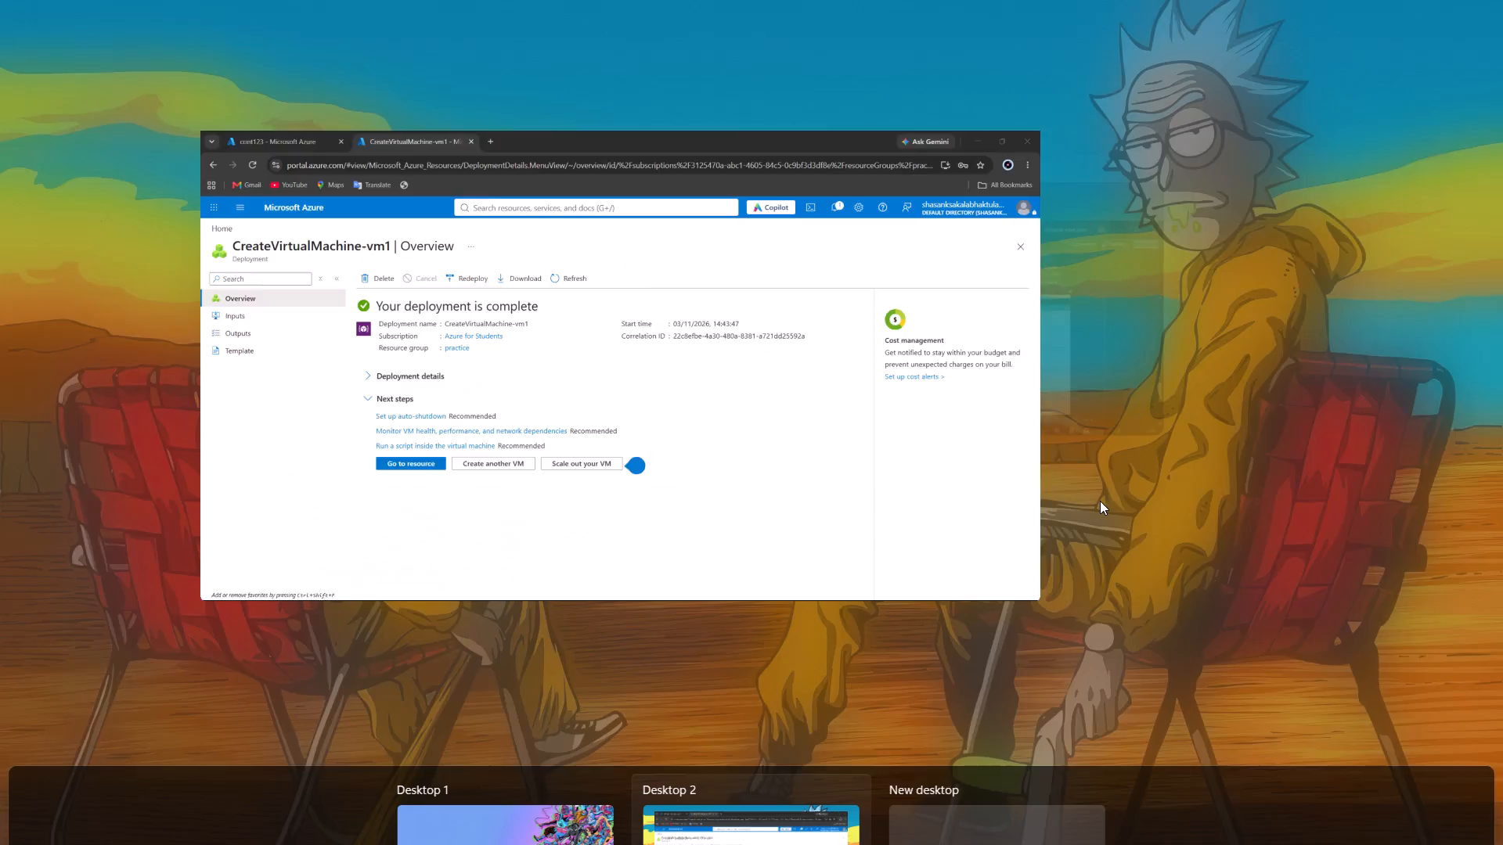
click(870, 354)
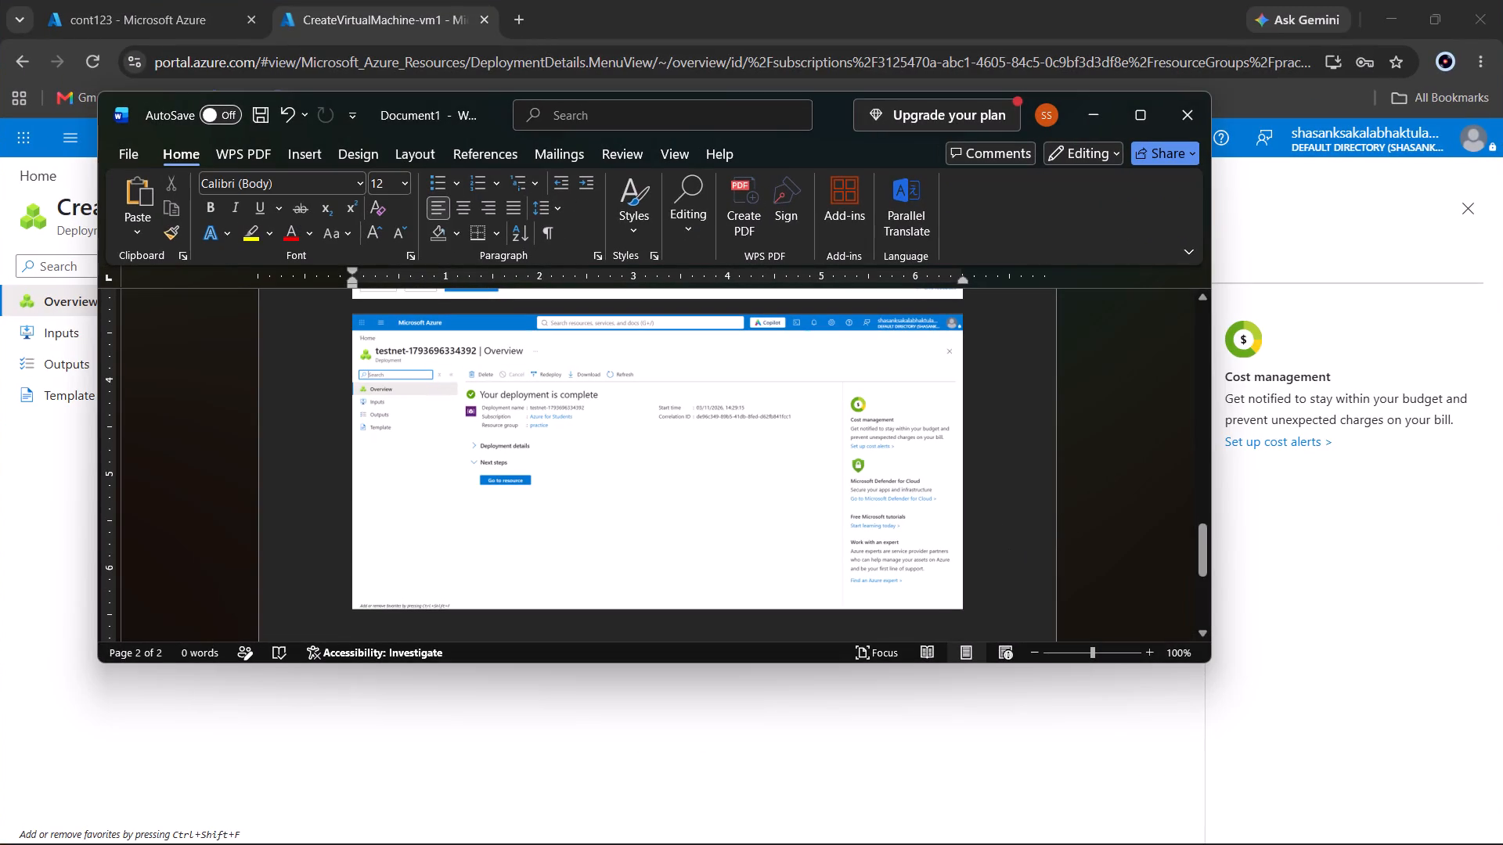
key(Return)
key(ctrl+v)
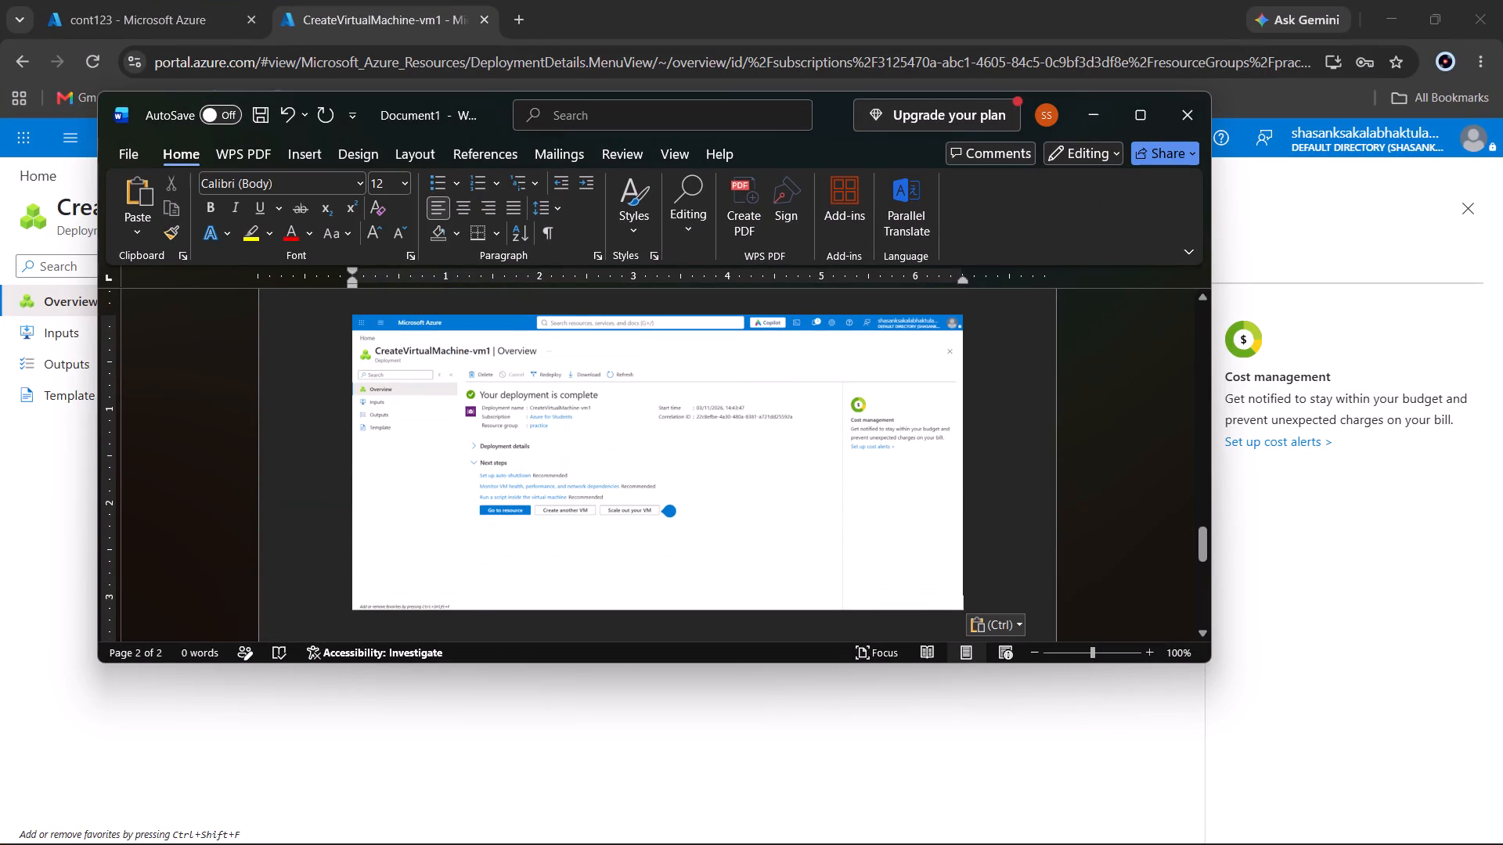
key(Return)
click(1444, 522)
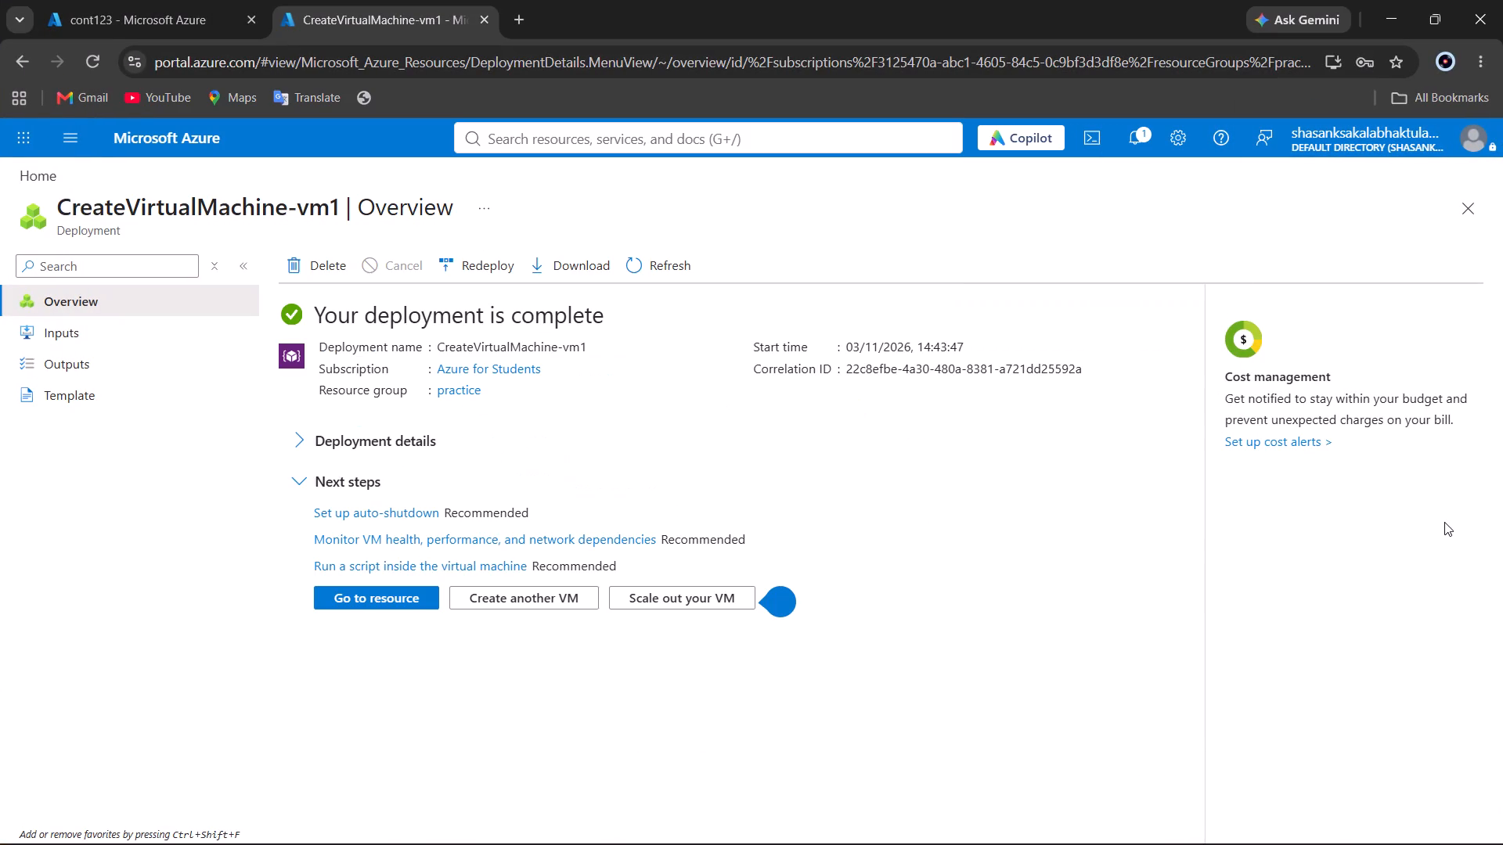
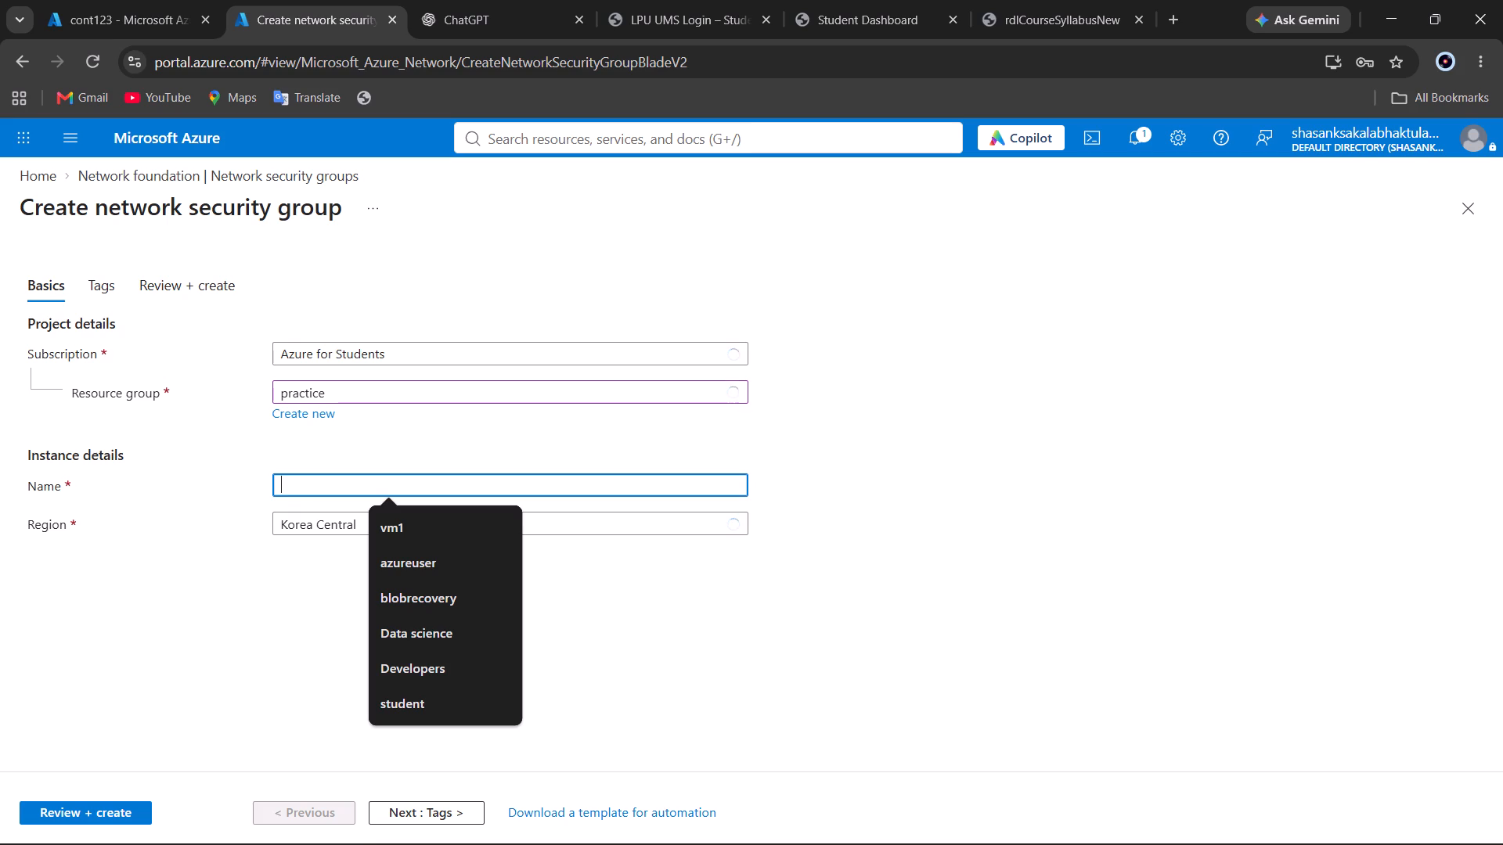
text(nsg1)
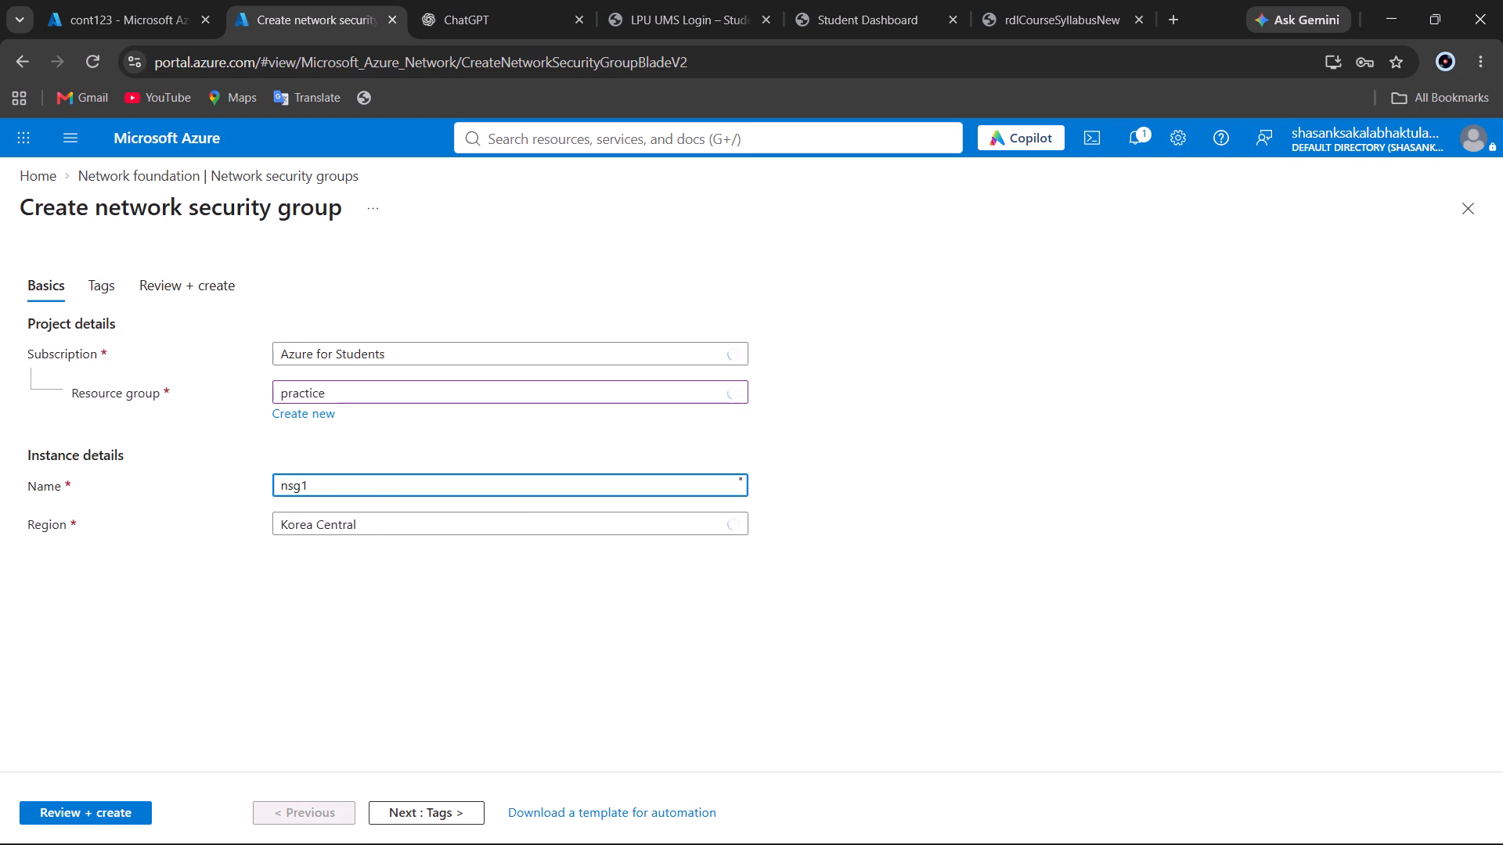
scroll(146, 552, down, 3)
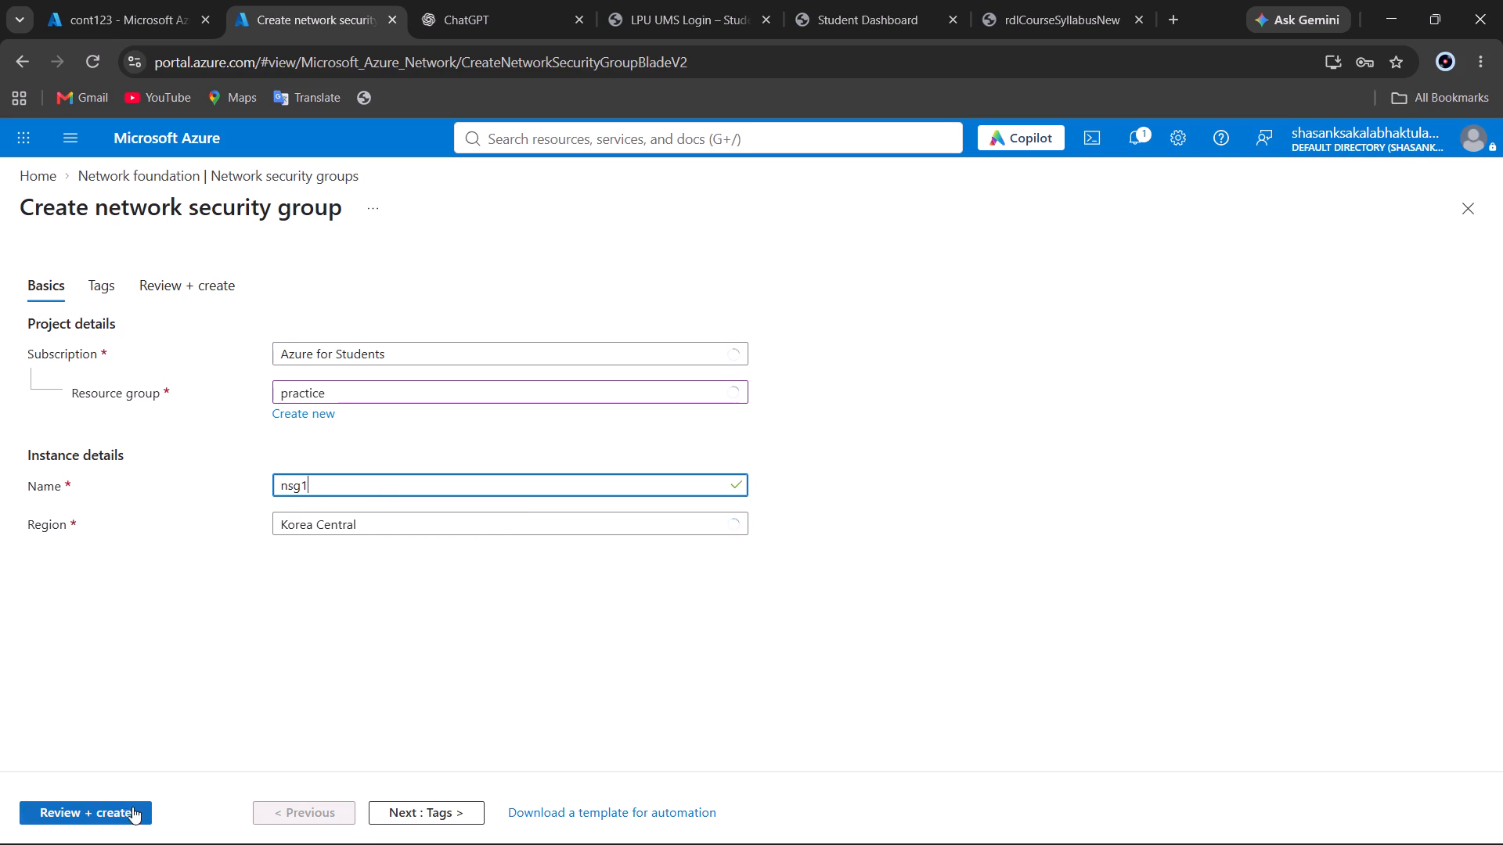
click(131, 807)
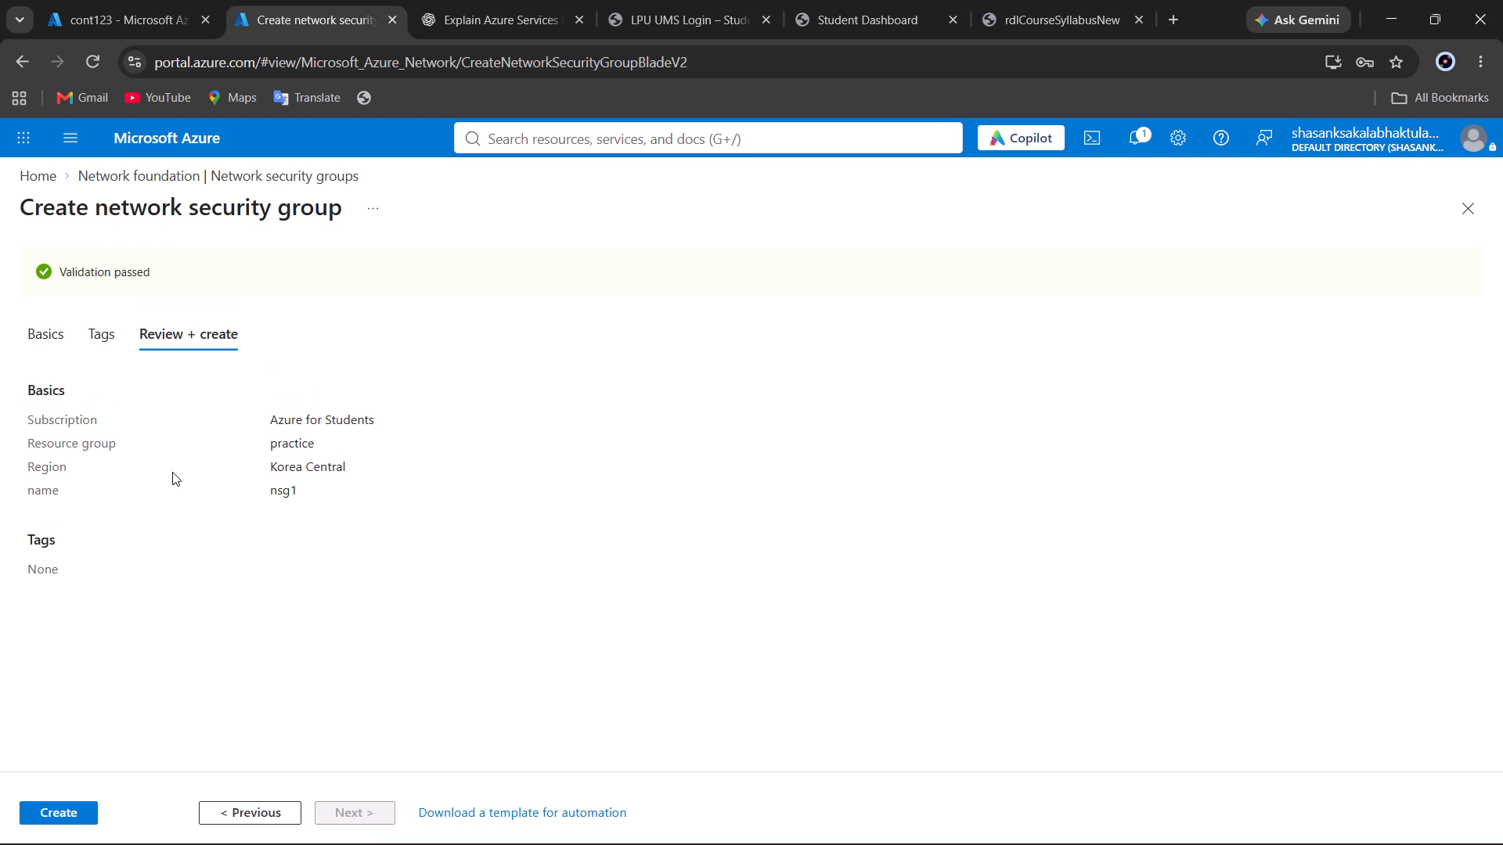
click(67, 811)
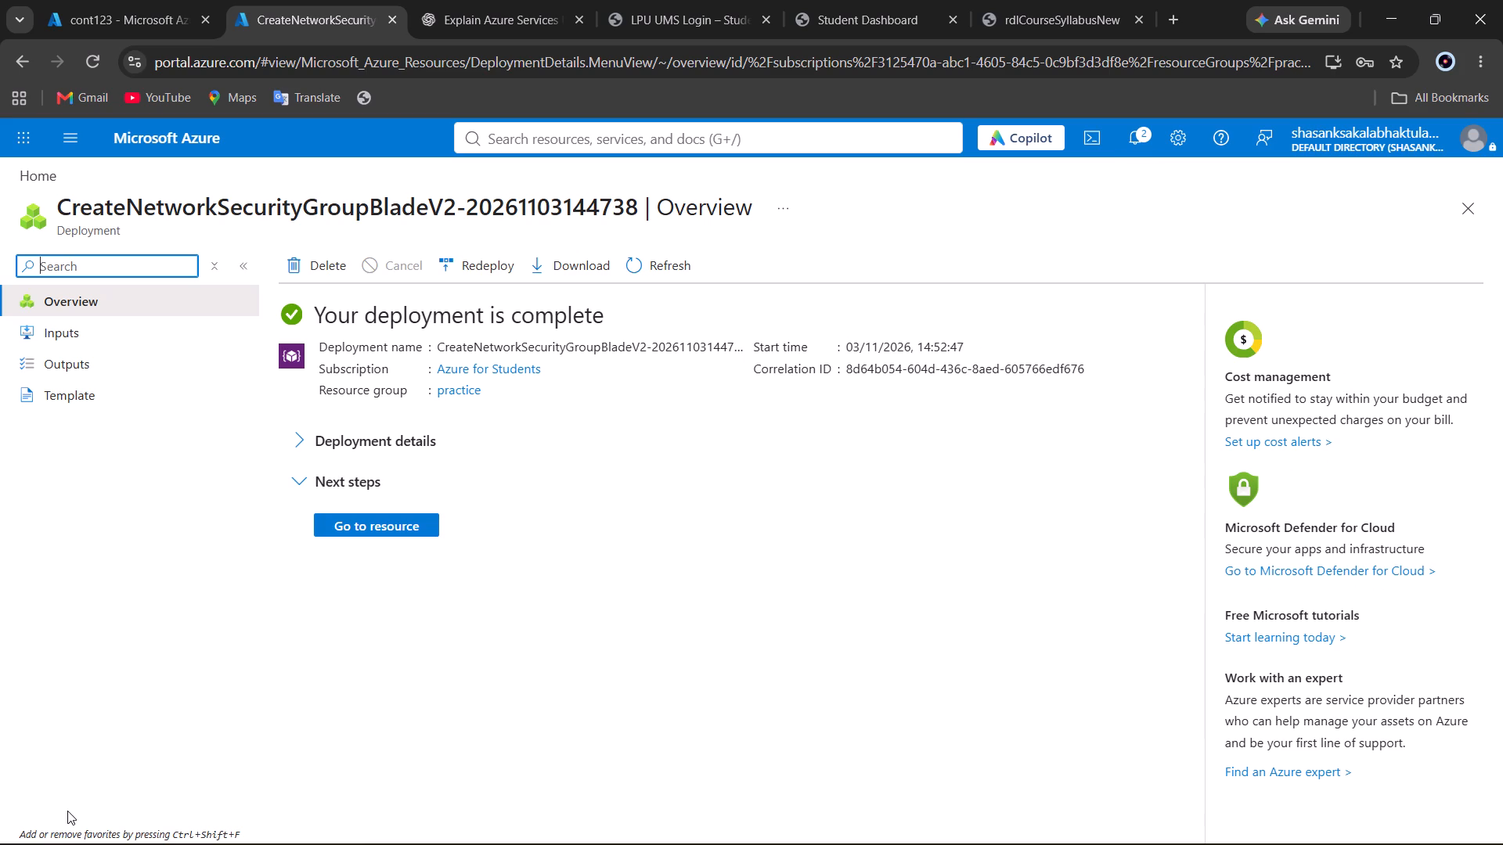
Capture the completed network security group deployment page, paste the screenshot into the Word document, and return to the Azure portal.
key(shift+super+s)
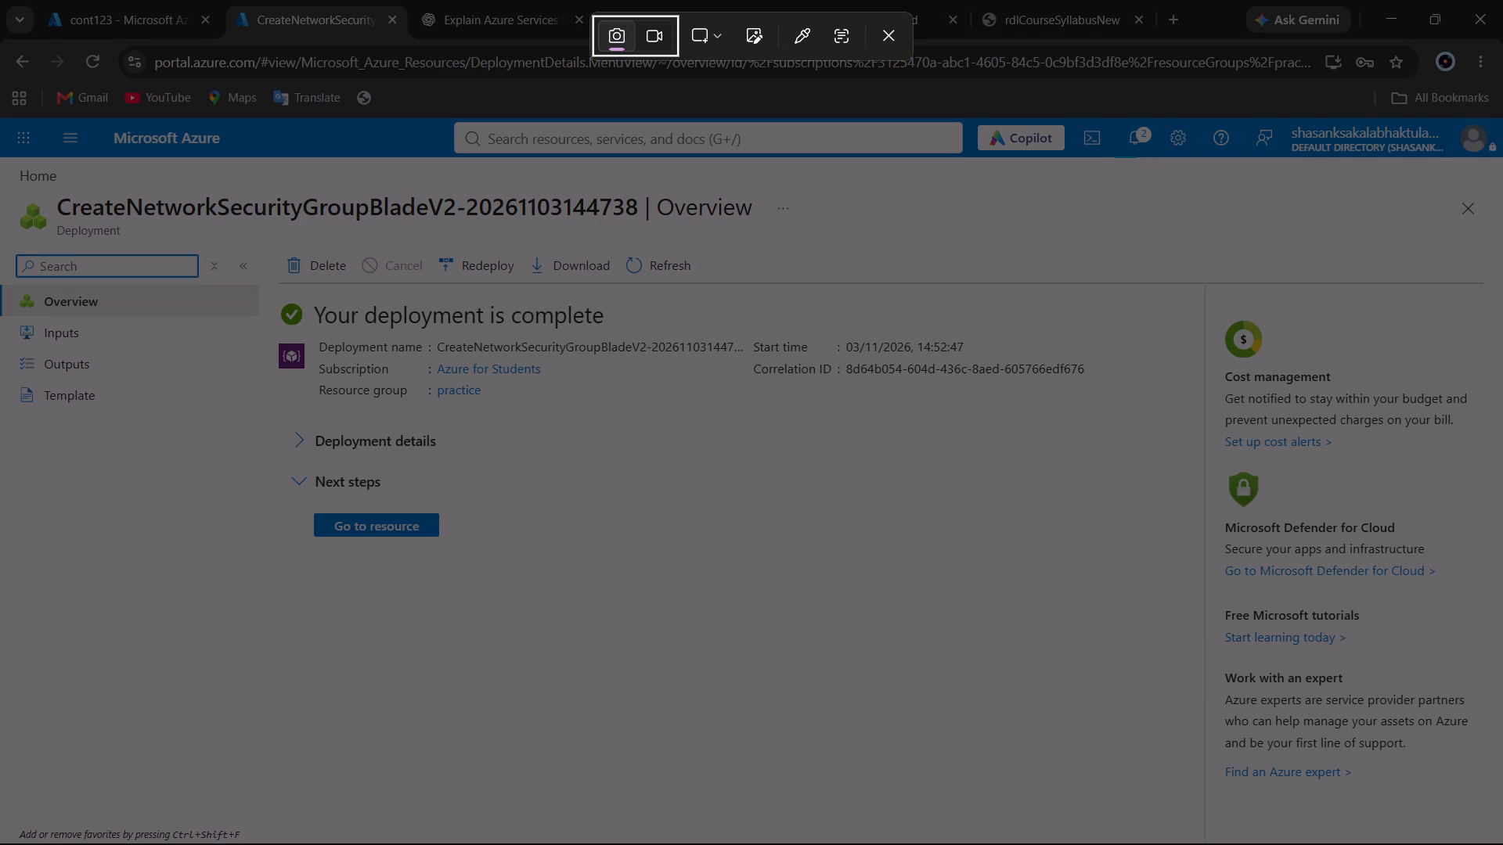
drag(0, 109, 868, 434)
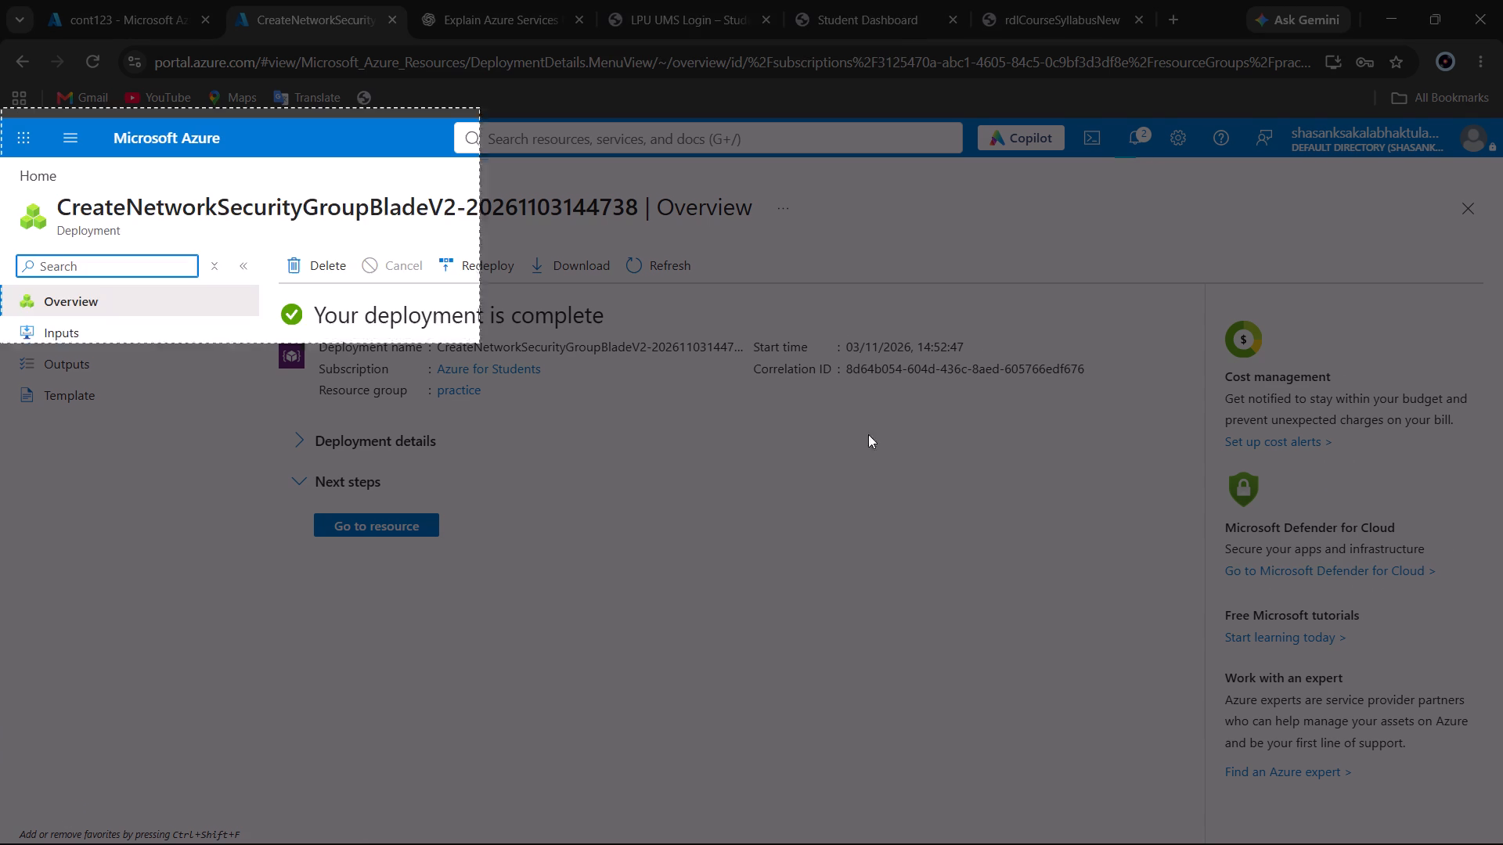
drag(868, 434, 1502, 843)
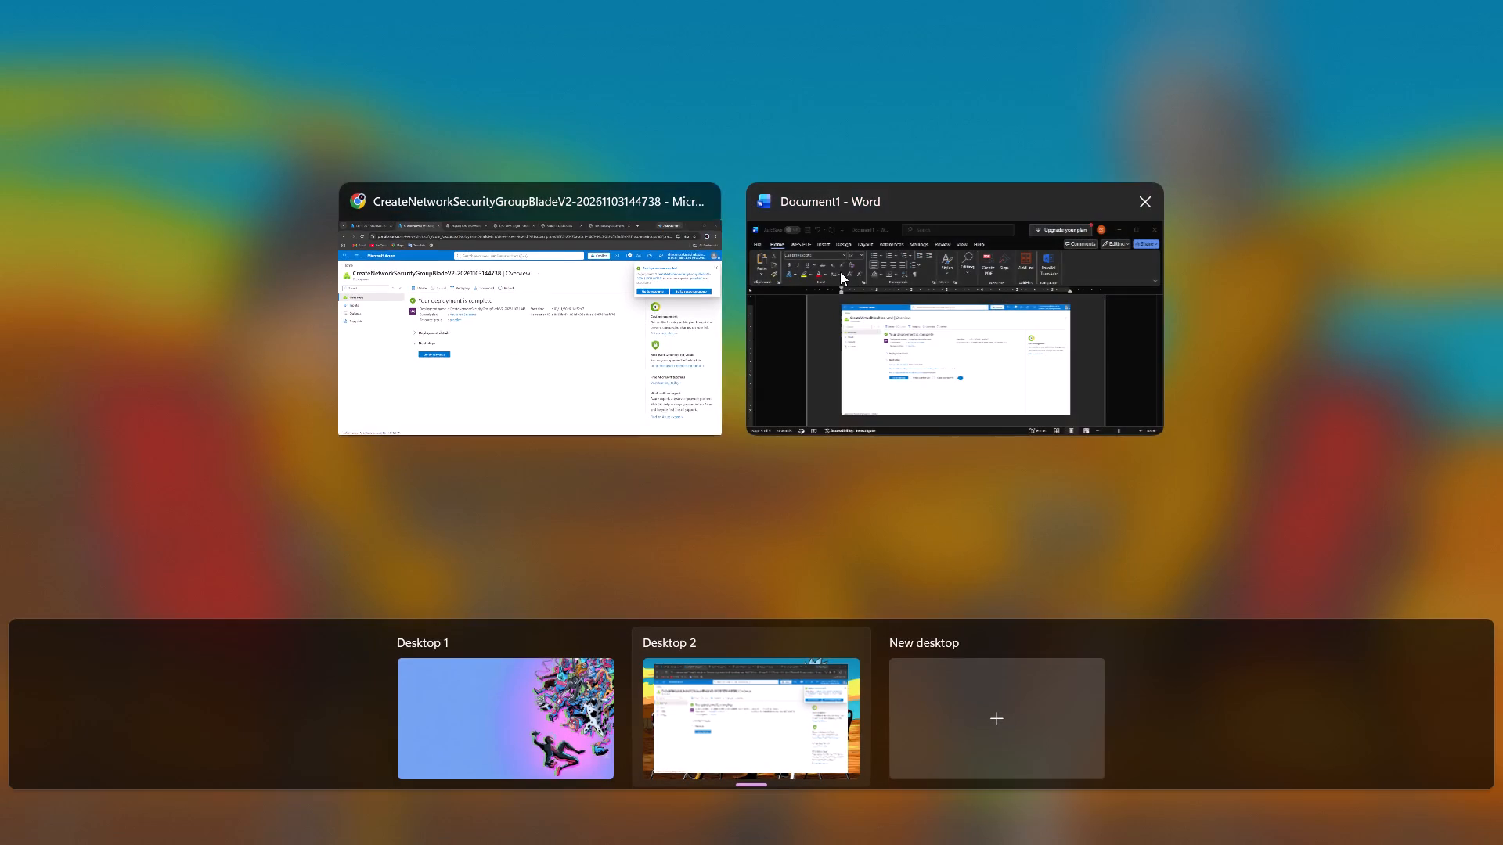
click(840, 271)
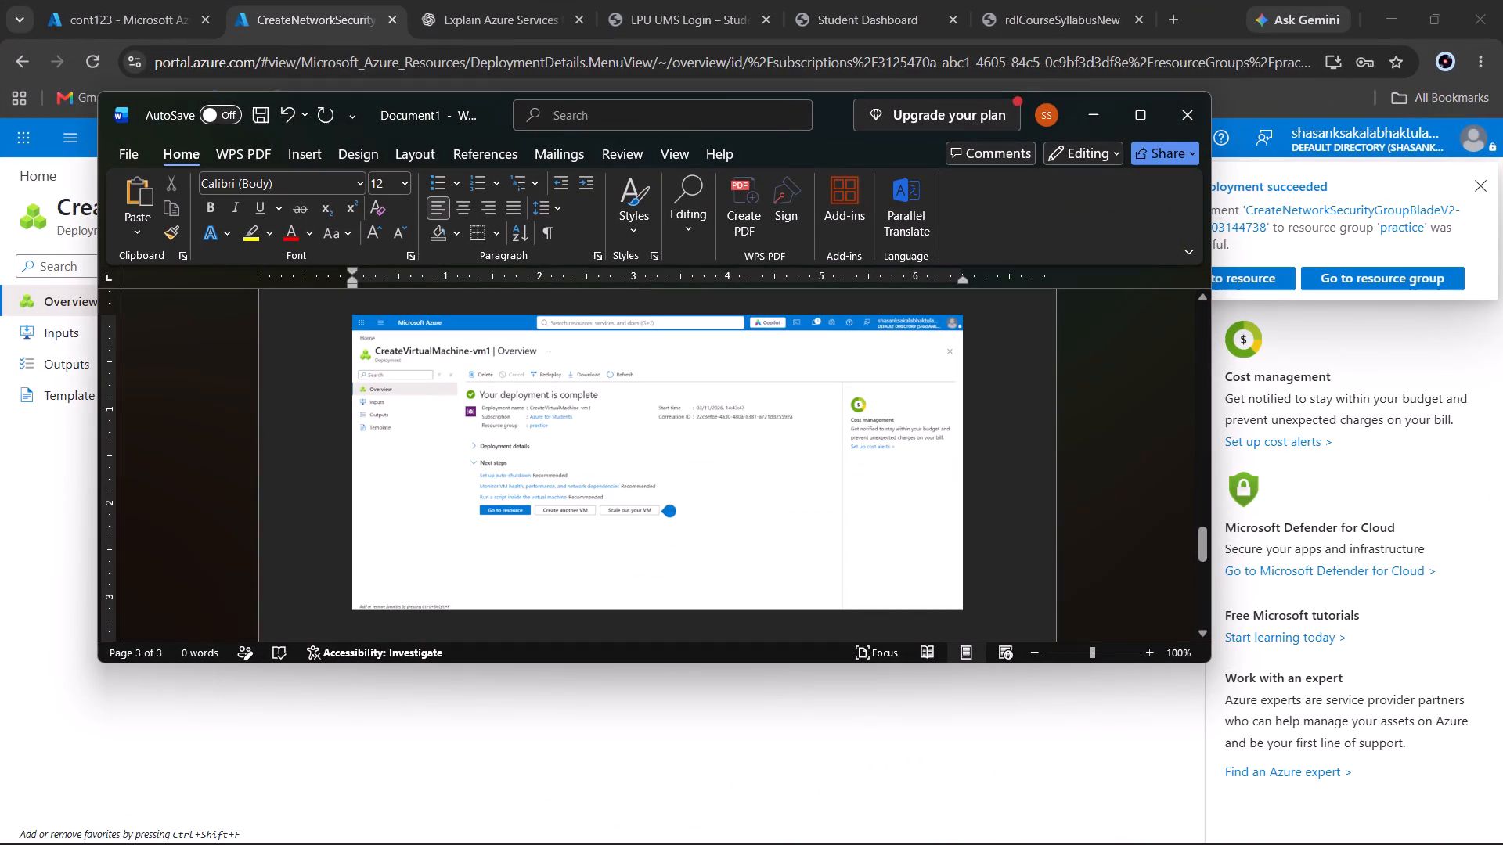
key(ctrl+v)
click(1077, 739)
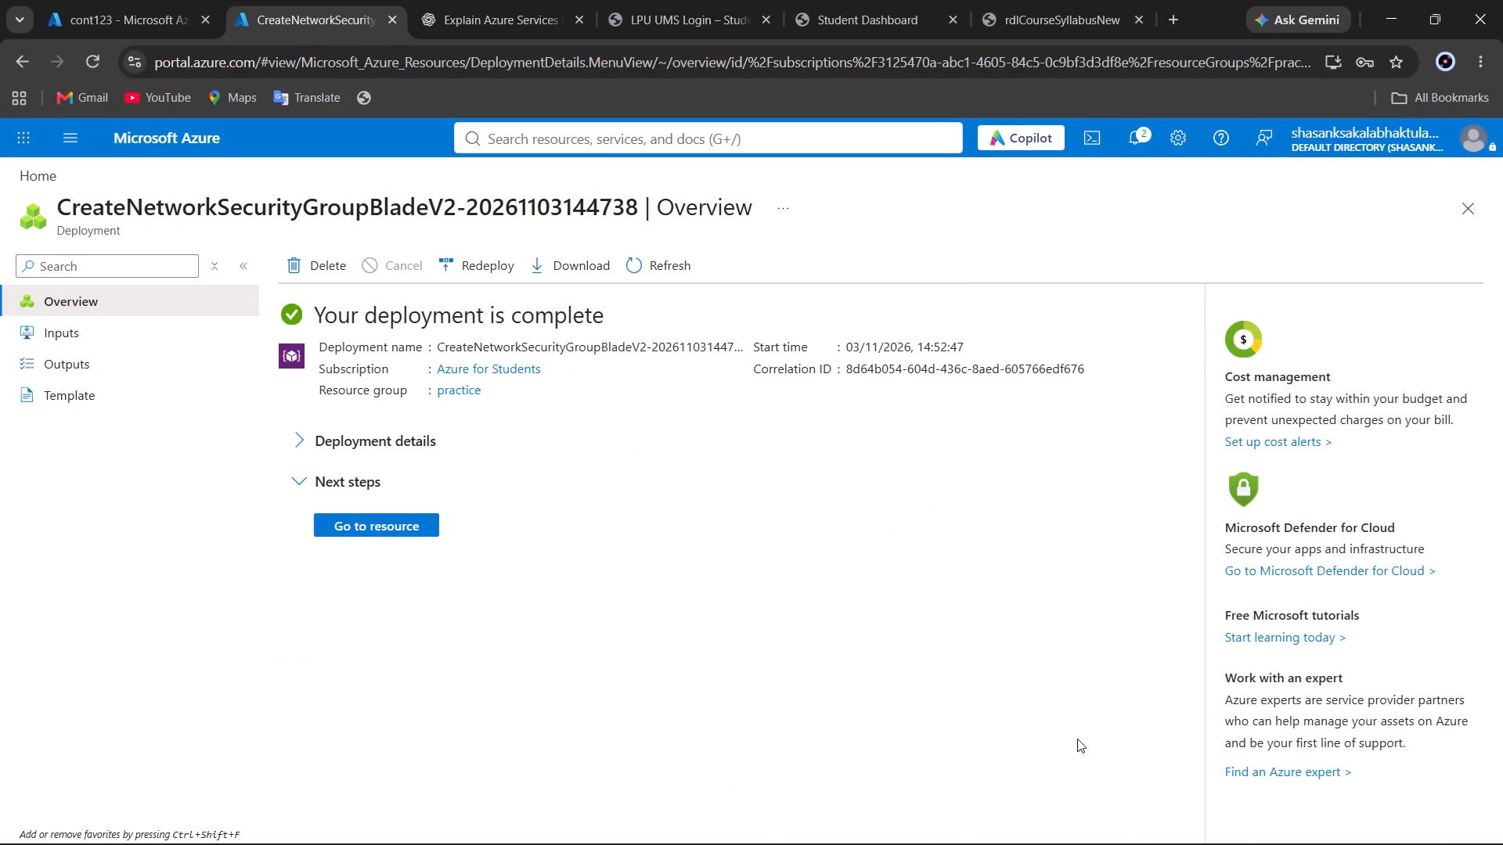
Go to the nsg1 resource and open its inbound security rules.
click(393, 522)
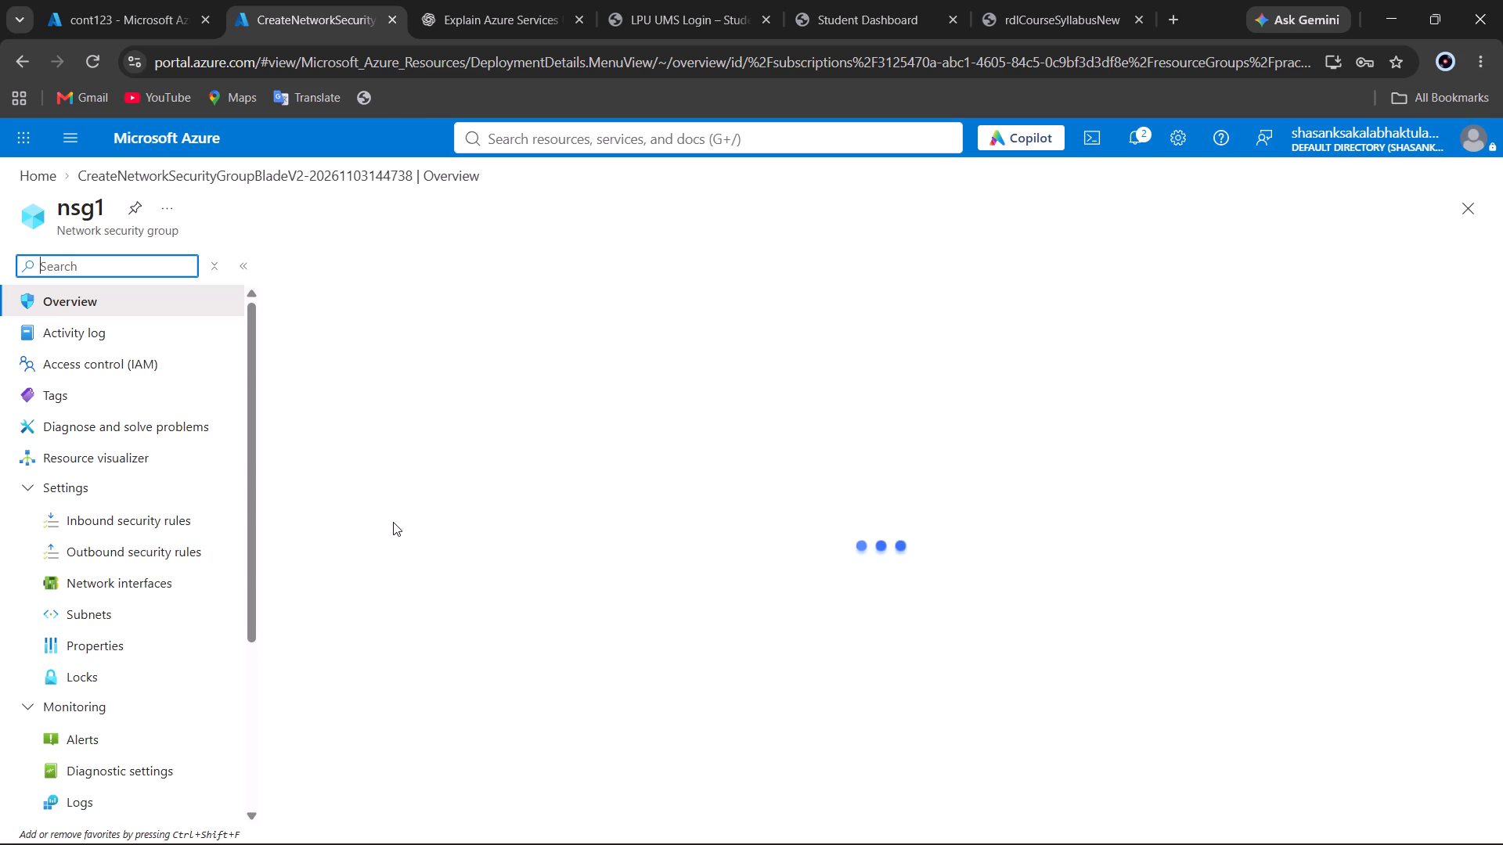
click(136, 530)
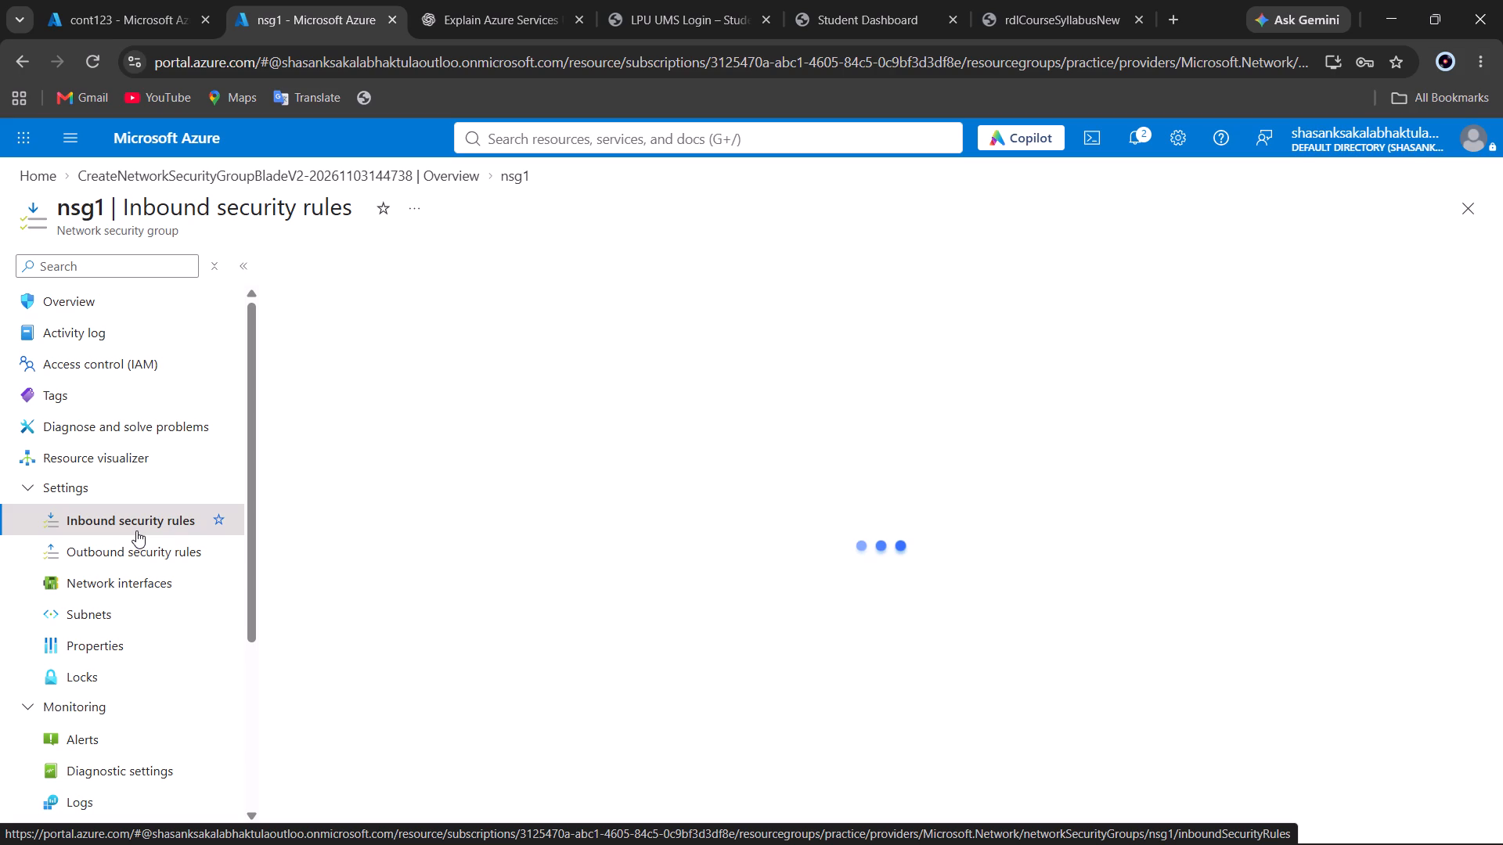
Start a new inbound security rule for nsg1 and set its destination to IP Addresses.
click(316, 276)
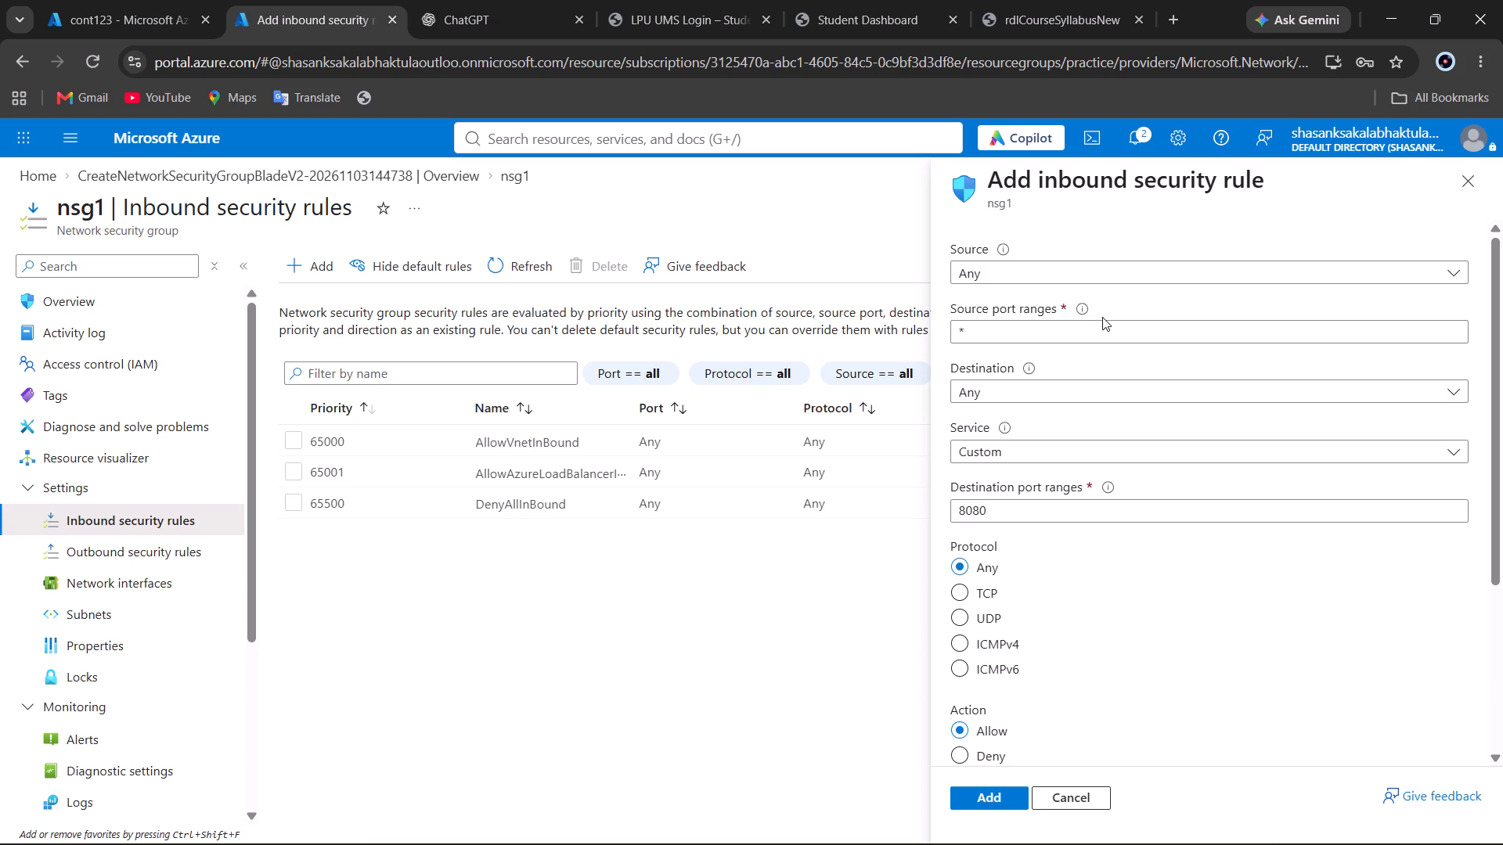
click(1107, 334)
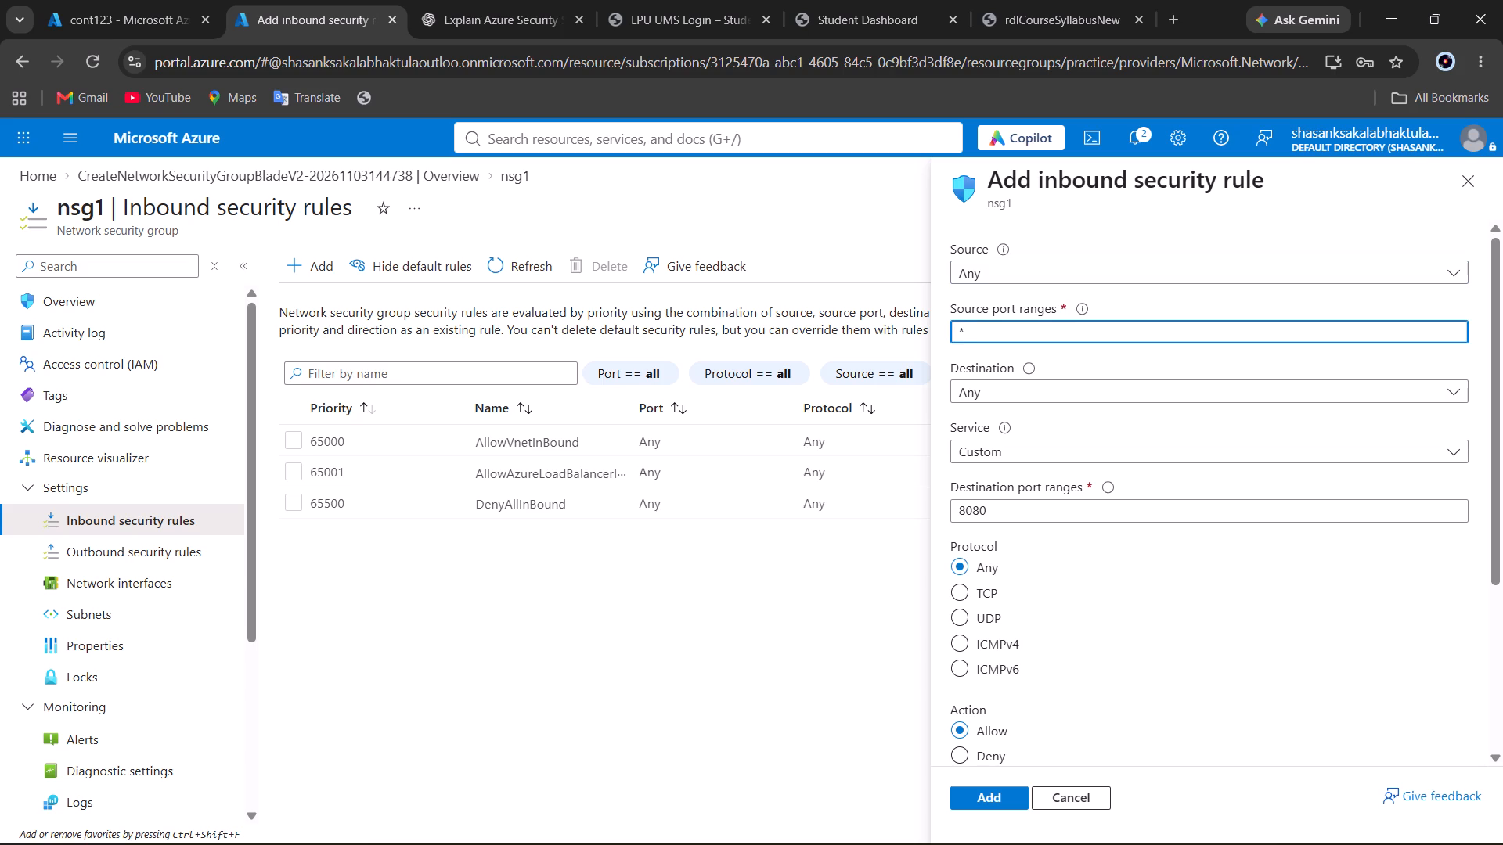
click(1110, 393)
click(1110, 393)
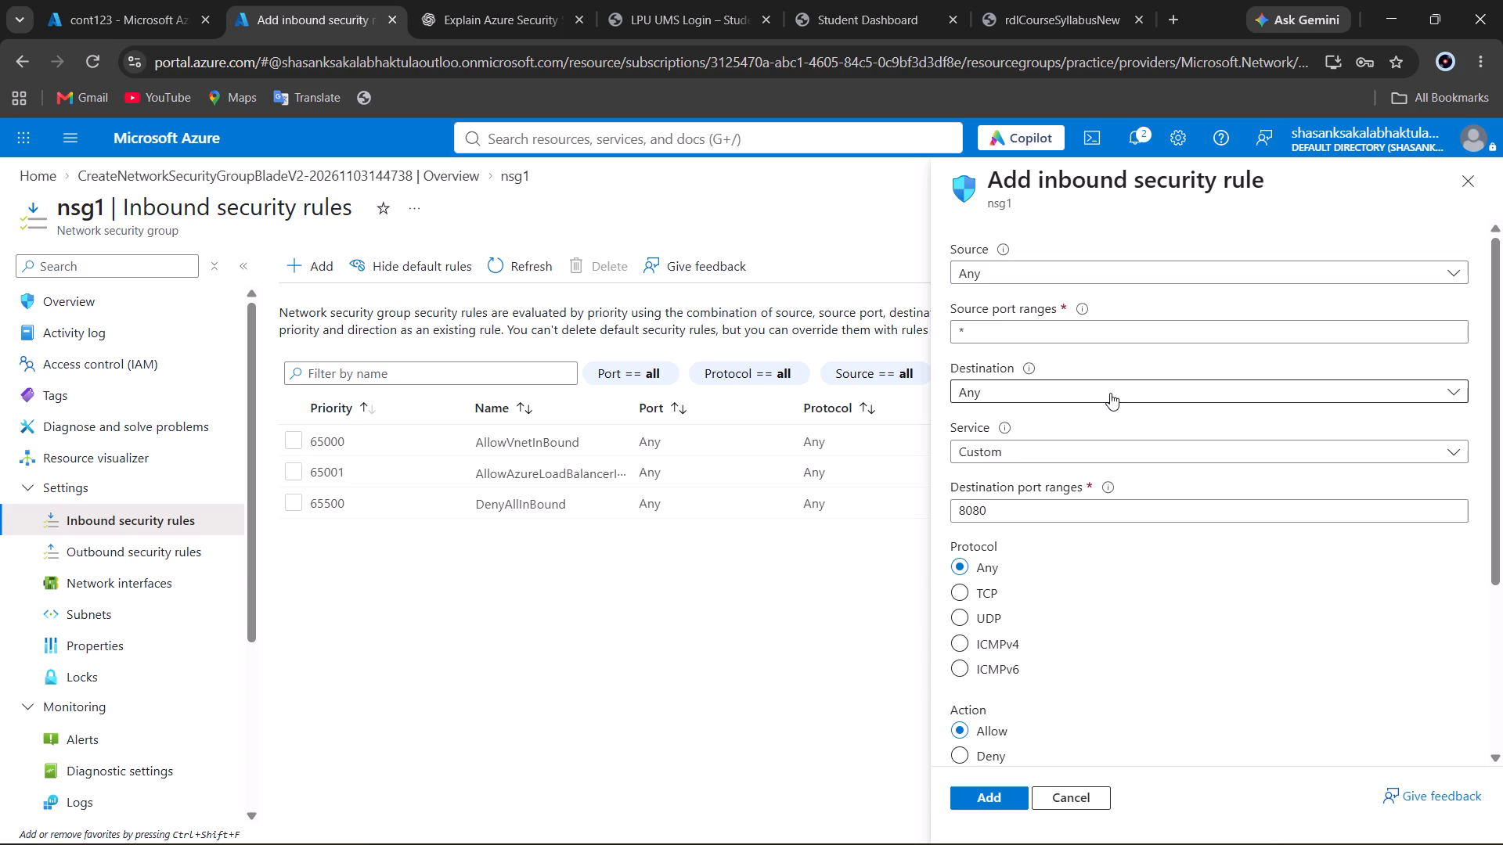
click(1110, 393)
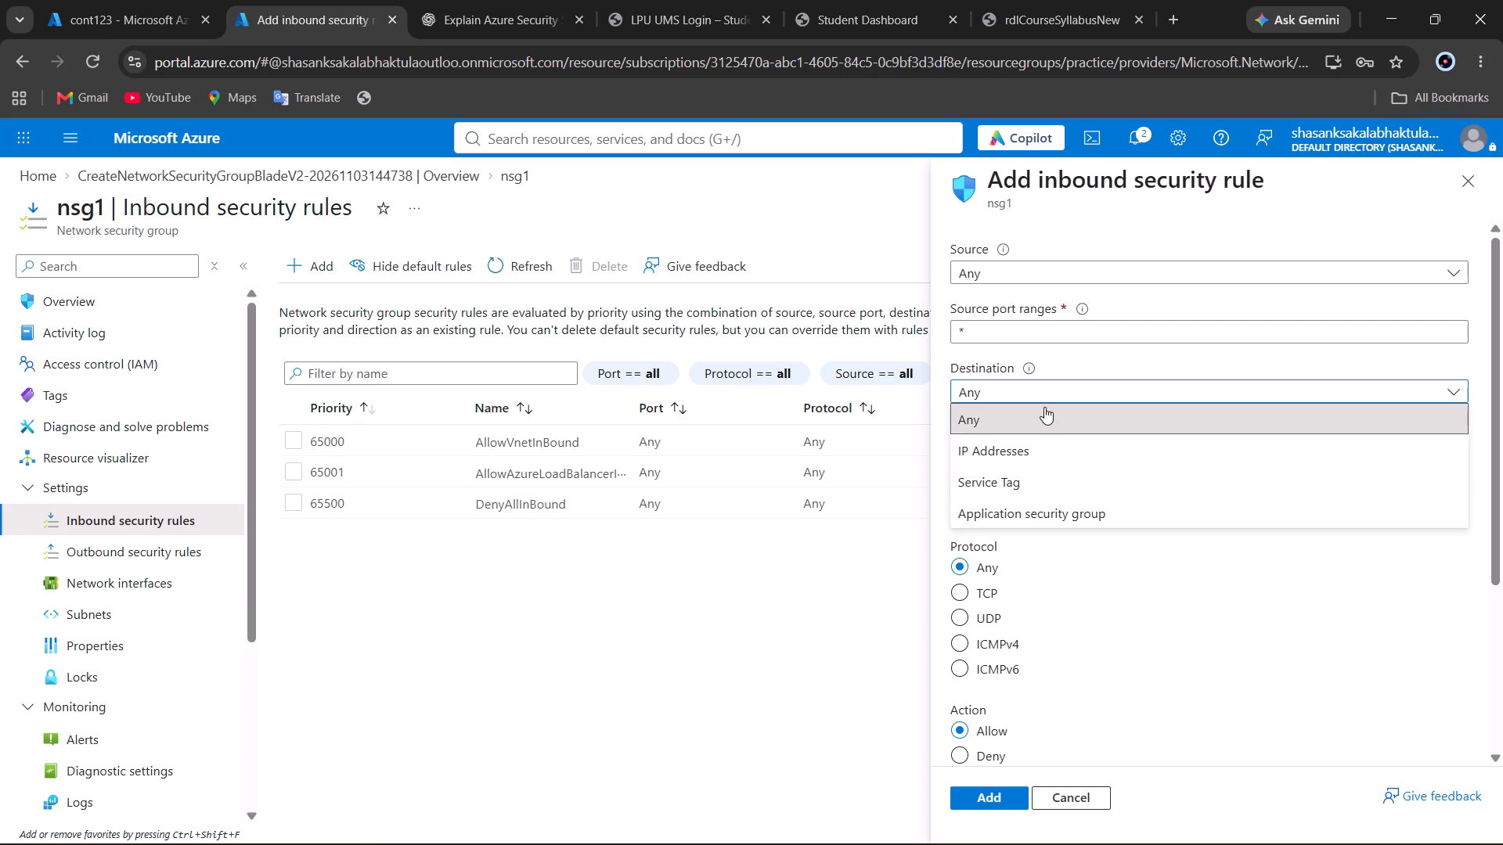
click(1020, 393)
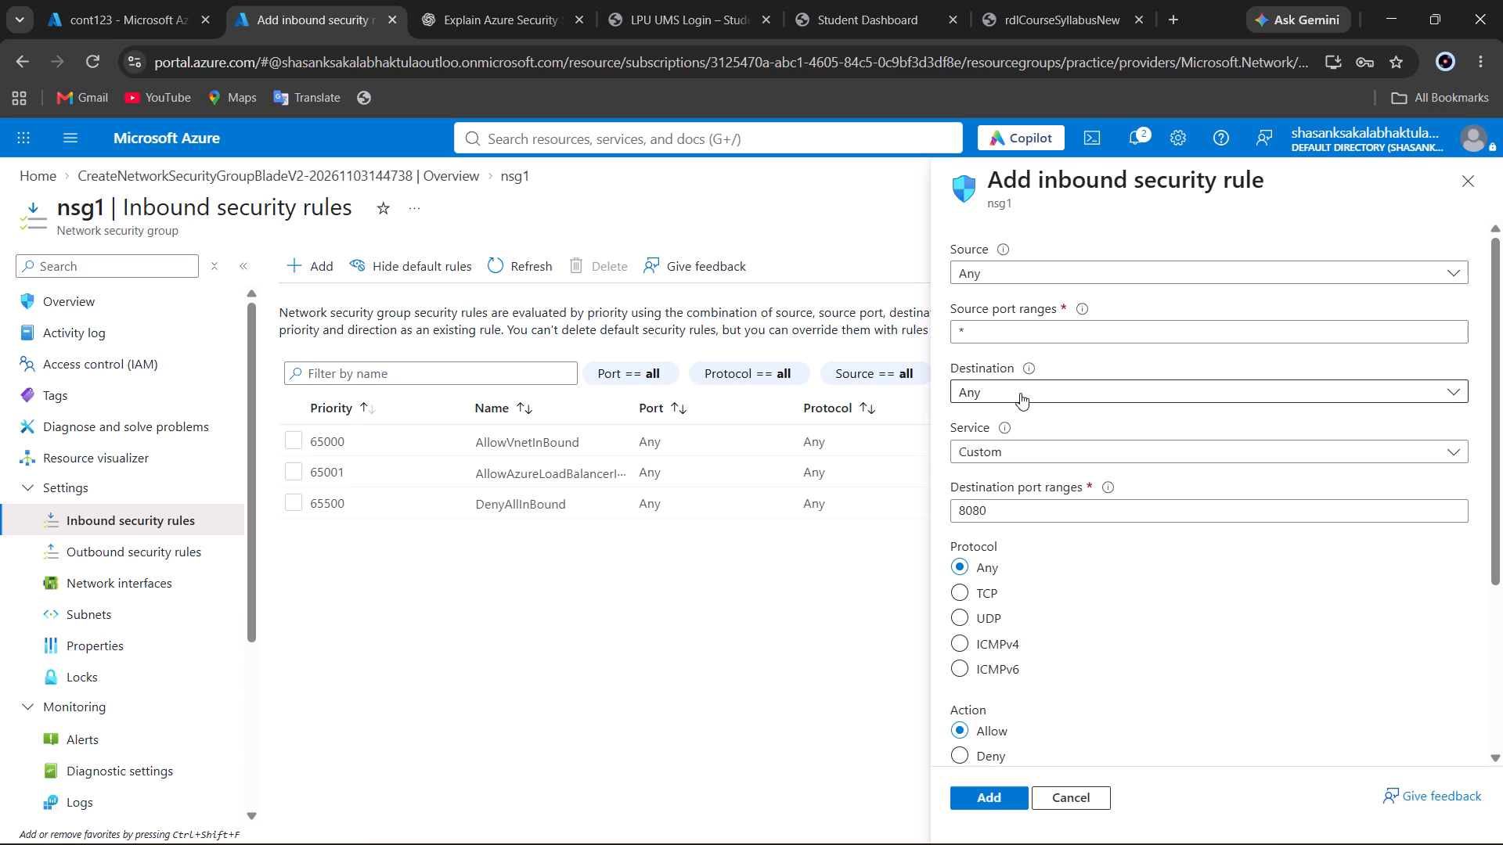
click(1020, 393)
click(1040, 443)
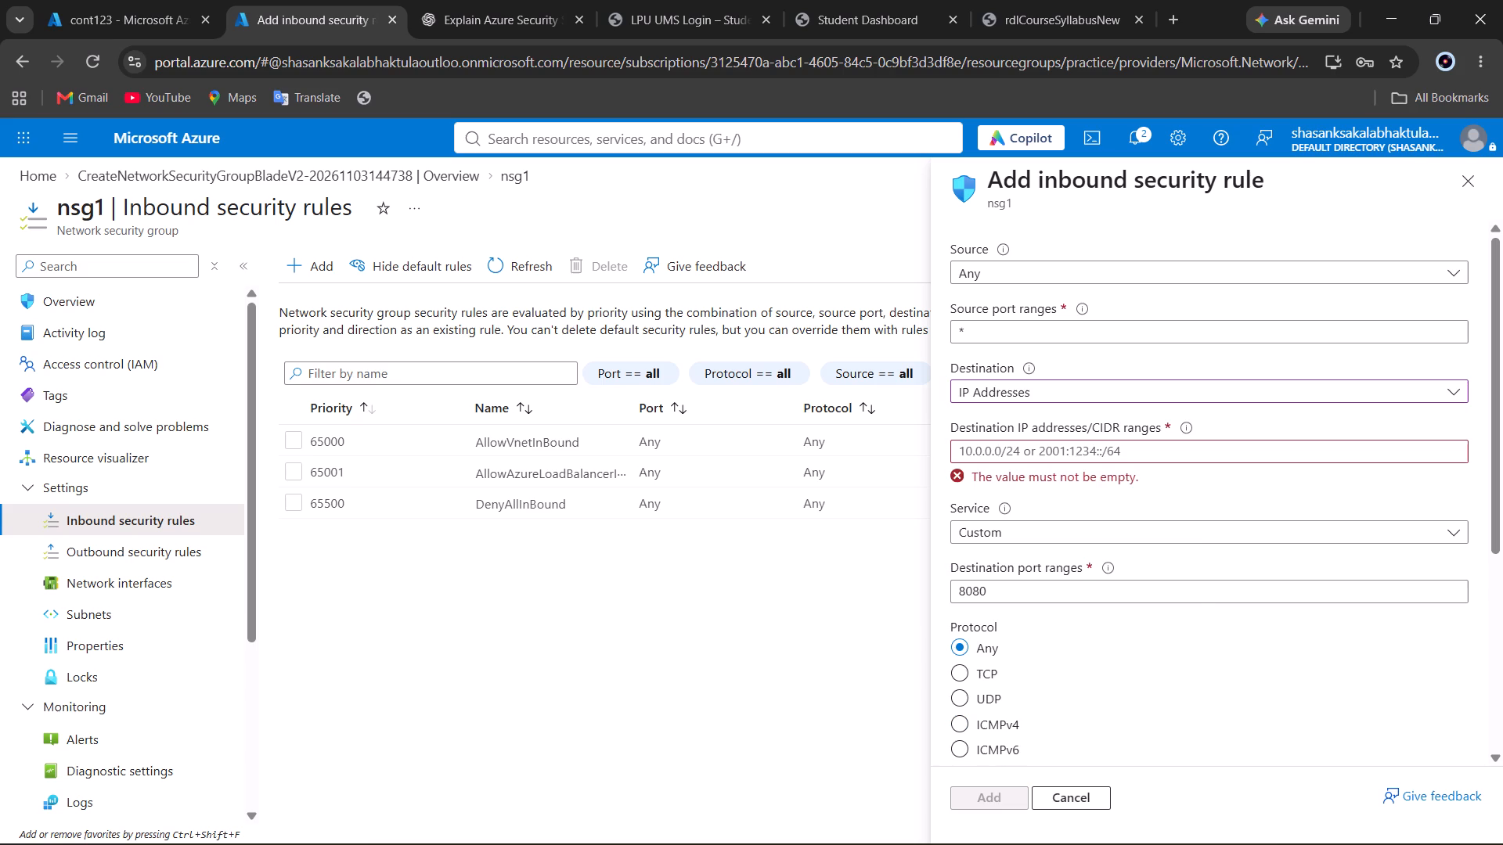
Begin the destination IP address with 10, consulting the Word document and returning to the rule form in Chrome.
click(1026, 451)
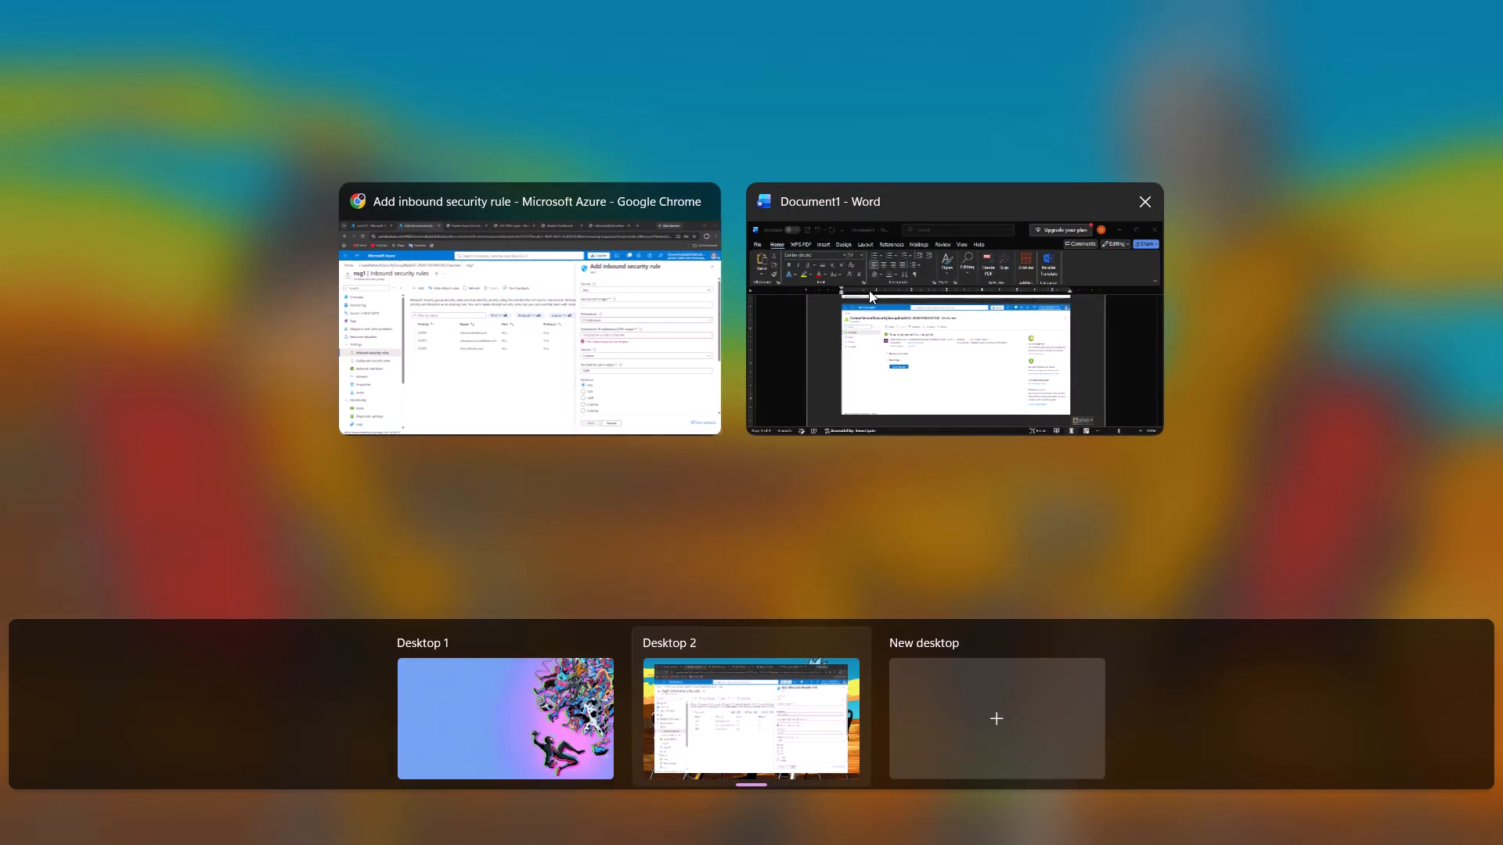
click(896, 337)
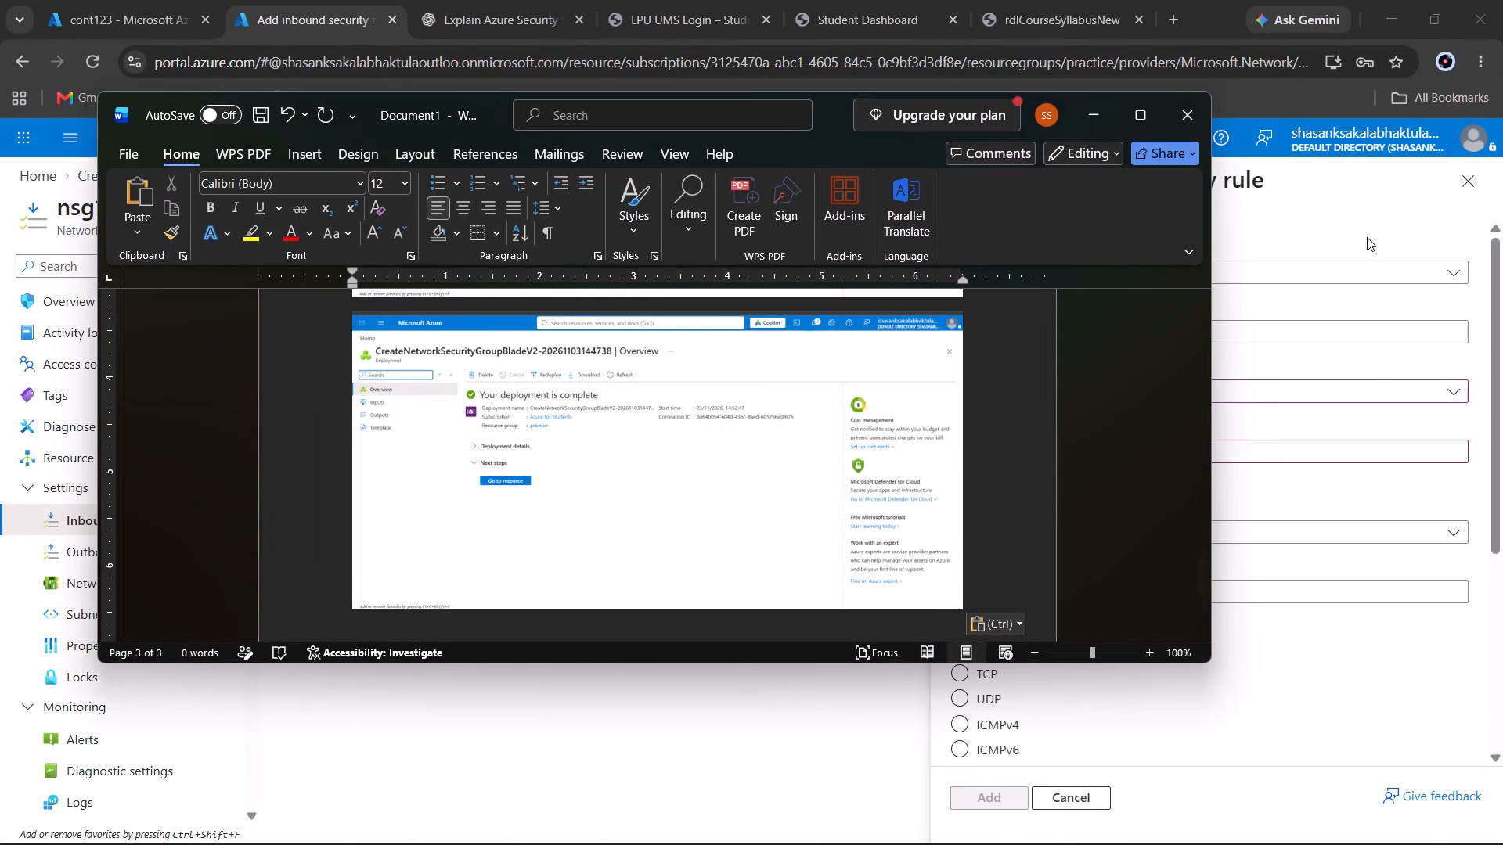
click(1367, 237)
click(1132, 453)
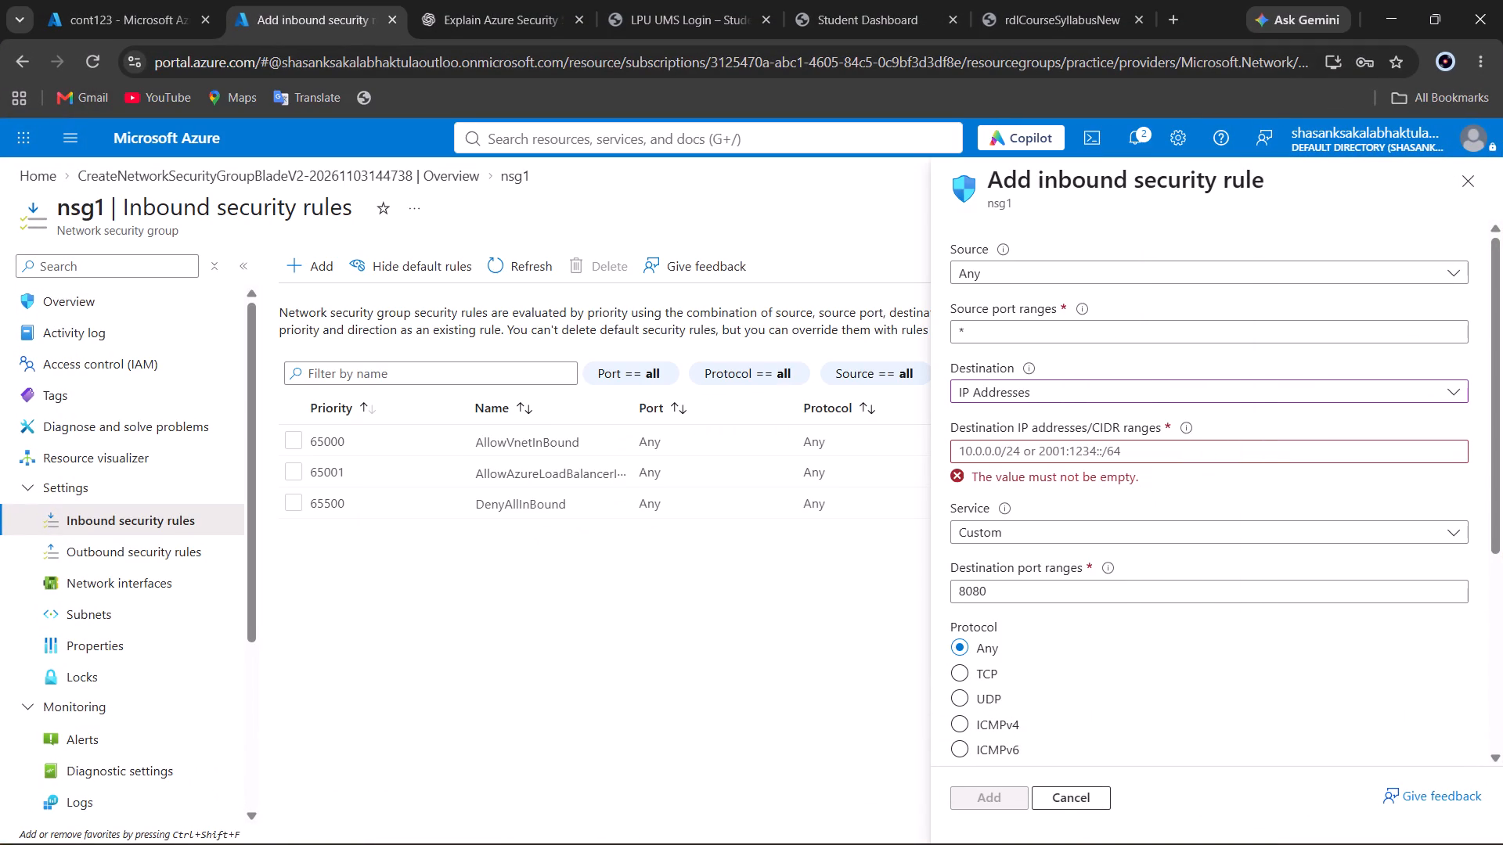
text(10)
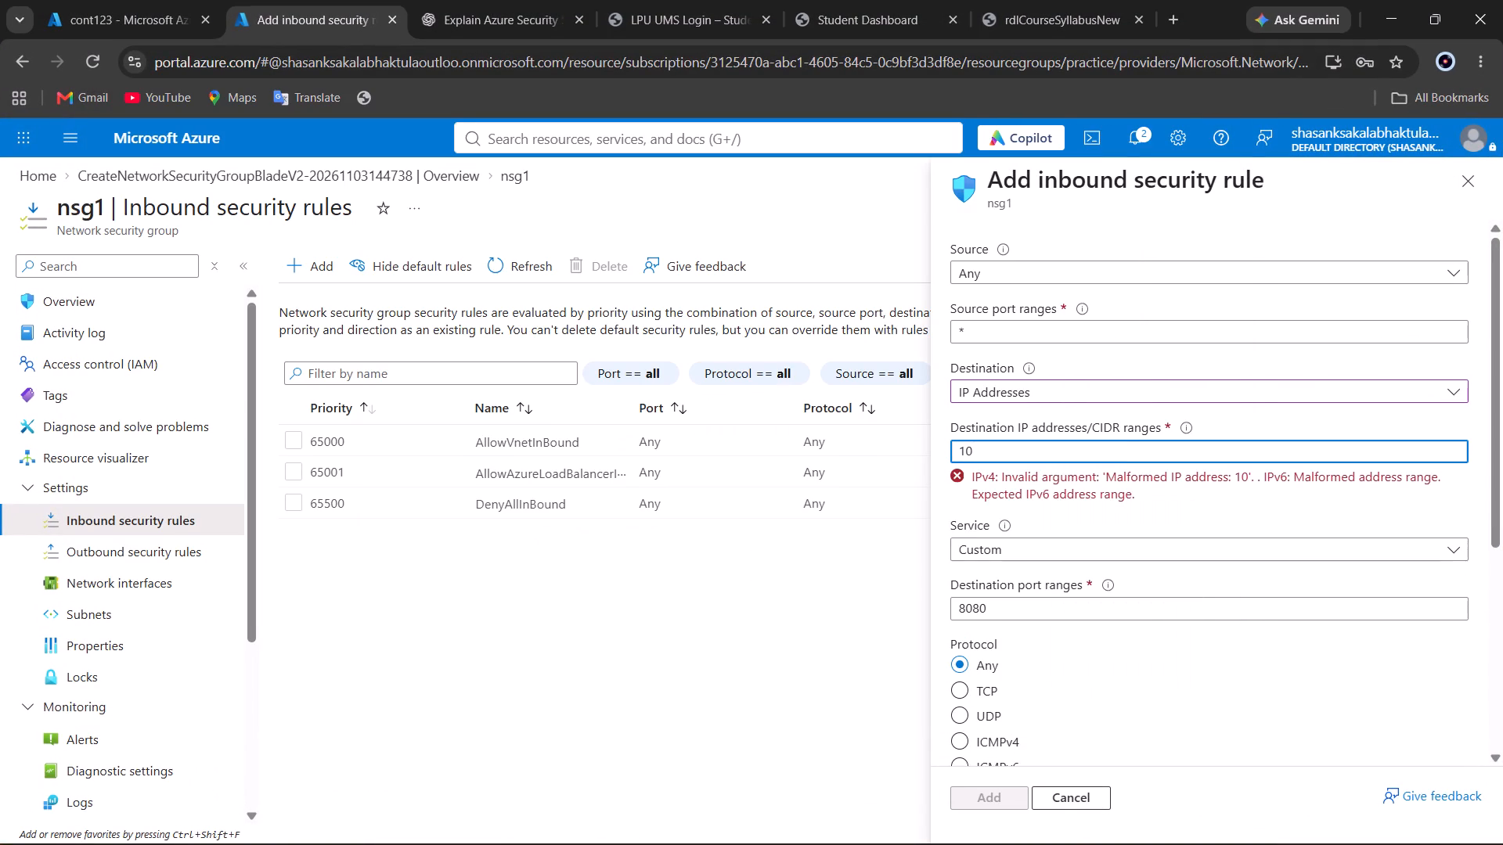
click(846, 380)
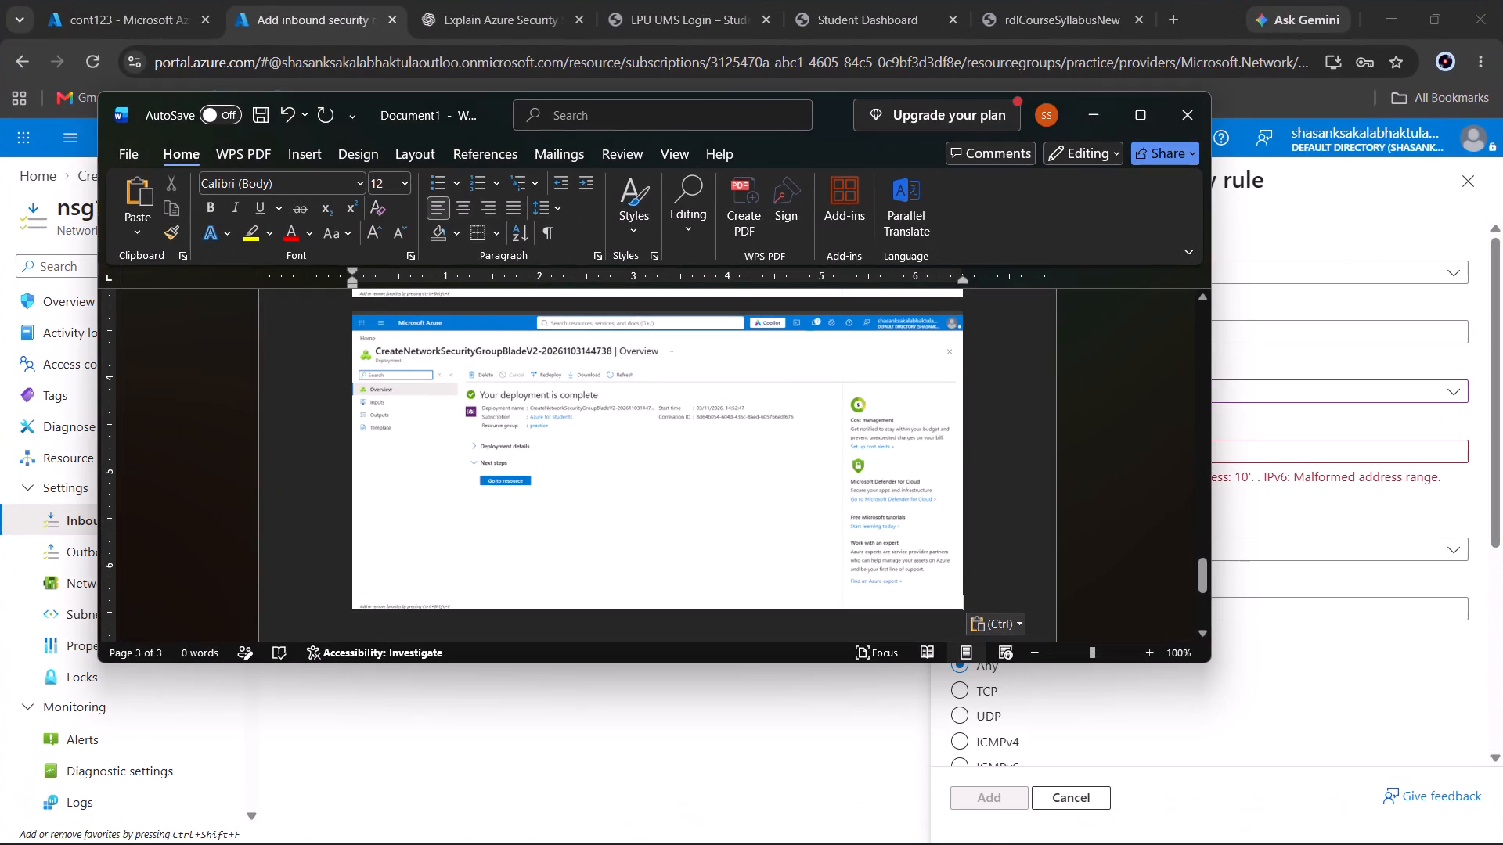
click(1254, 219)
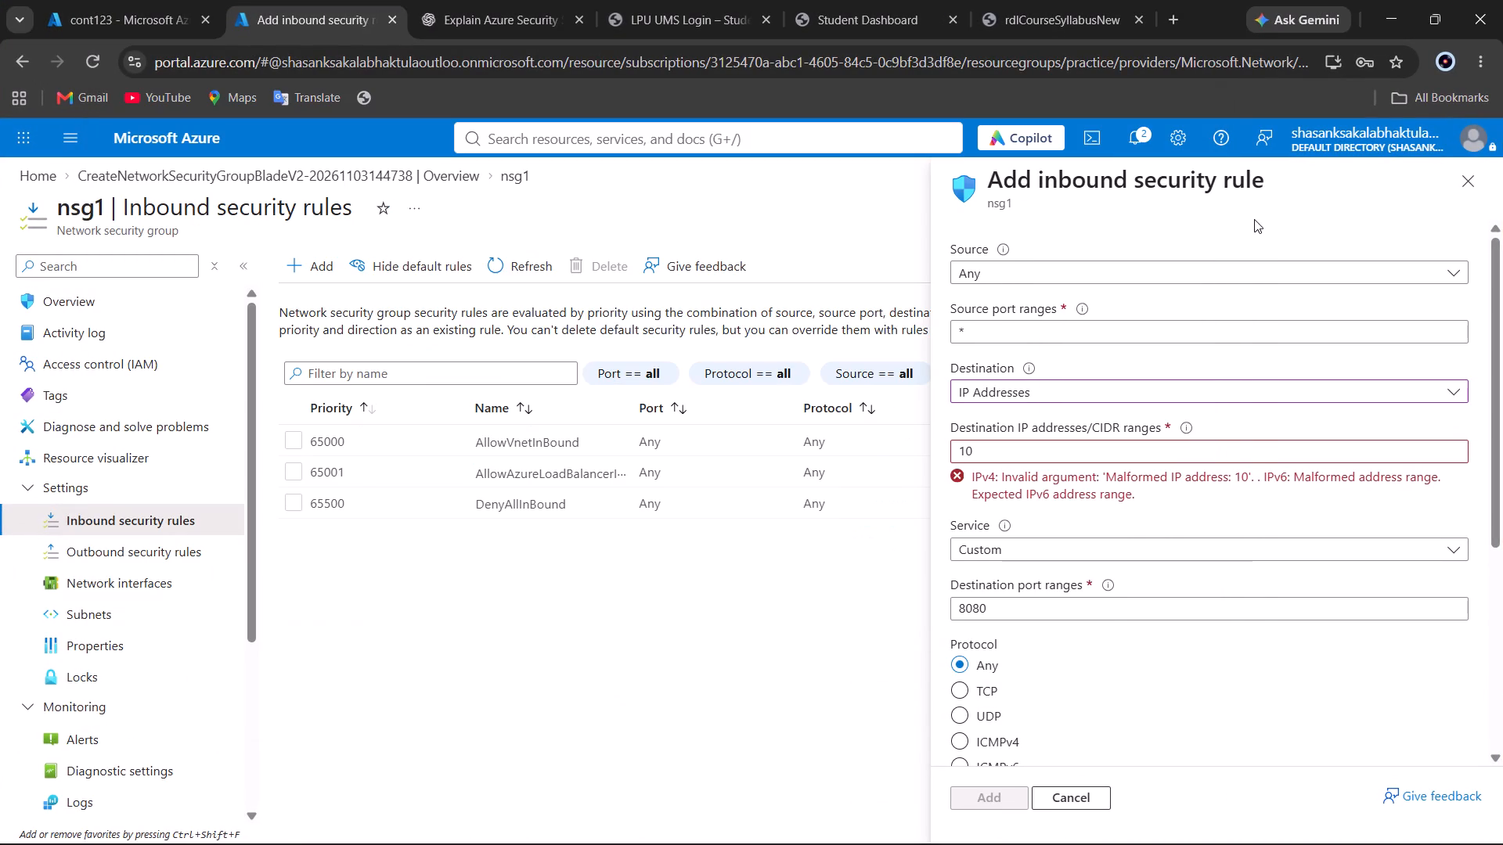
Search the portal for "vir", open Virtual machines in a separate tab, and return to the nsg1 rule form.
click(715, 146)
text(vir)
right_click(574, 244)
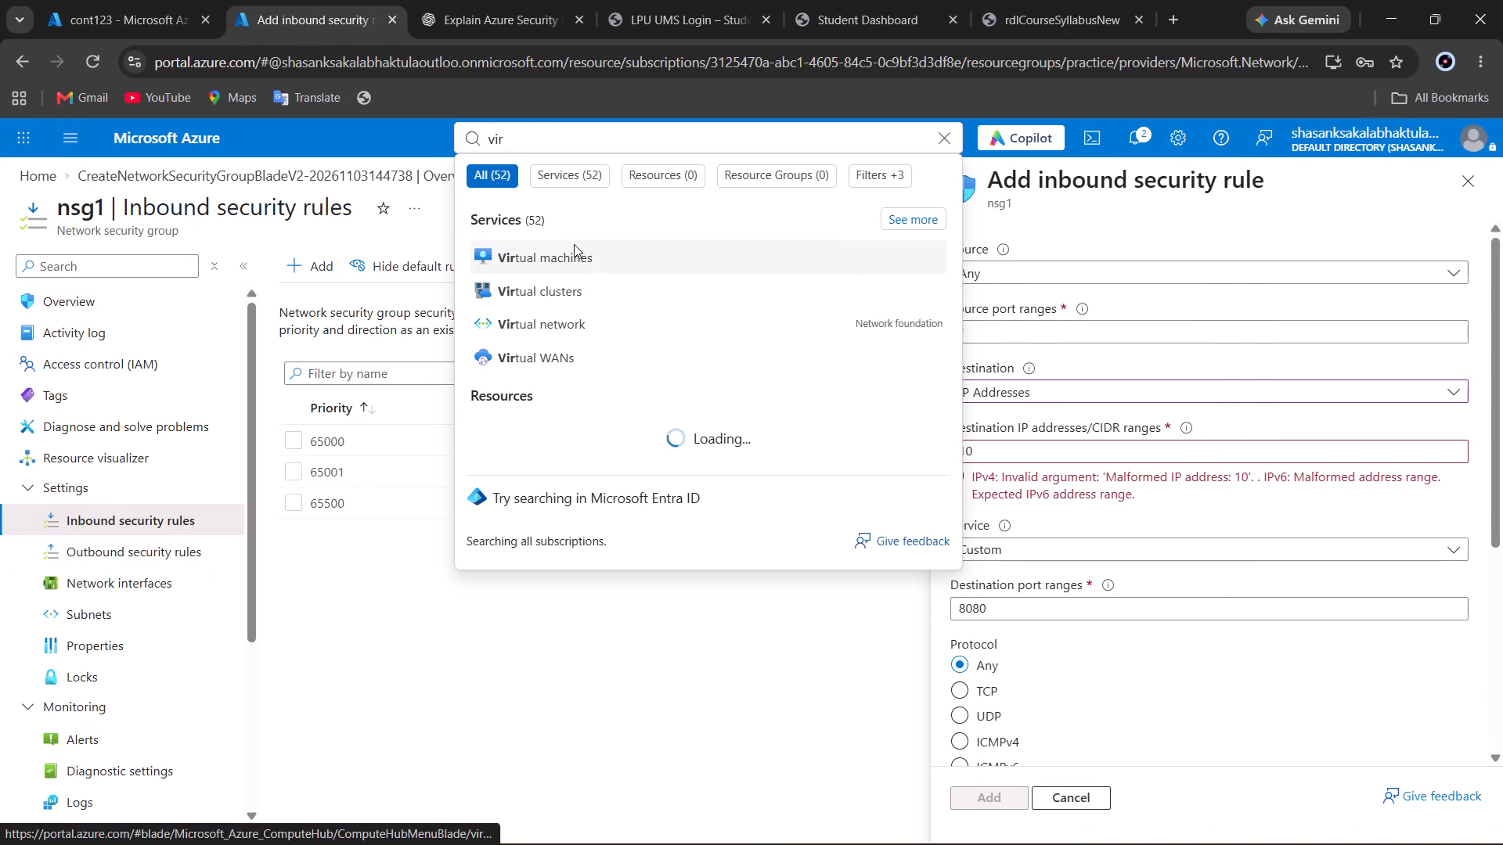
click(622, 259)
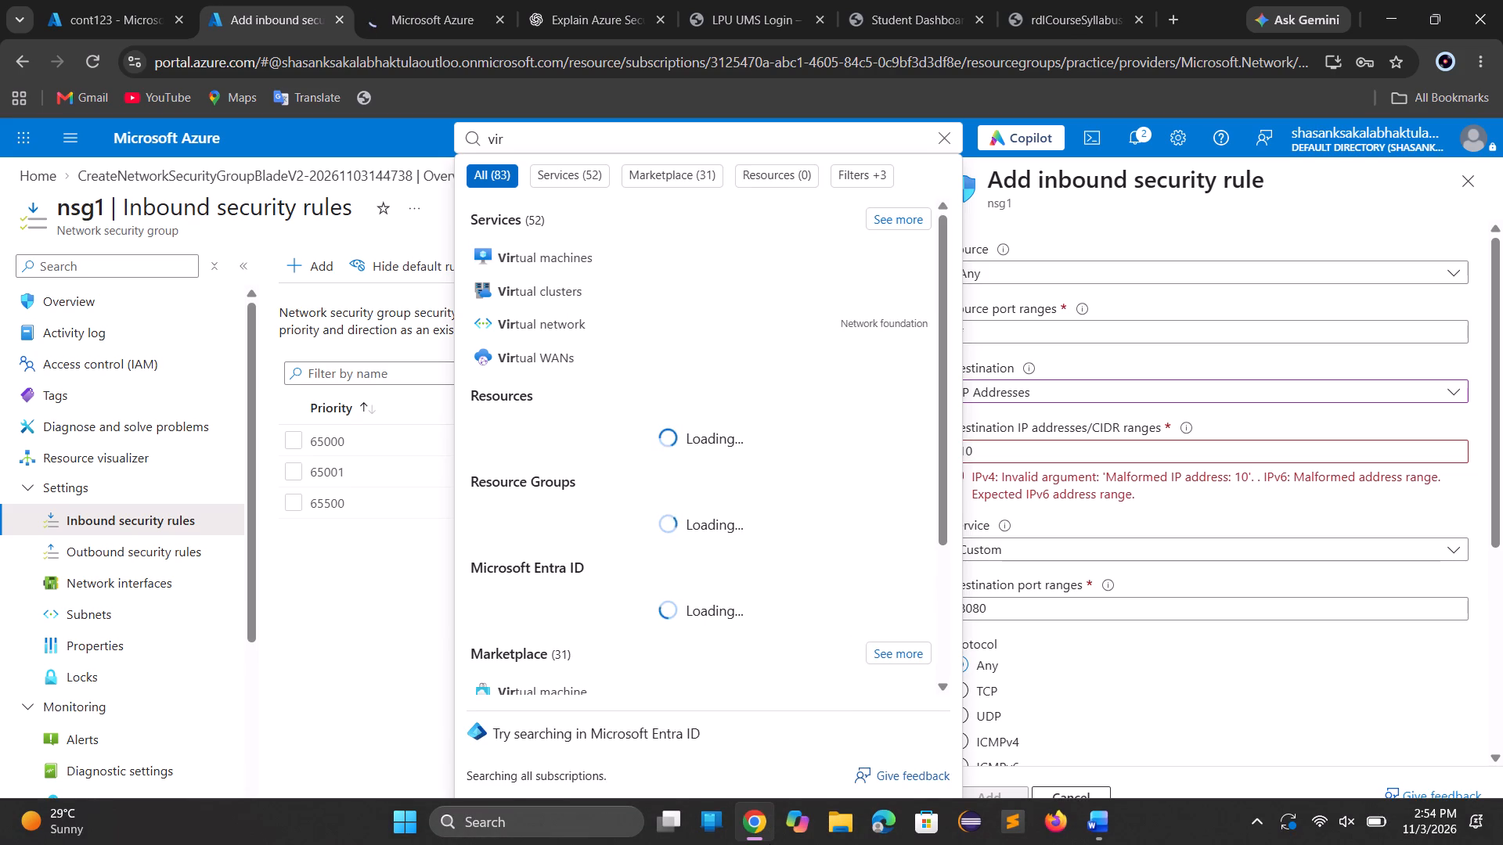
click(383, 0)
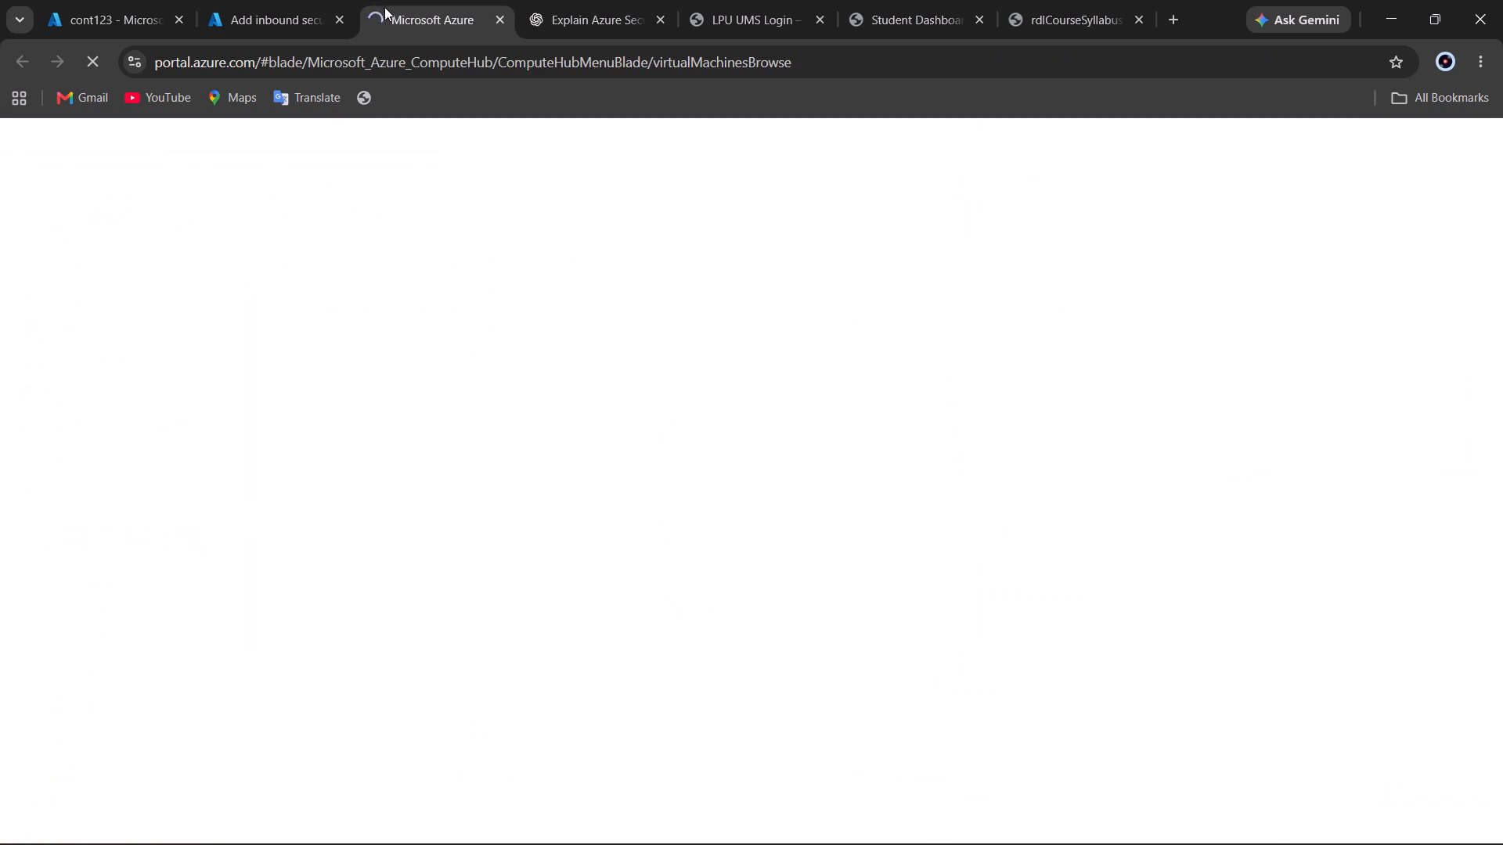
click(289, 0)
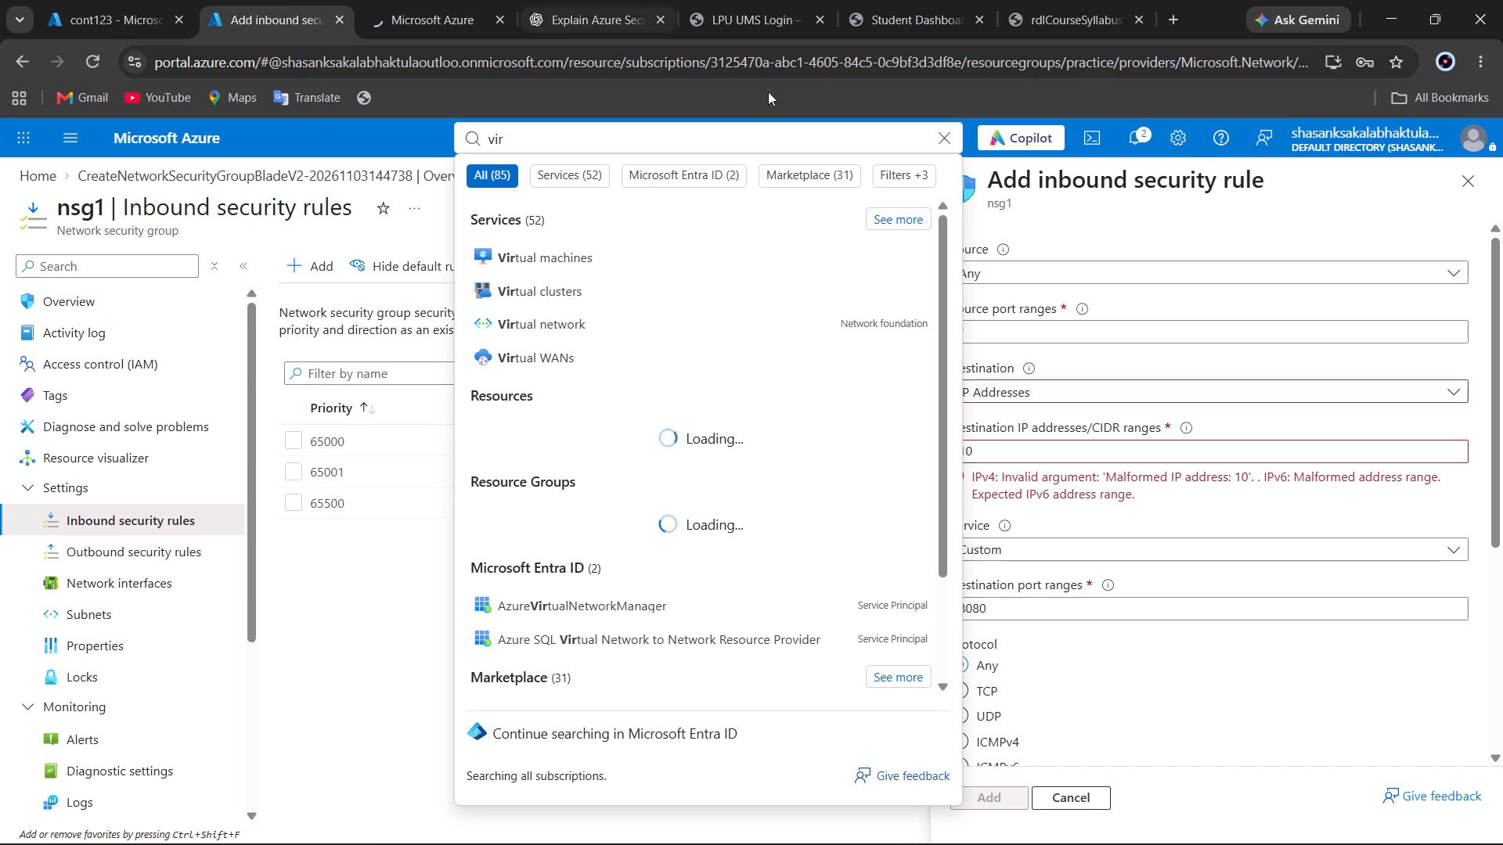
click(938, 137)
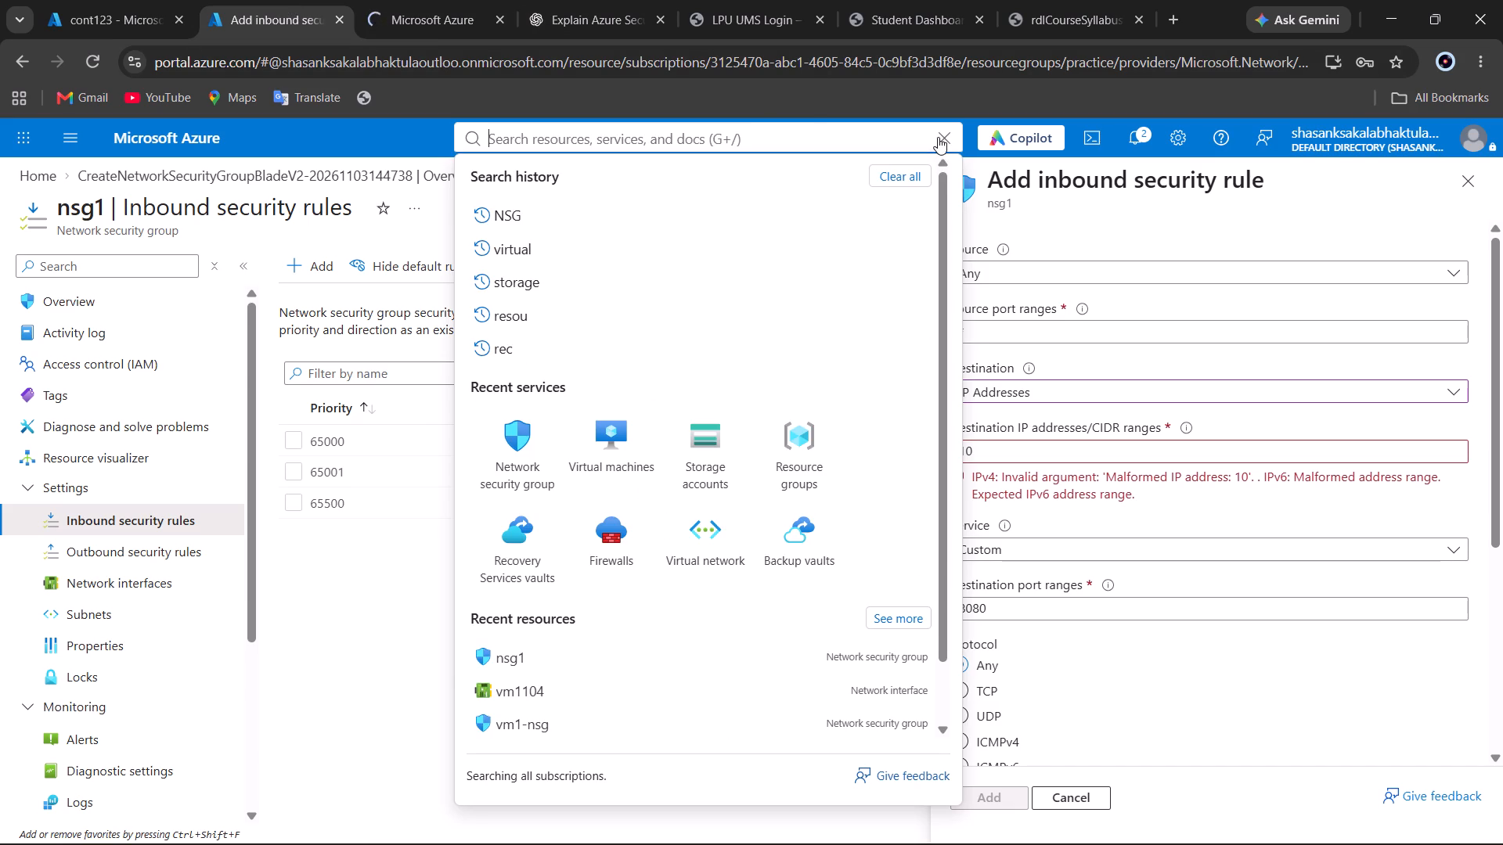
click(960, 142)
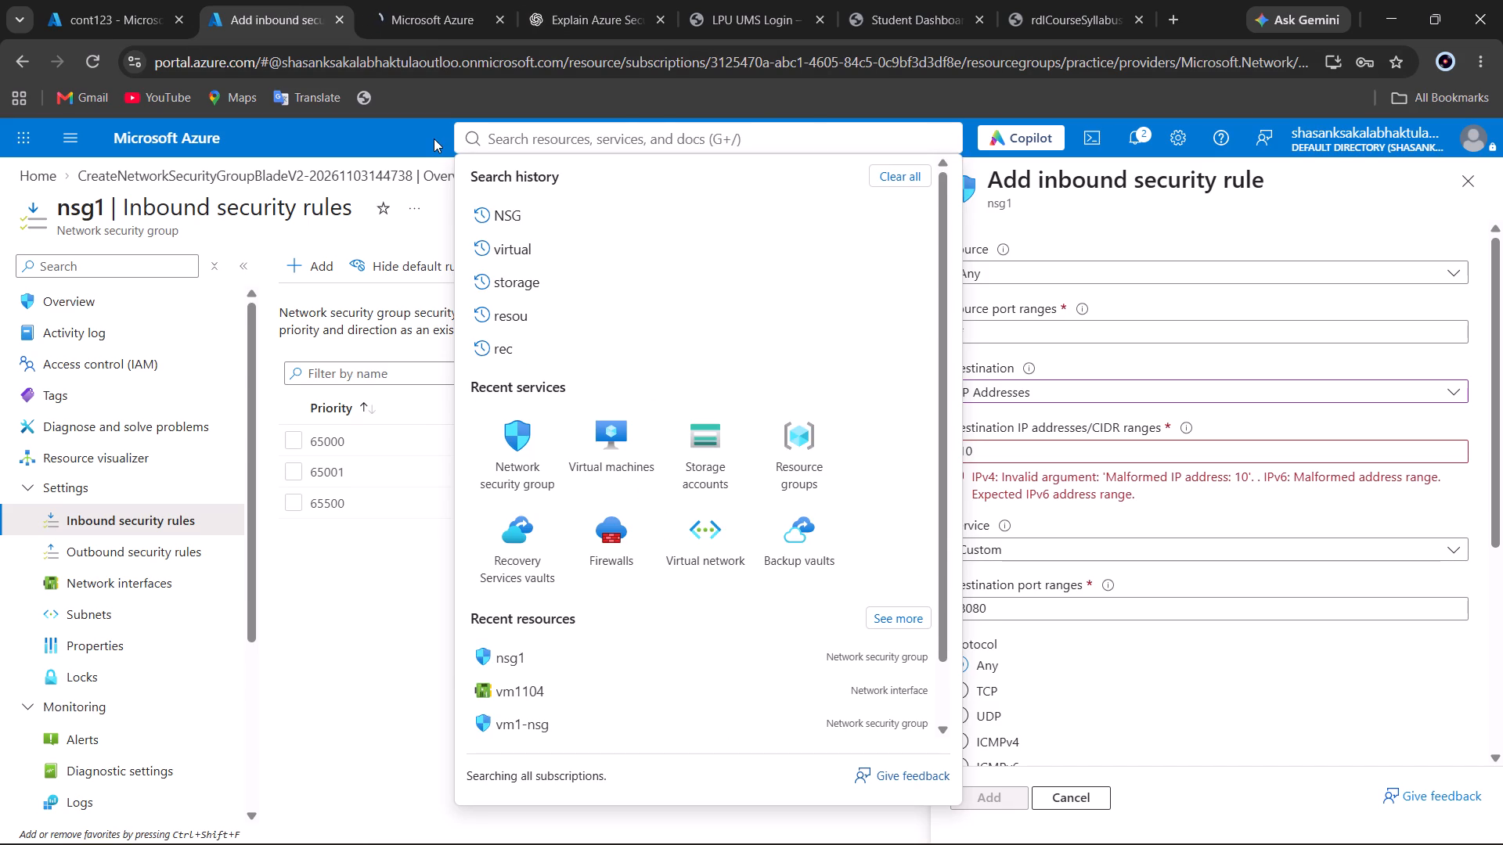
click(434, 138)
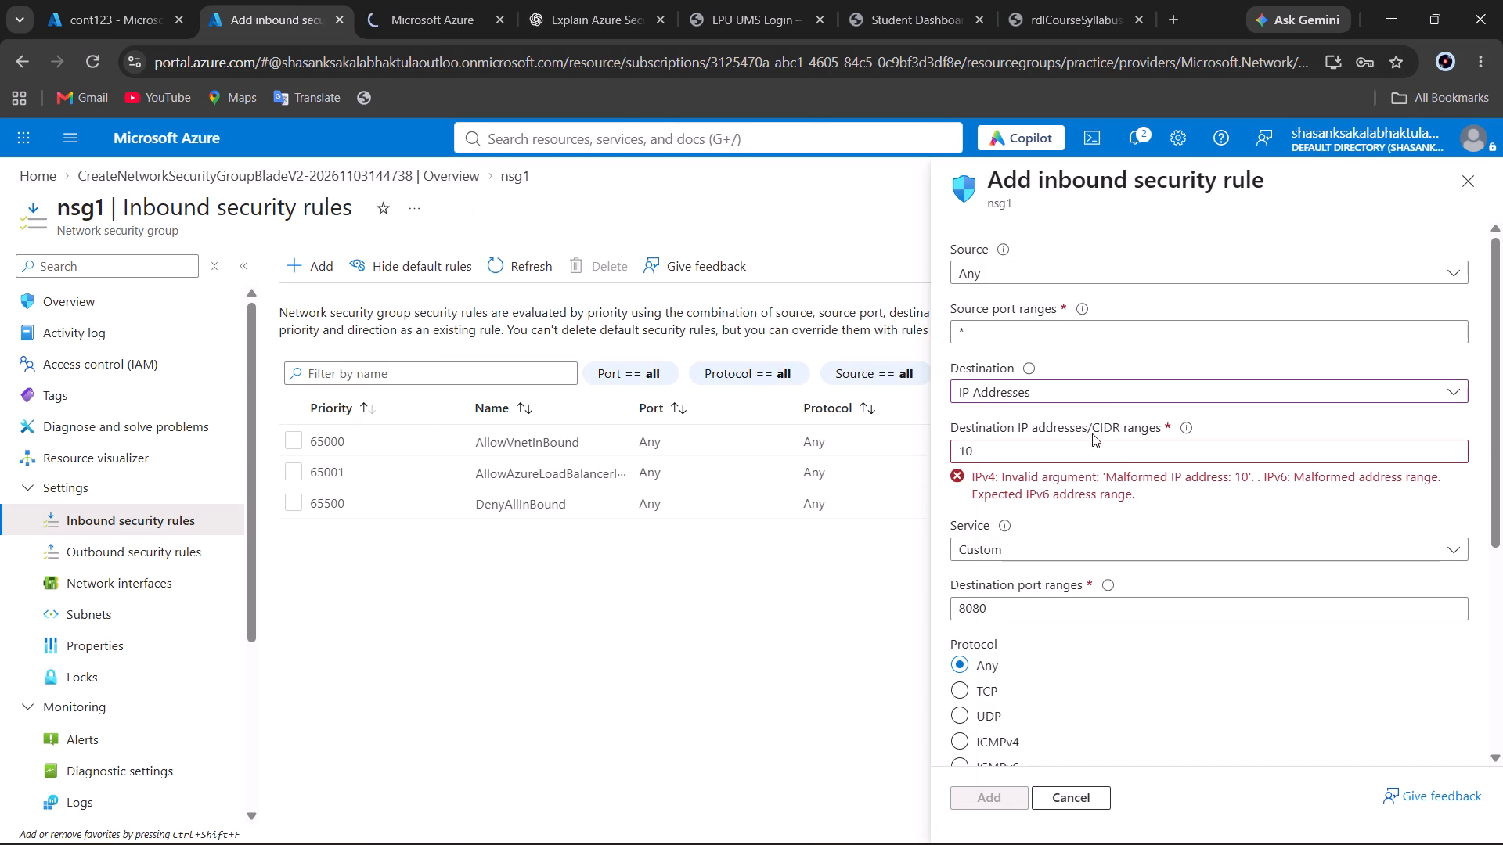
Complete the rule's destination IP address as 10.0.4.0.
click(1039, 455)
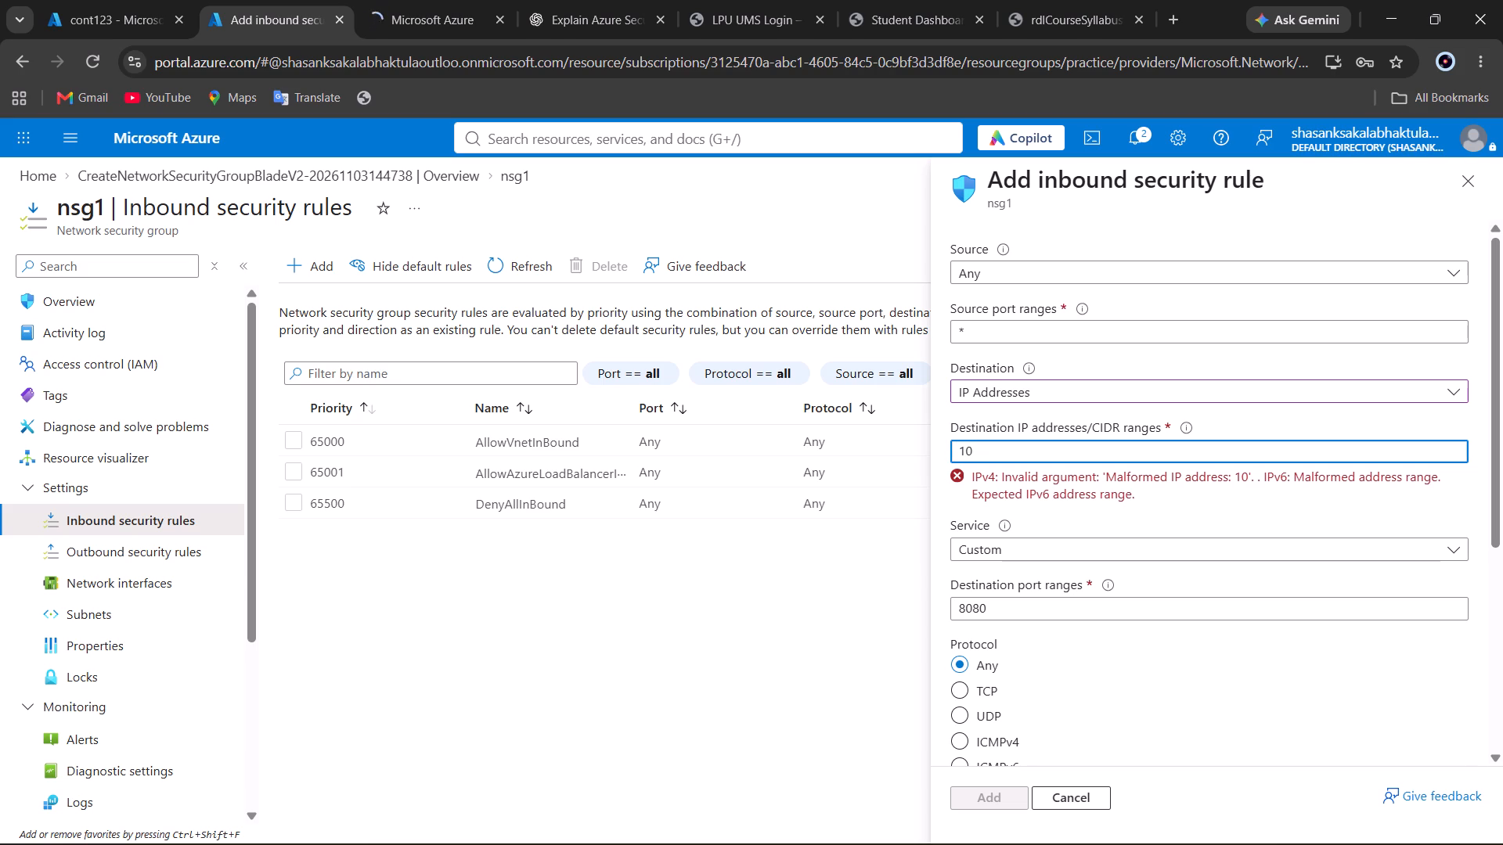
text(.0.)
text(4.0)
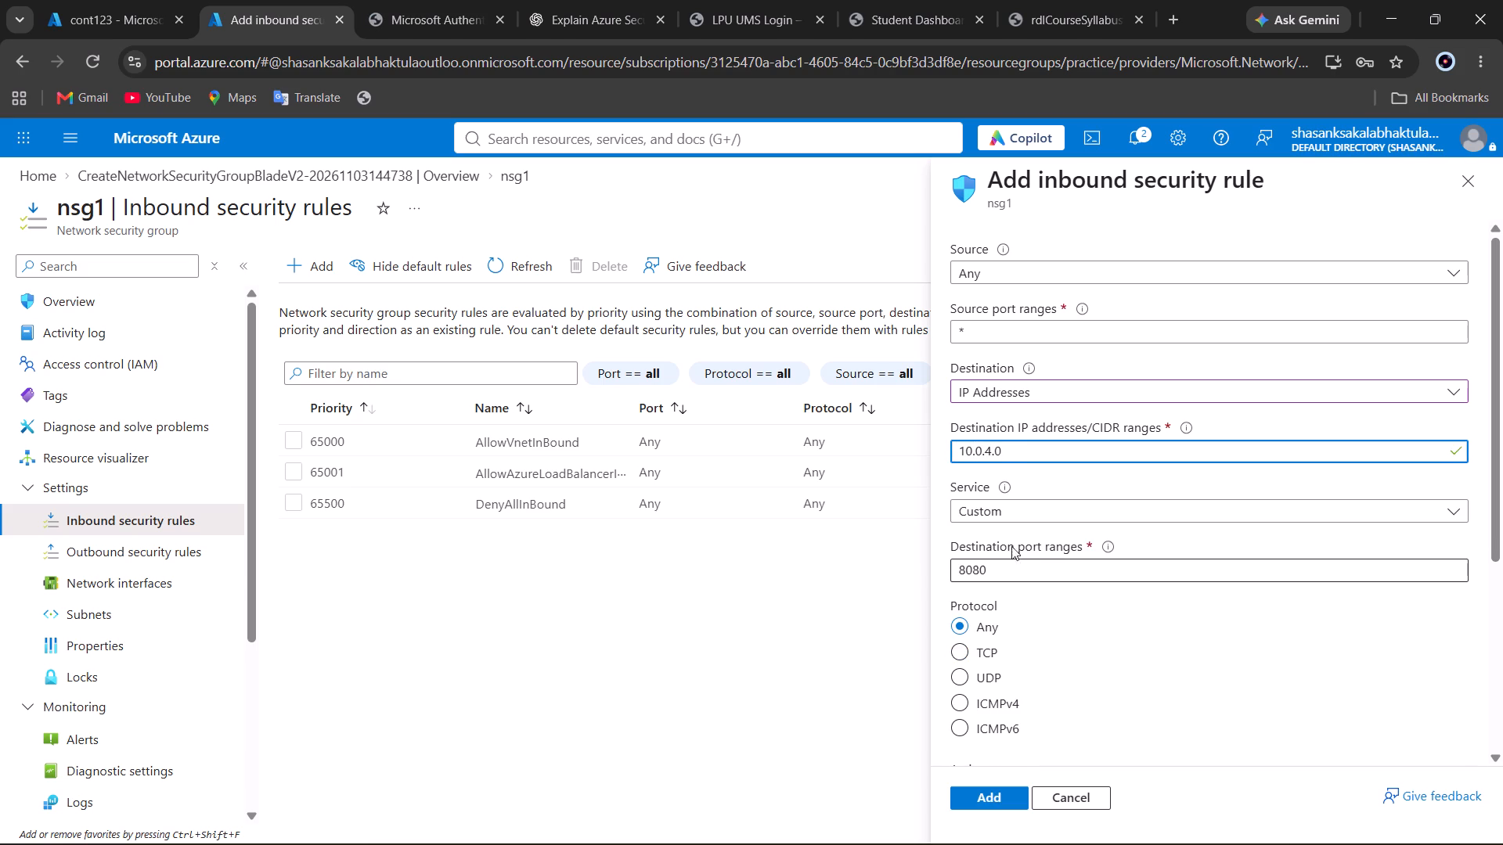
Set the rule's service to SSH and submit the new inbound security rule.
click(991, 520)
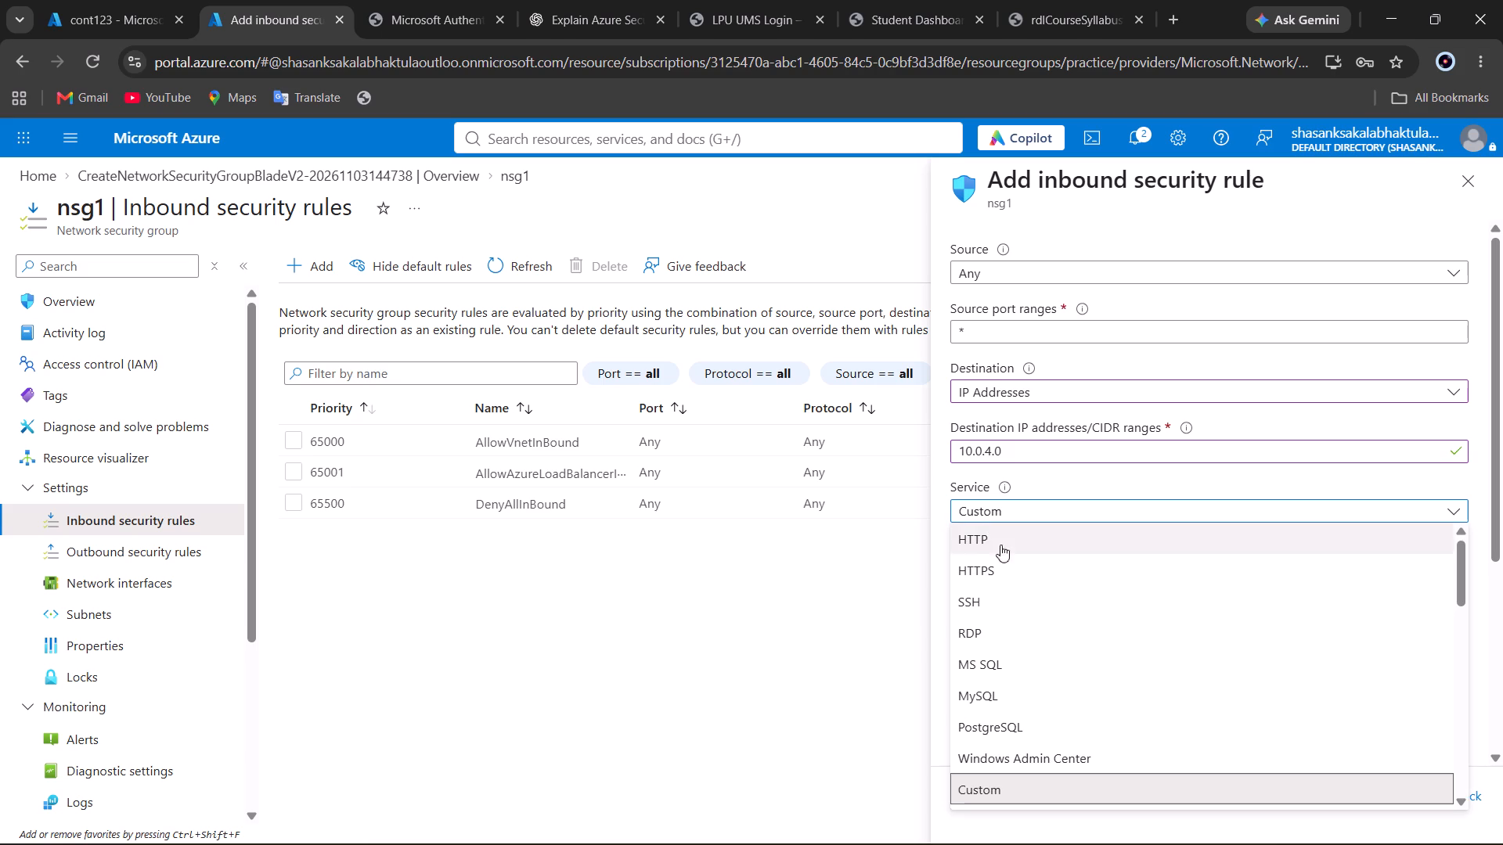
click(989, 604)
click(968, 567)
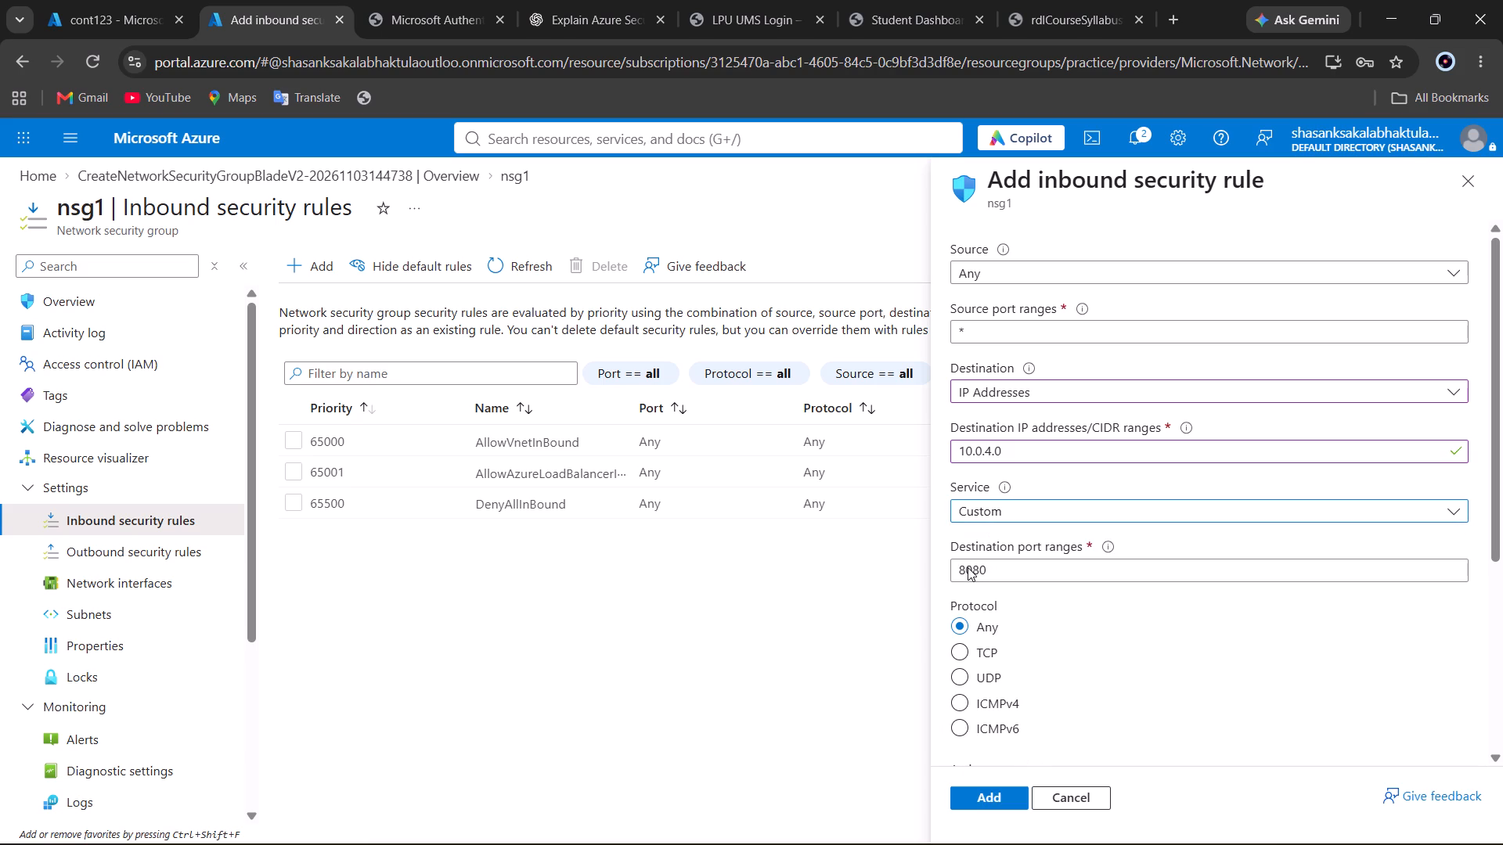
scroll(994, 681, down, 2)
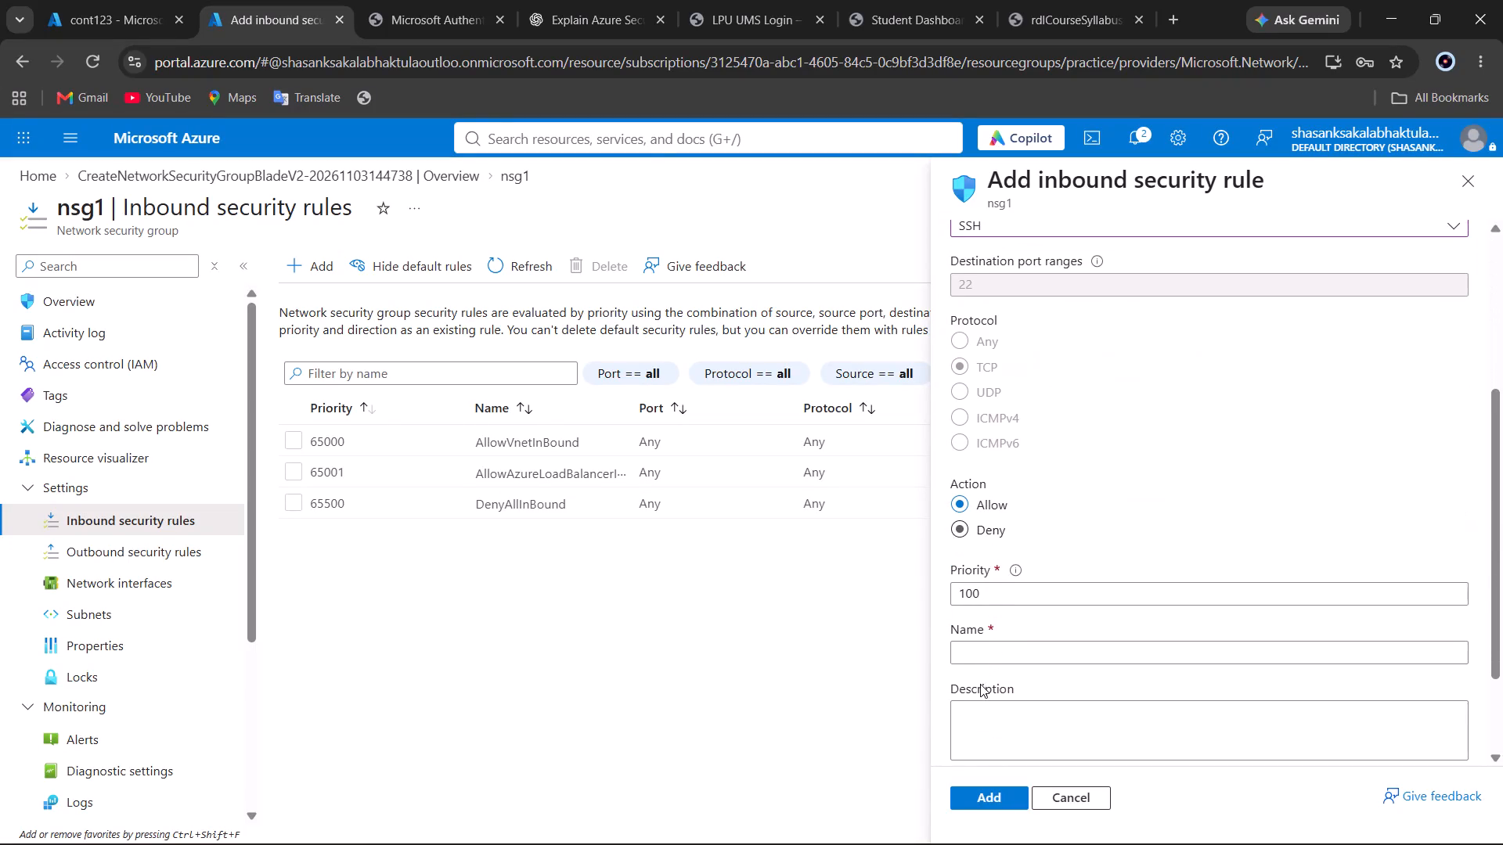
click(1001, 796)
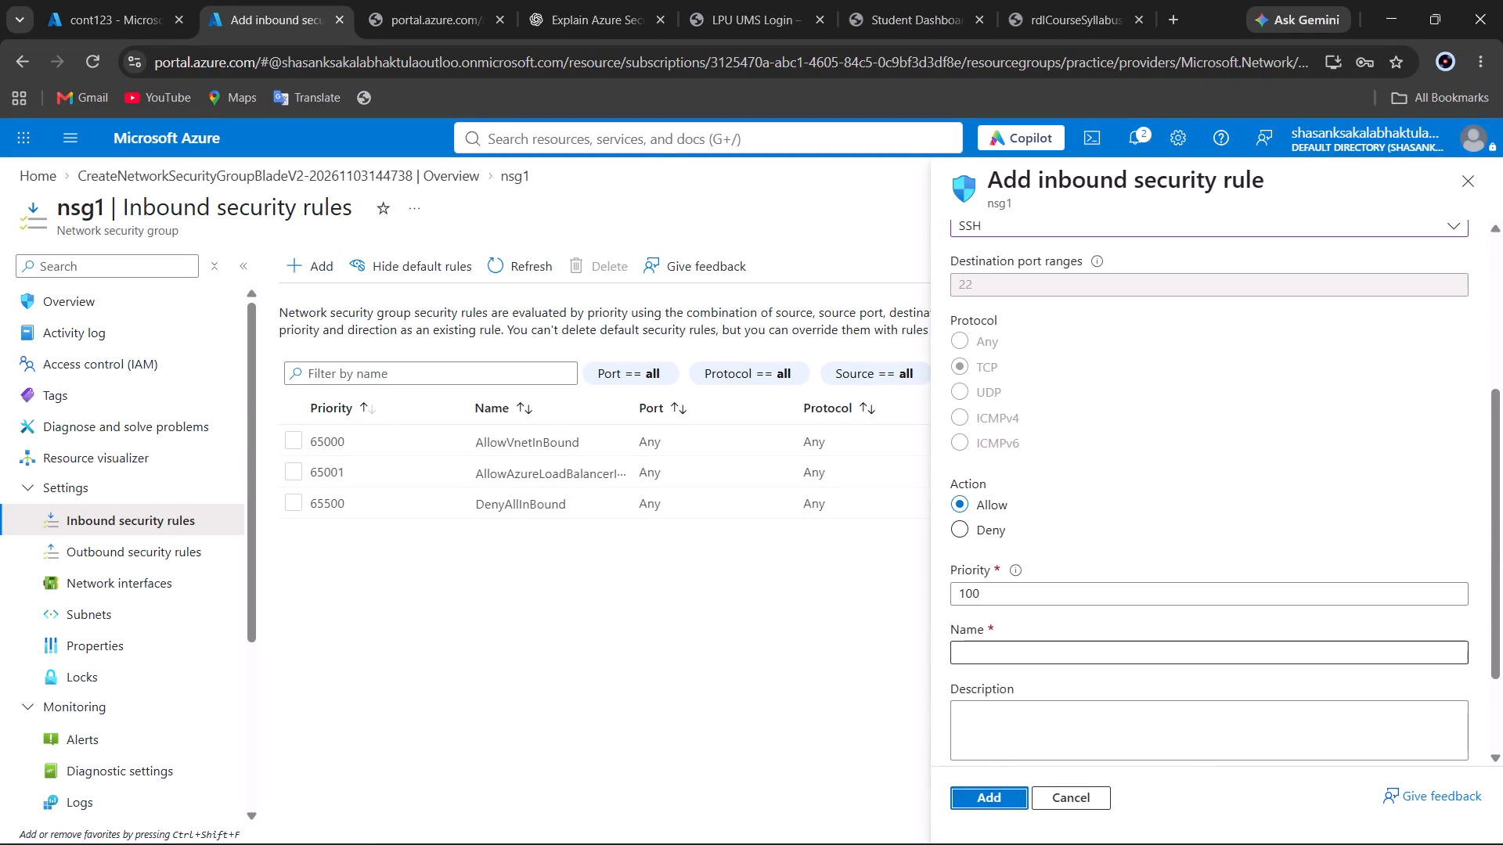
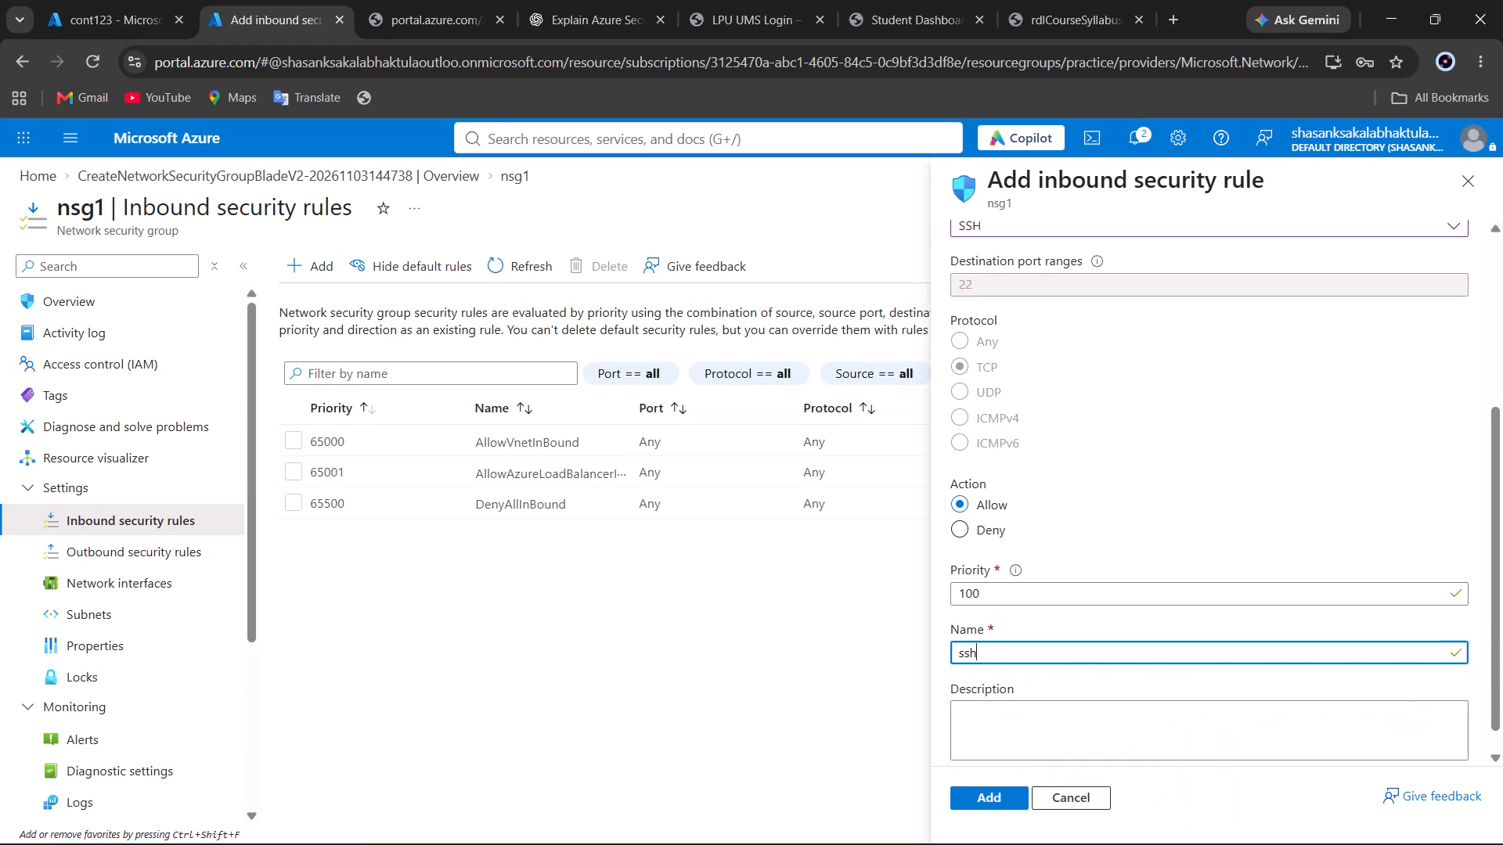
Complete the inbound rule's name as sshbound, keeping SSH as the service, and add the rule to nsg1.
scroll(1083, 492, up, 1)
click(1006, 296)
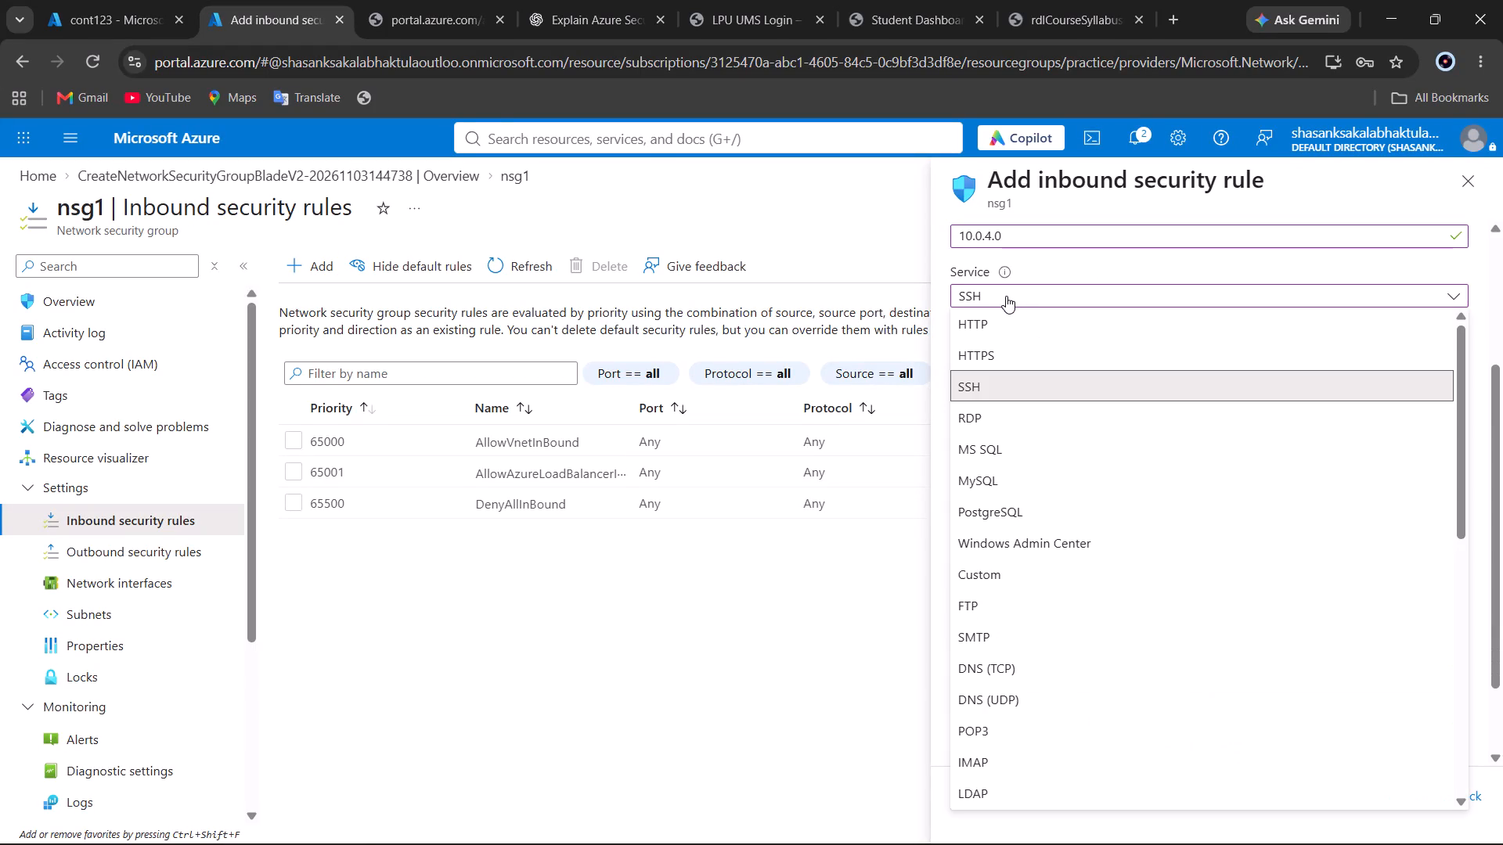
click(1006, 296)
scroll(1047, 630, down, 1)
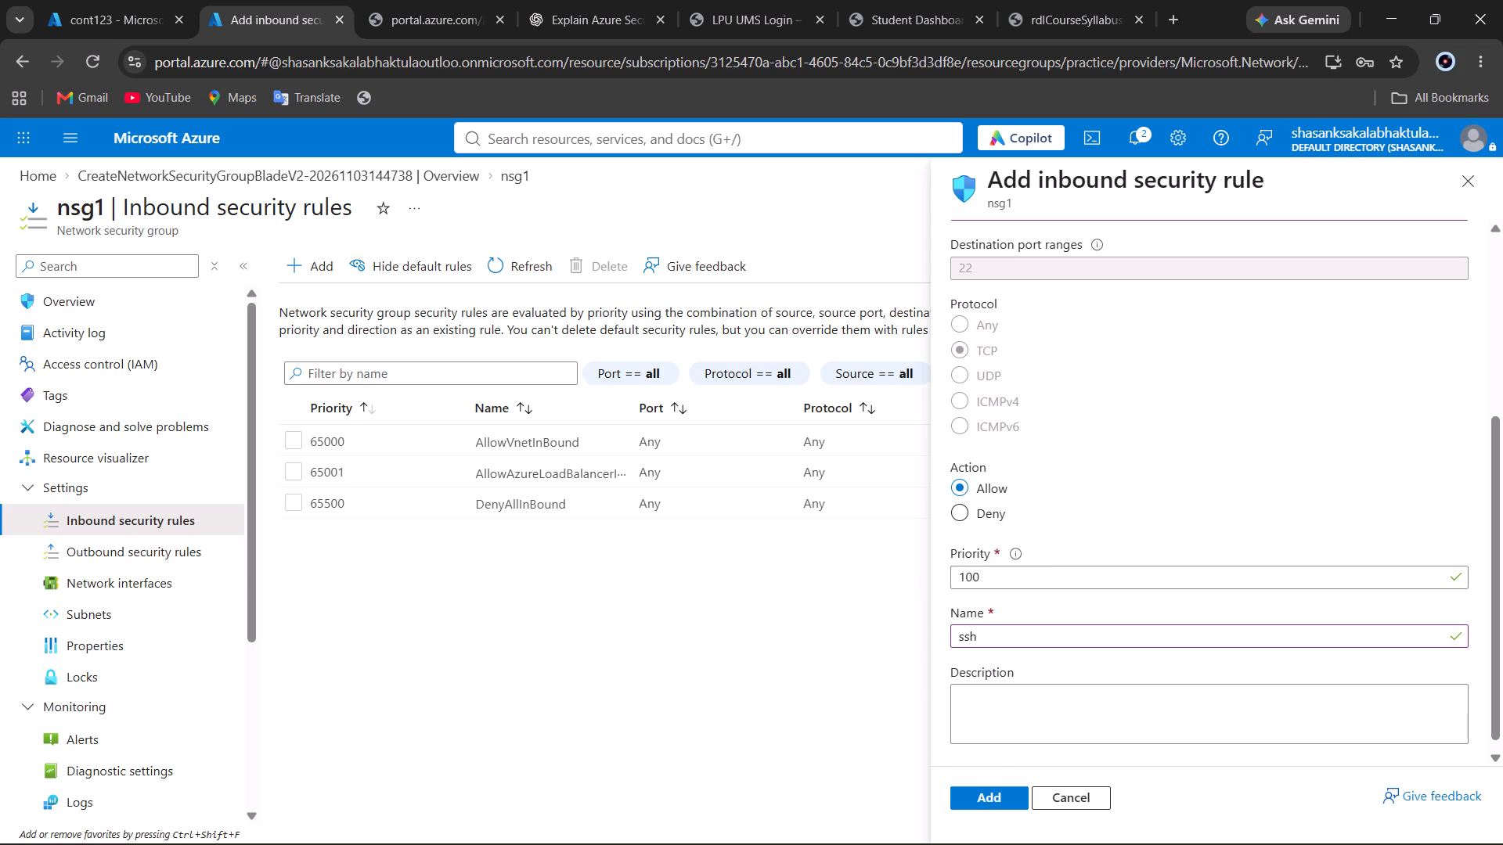
click(1047, 637)
text(bound)
click(962, 796)
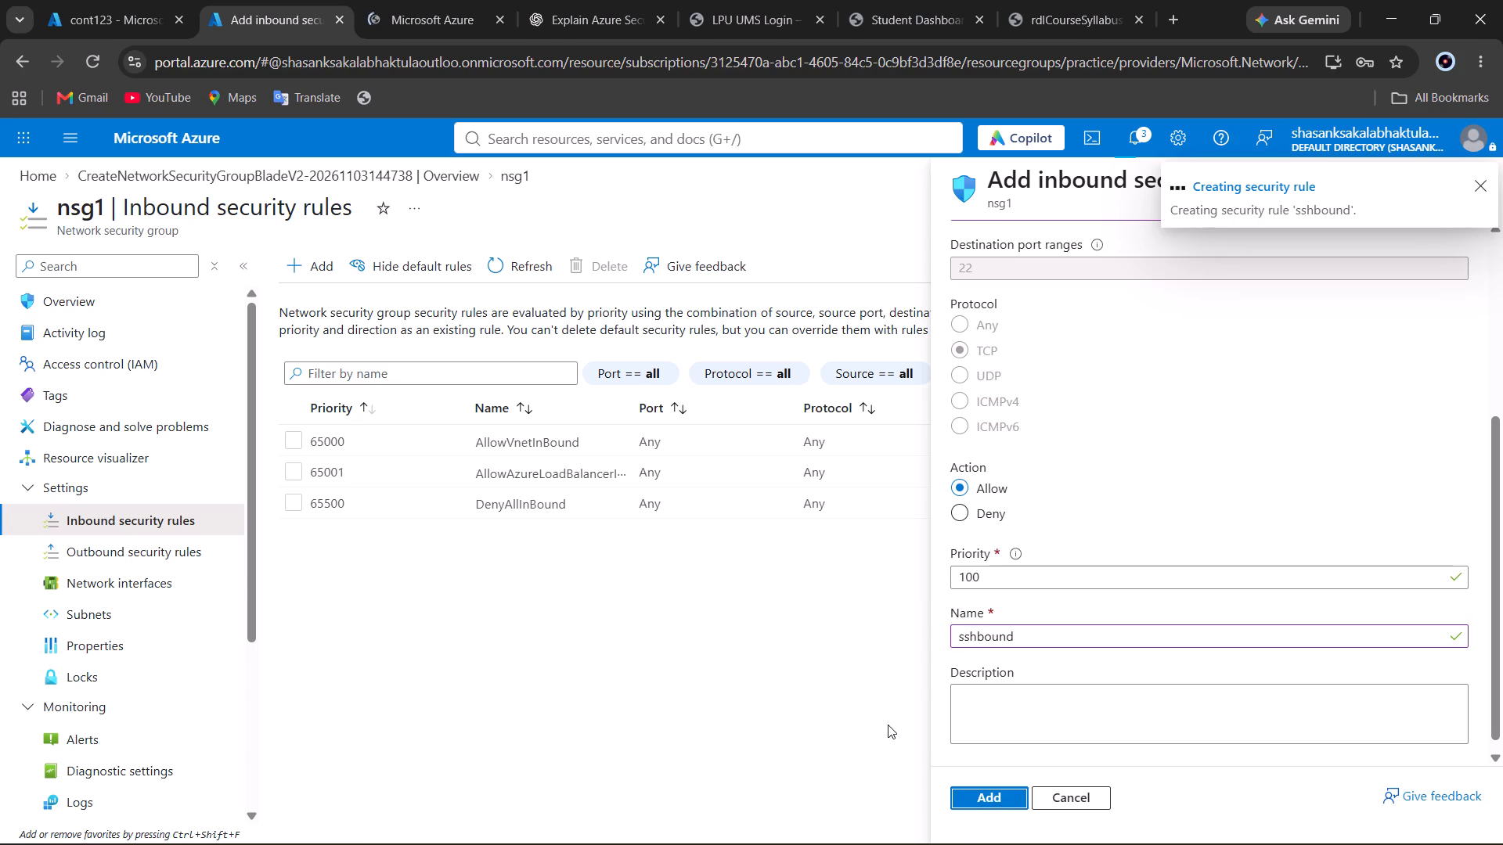
Close the browser tabs for the Azure explanation, LPU UMS login, student dashboard and course syllabus.
click(661, 17)
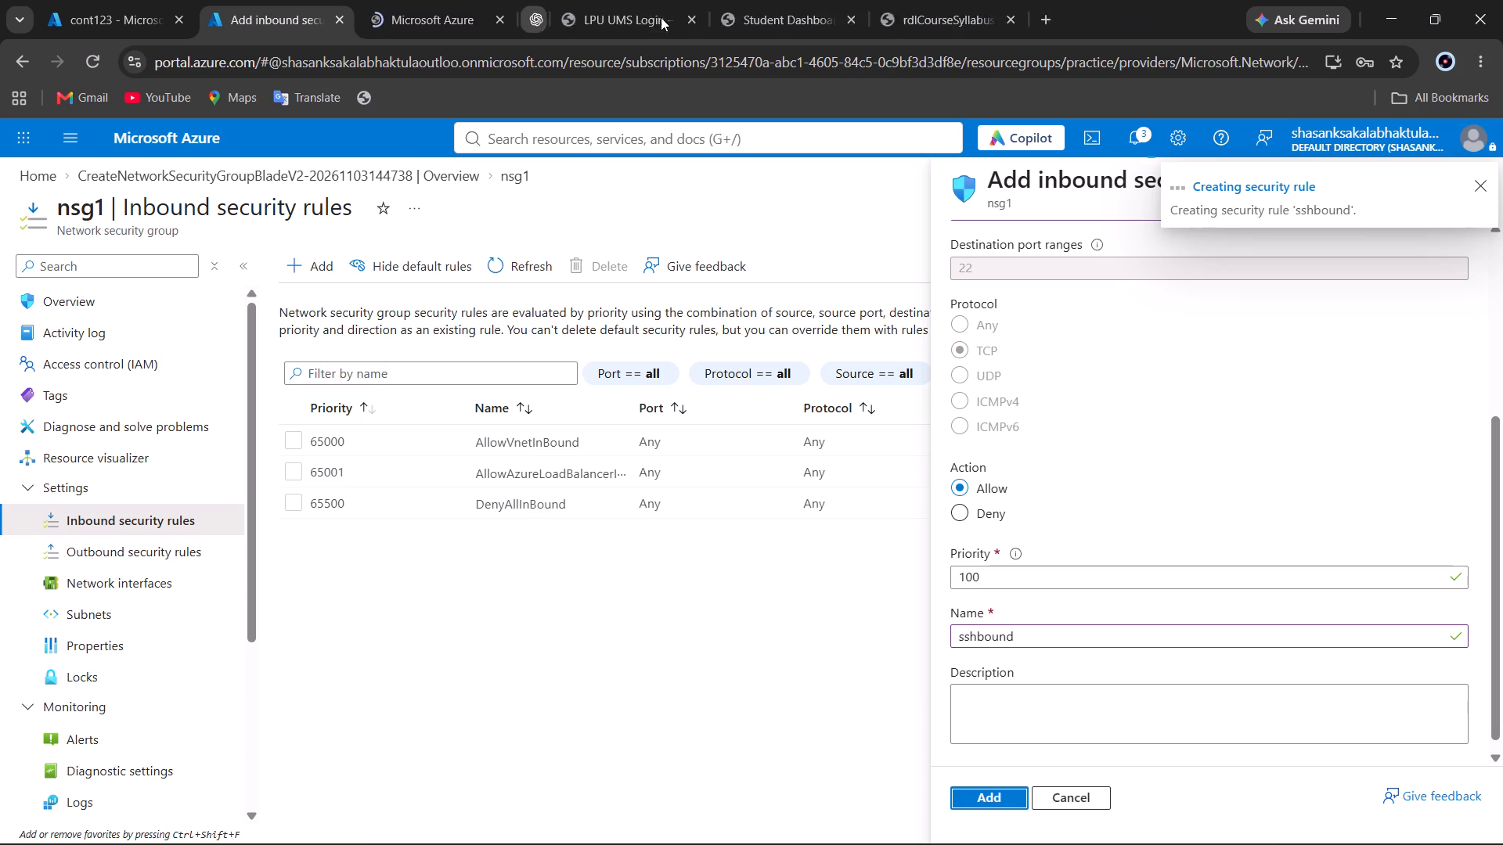
click(661, 17)
click(661, 17)
click(661, 17)
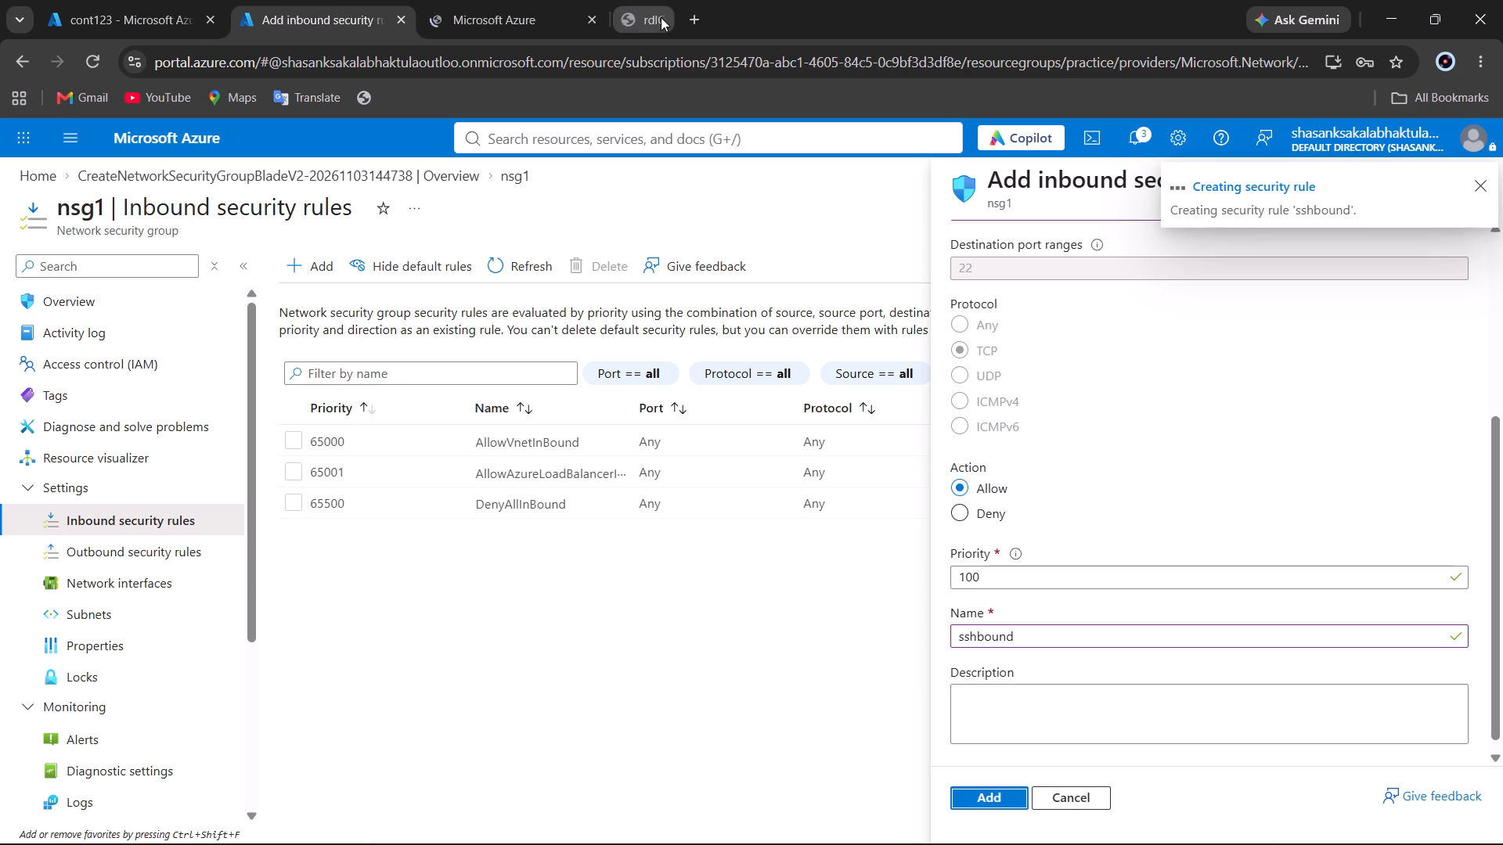
Dismiss the rule creation pop-up, check the portal notifications, and return to nsg1's inbound security rules.
click(1487, 189)
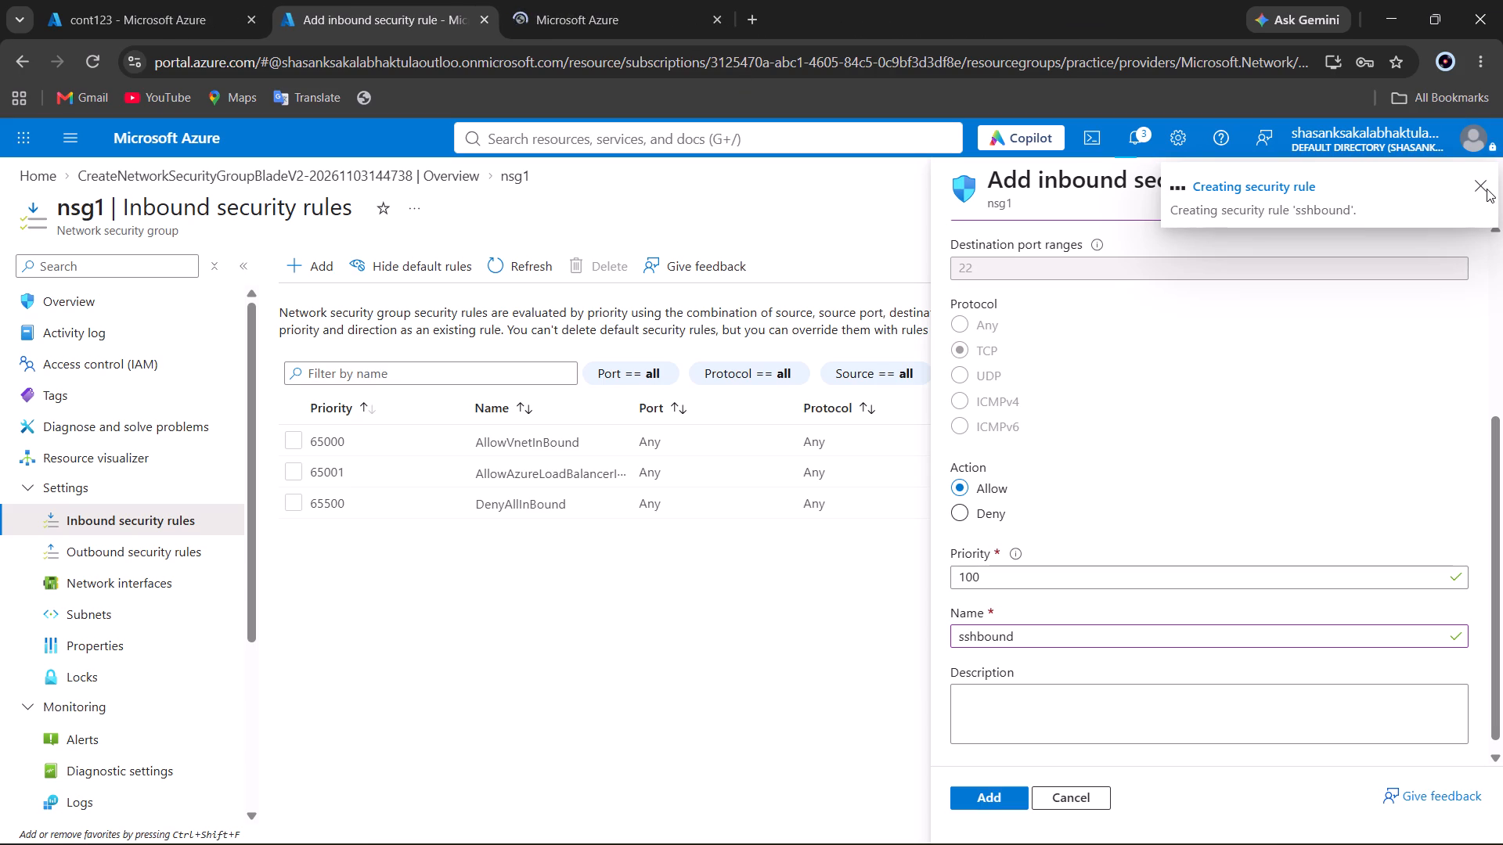
click(1480, 189)
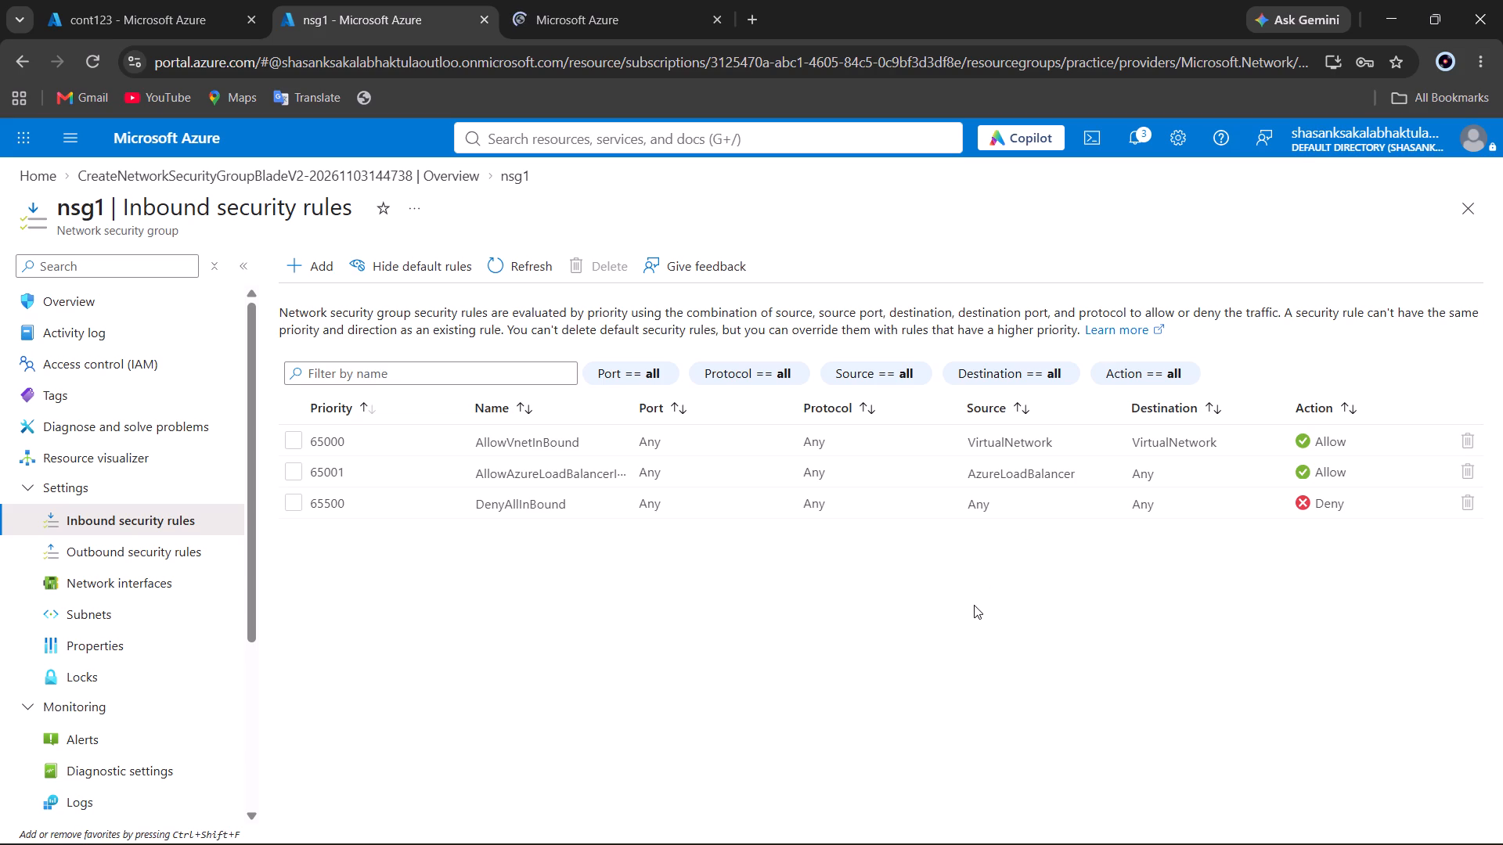
click(1126, 135)
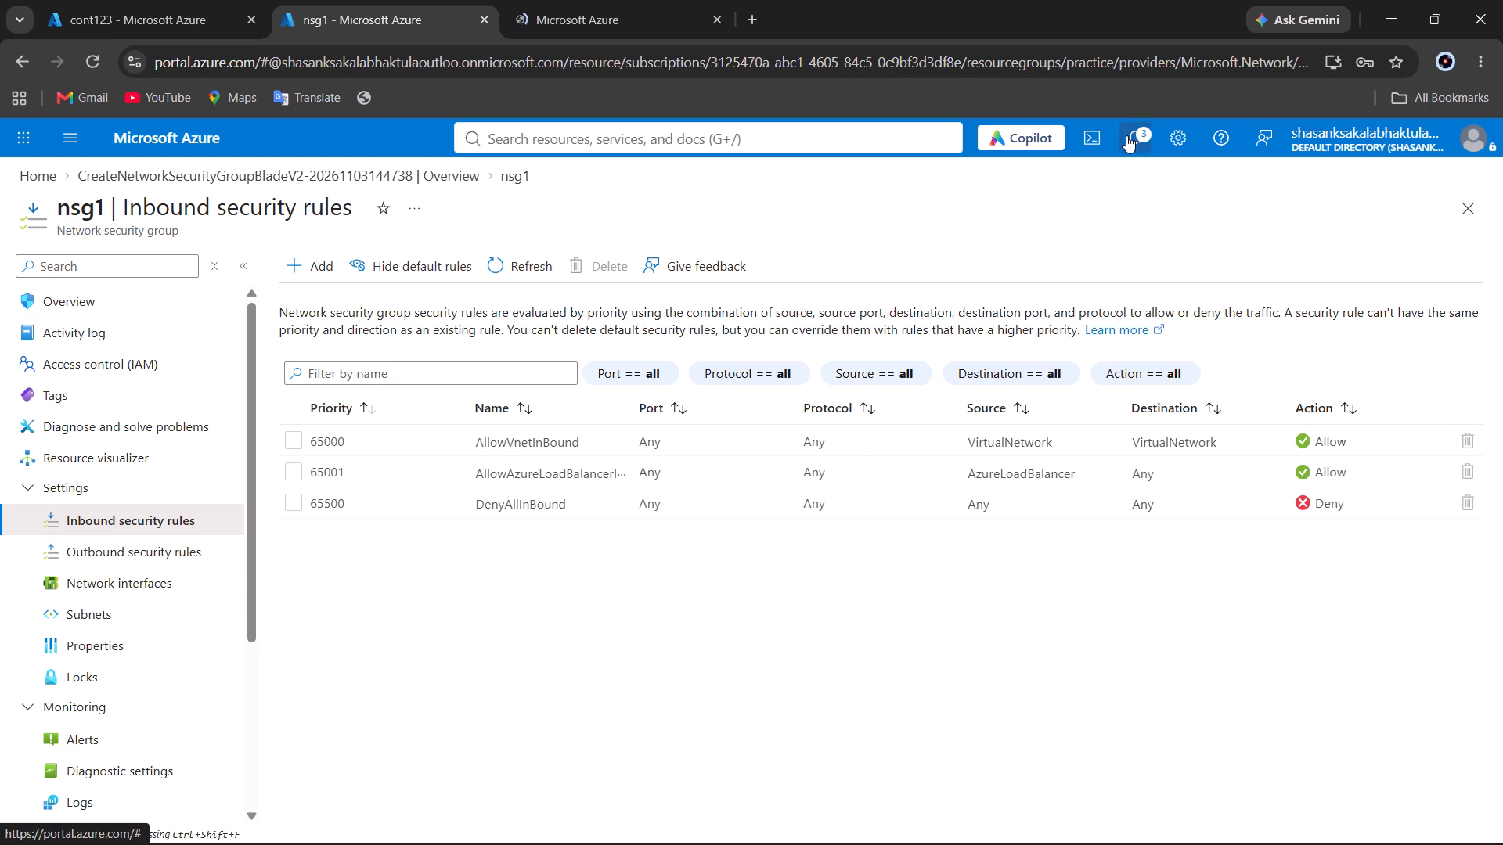
click(627, 329)
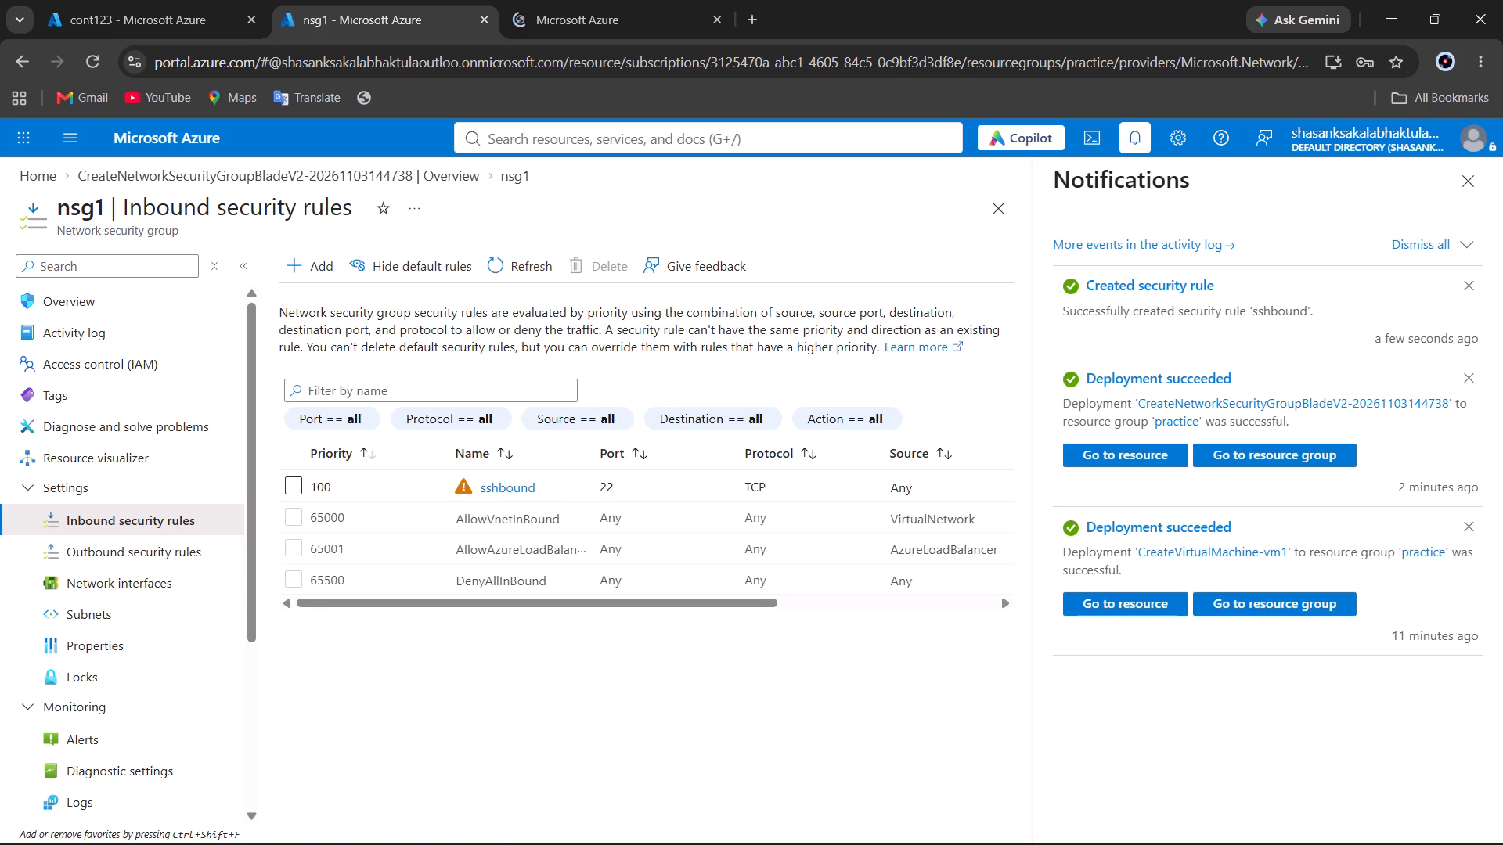
click(1454, 180)
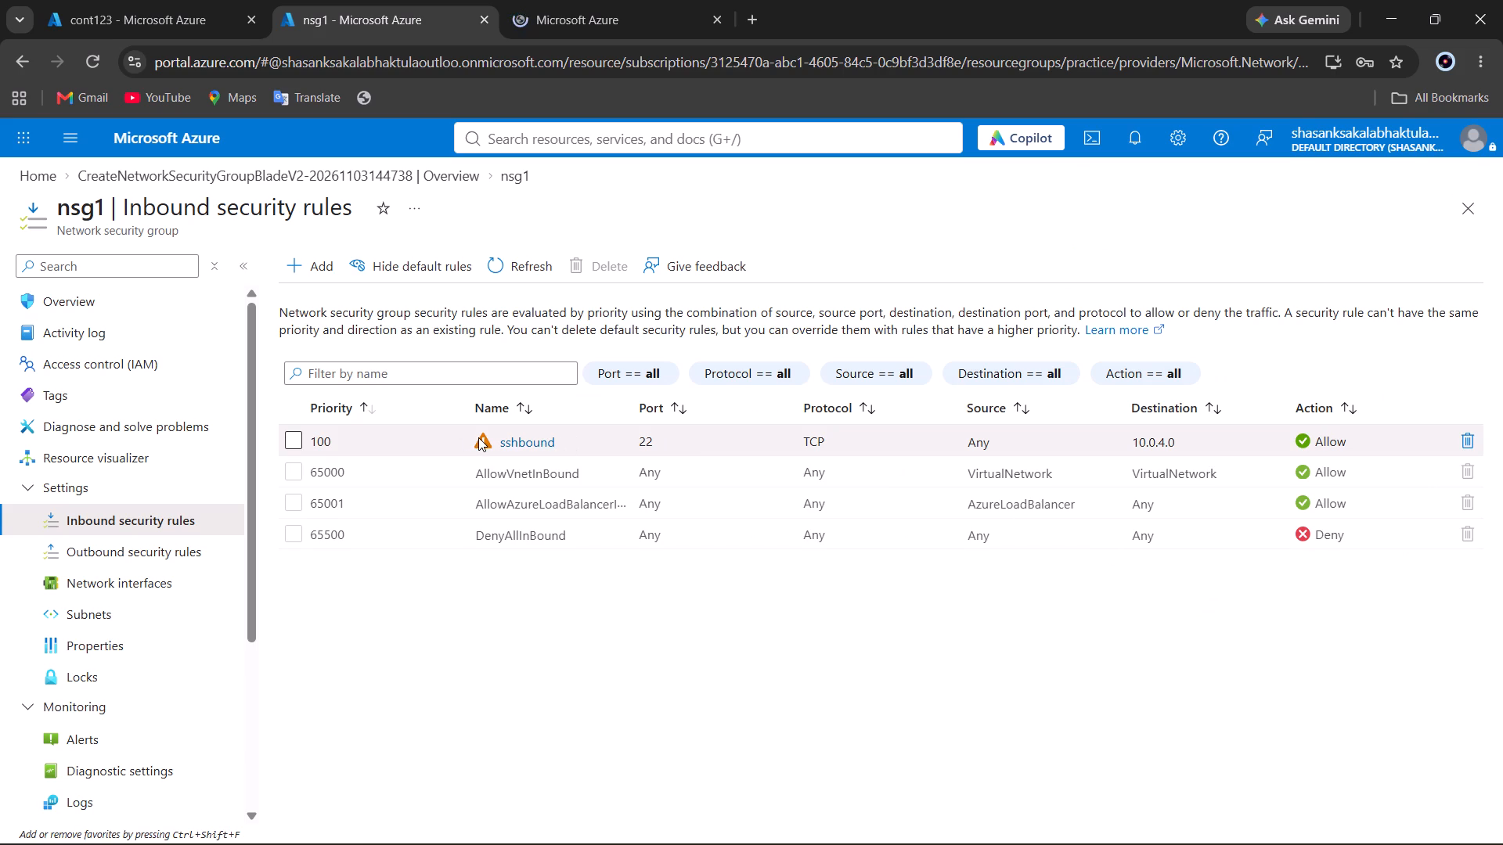
Open the sshbound rule and review its source, destination, service, action and priority settings.
click(500, 441)
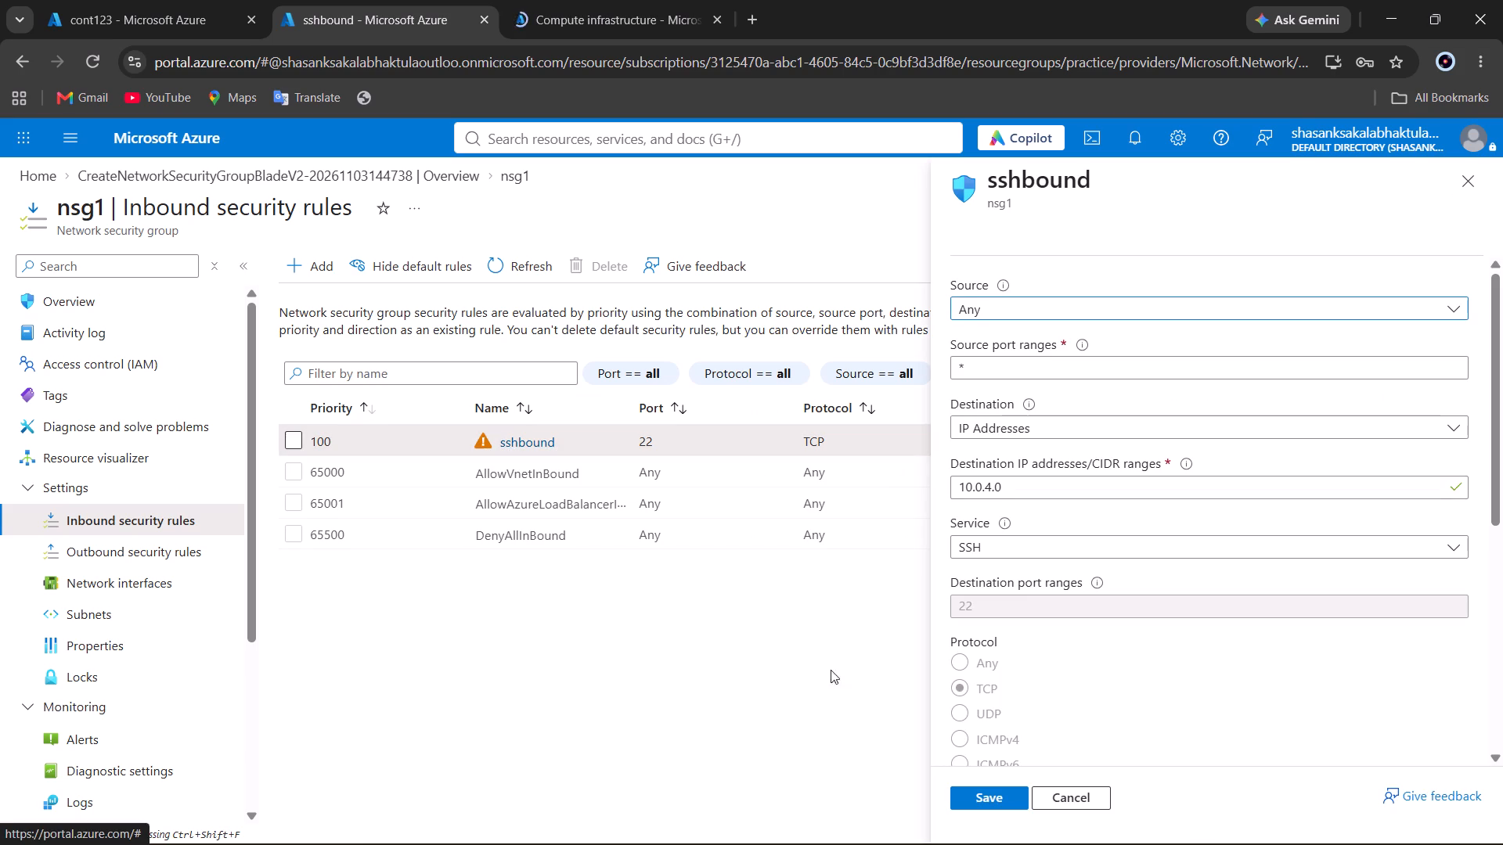
scroll(940, 701, down, 4)
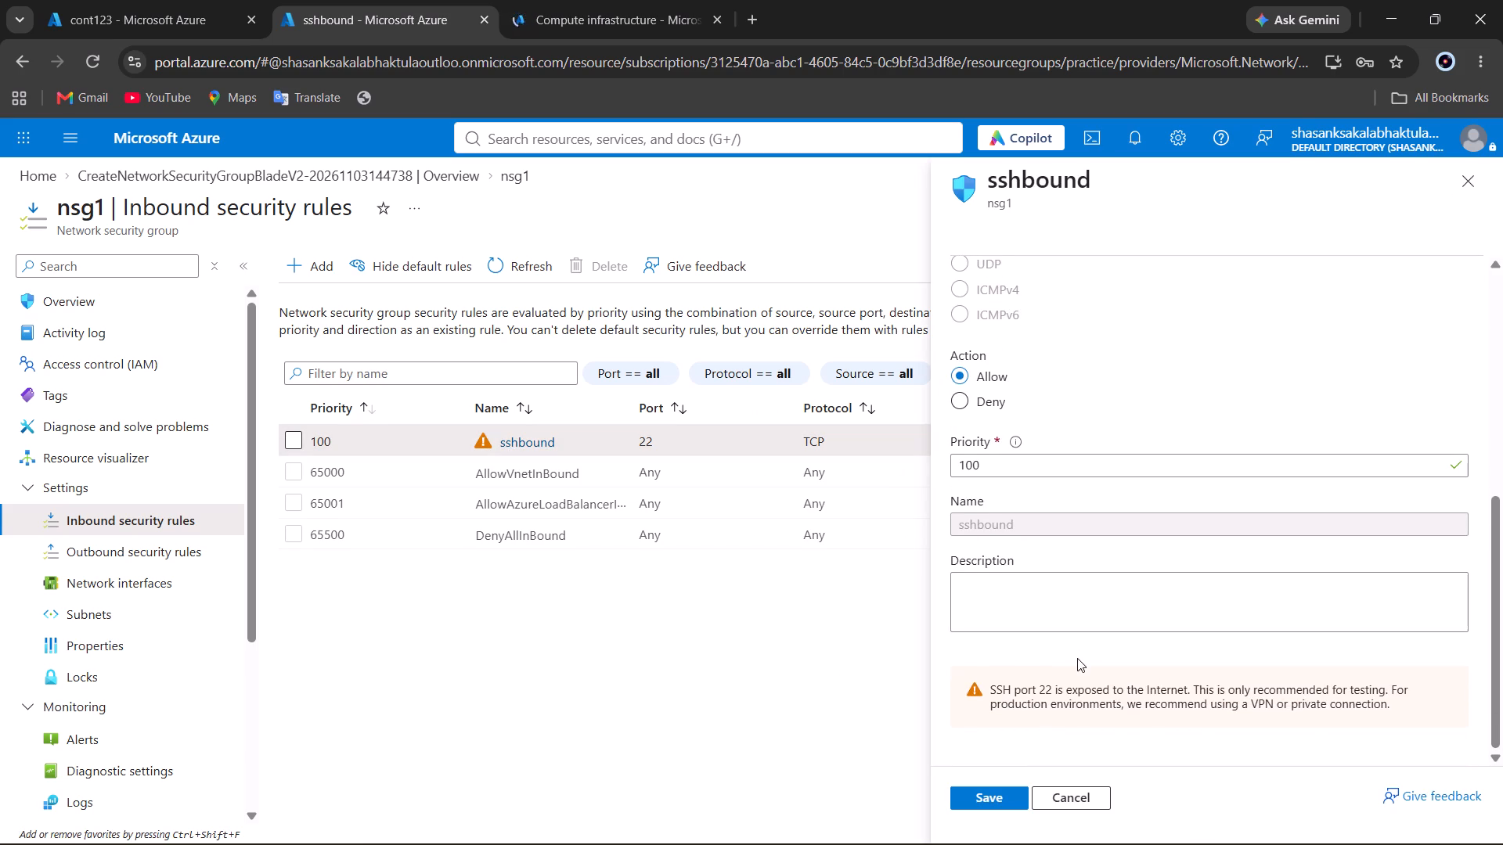
scroll(1074, 674, up, 2)
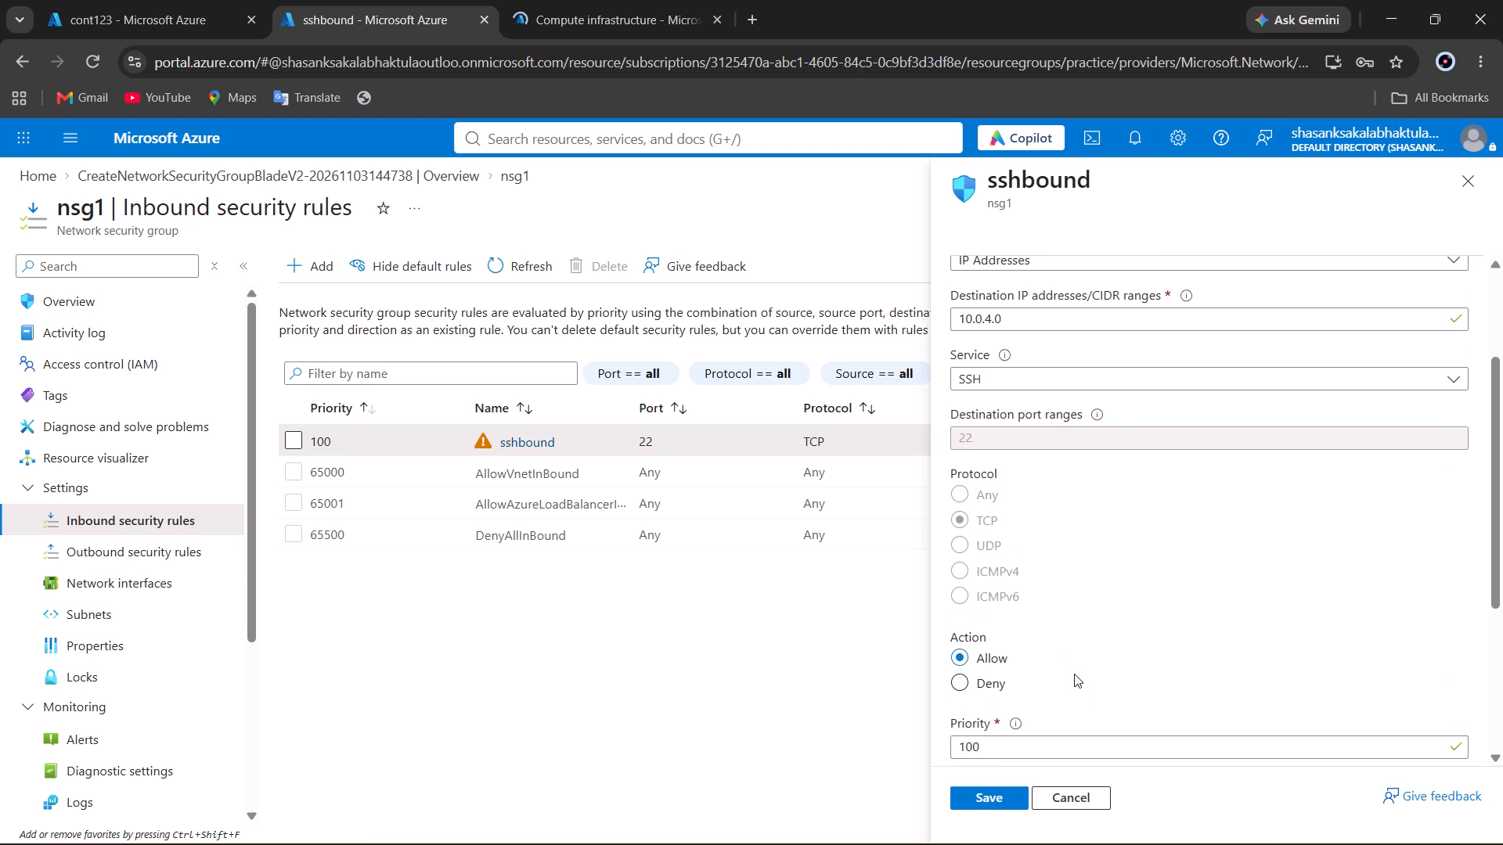
scroll(1074, 674, up, 2)
scroll(1054, 532, up, 2)
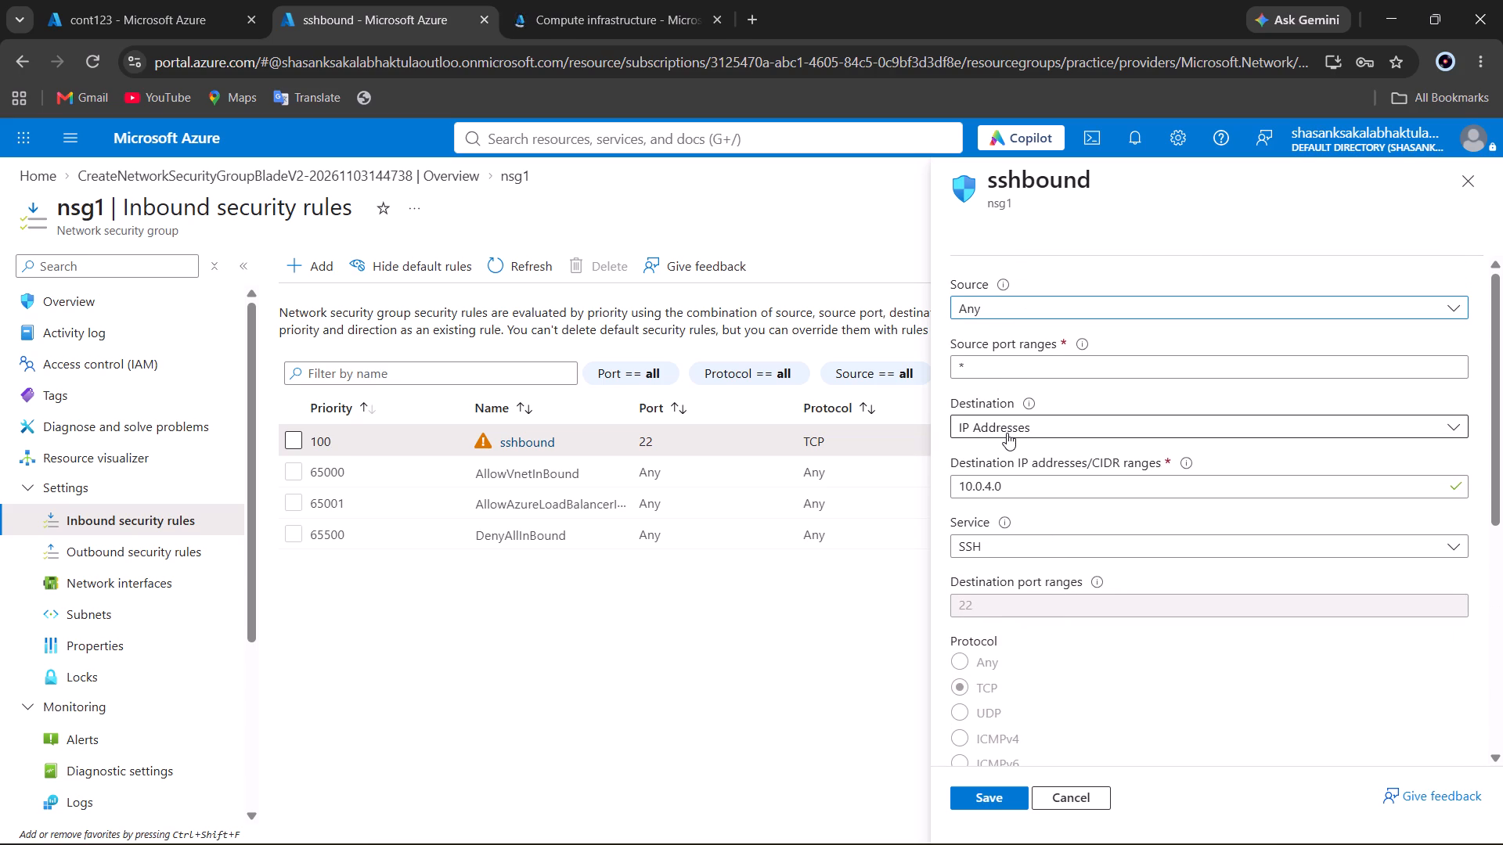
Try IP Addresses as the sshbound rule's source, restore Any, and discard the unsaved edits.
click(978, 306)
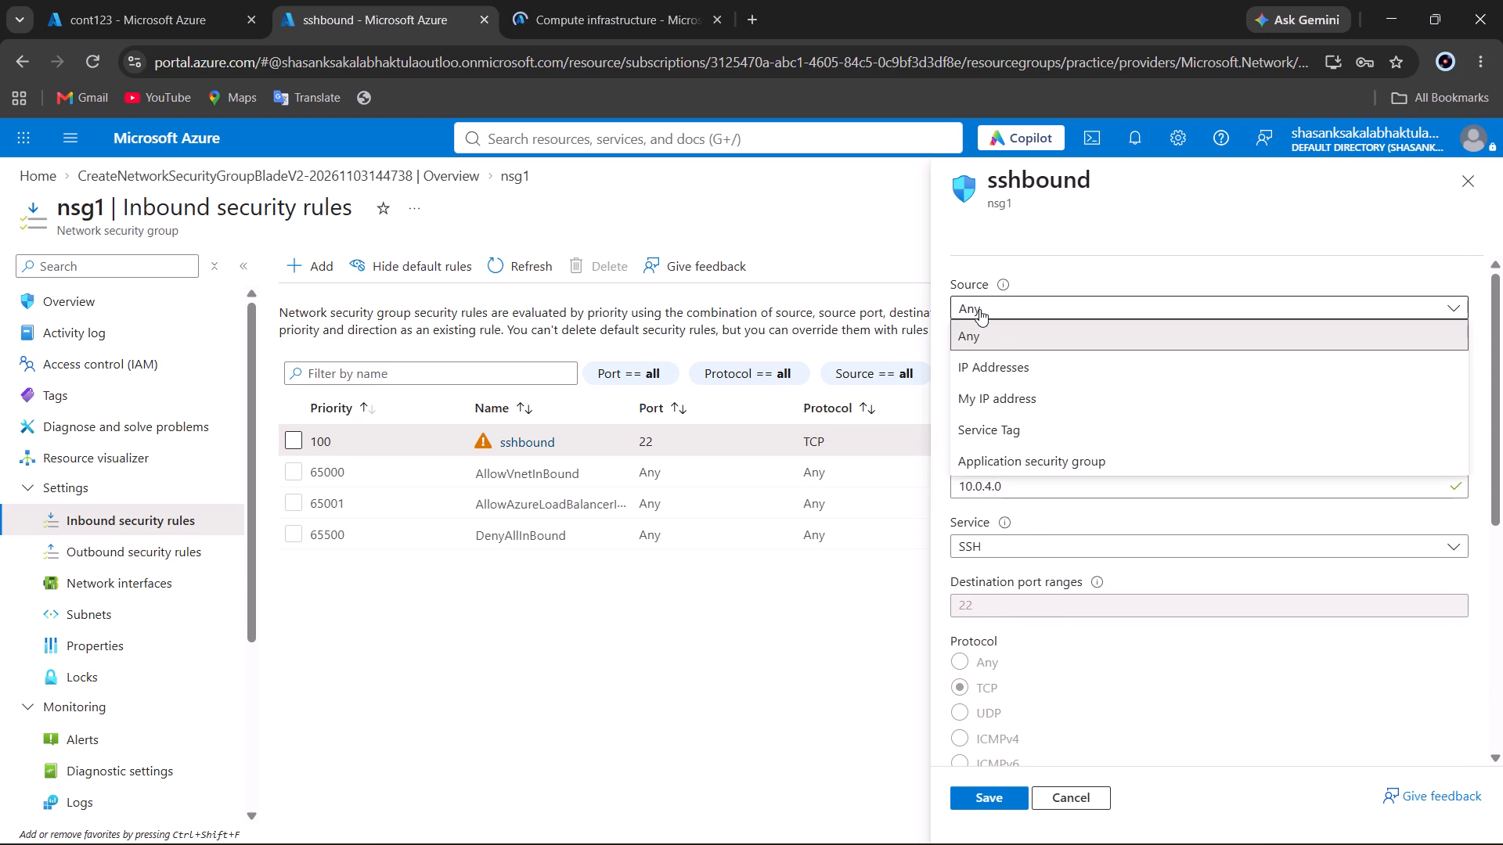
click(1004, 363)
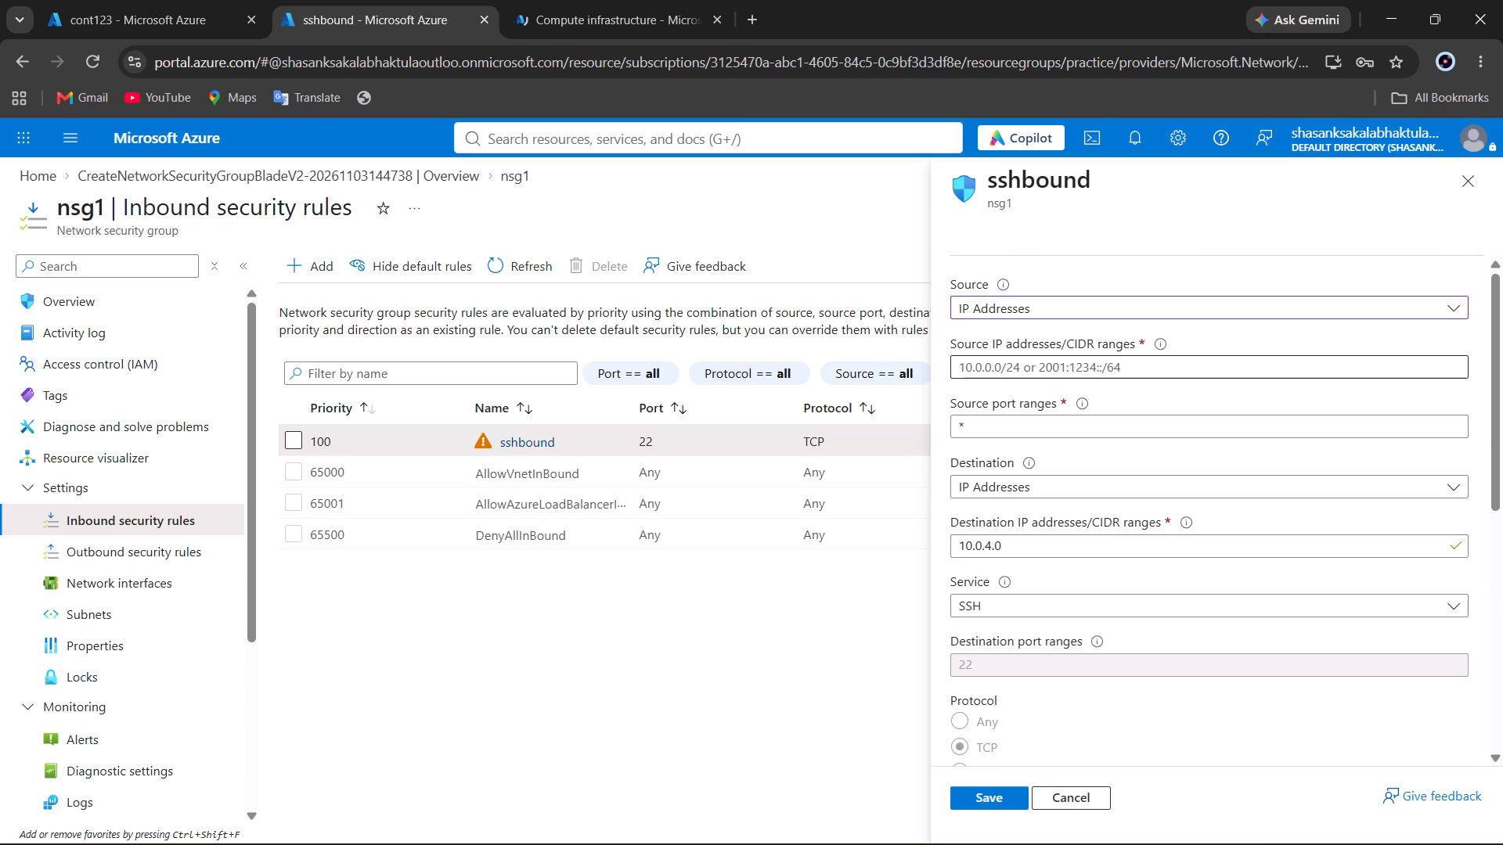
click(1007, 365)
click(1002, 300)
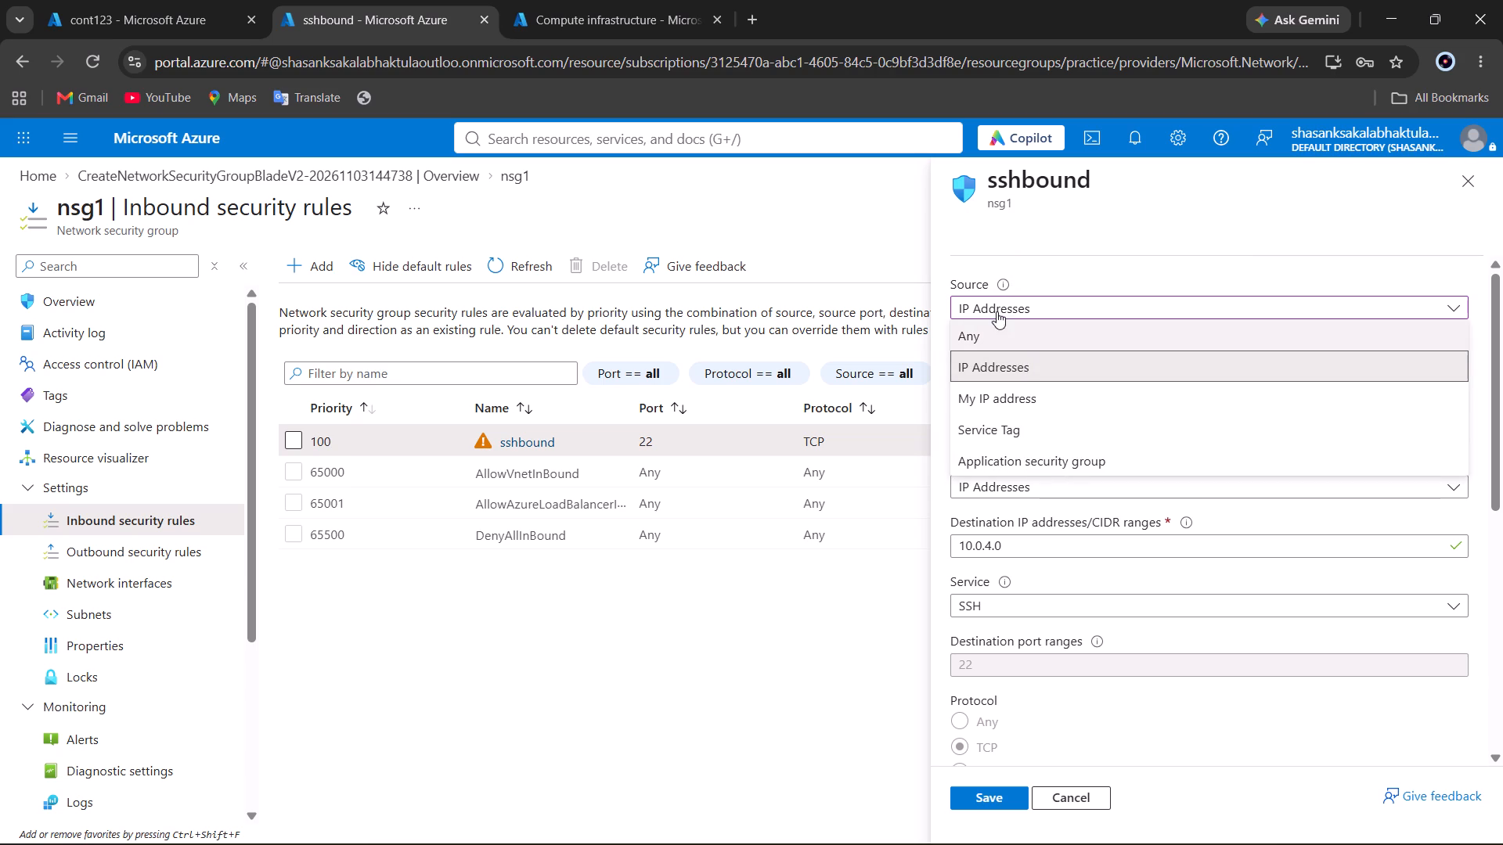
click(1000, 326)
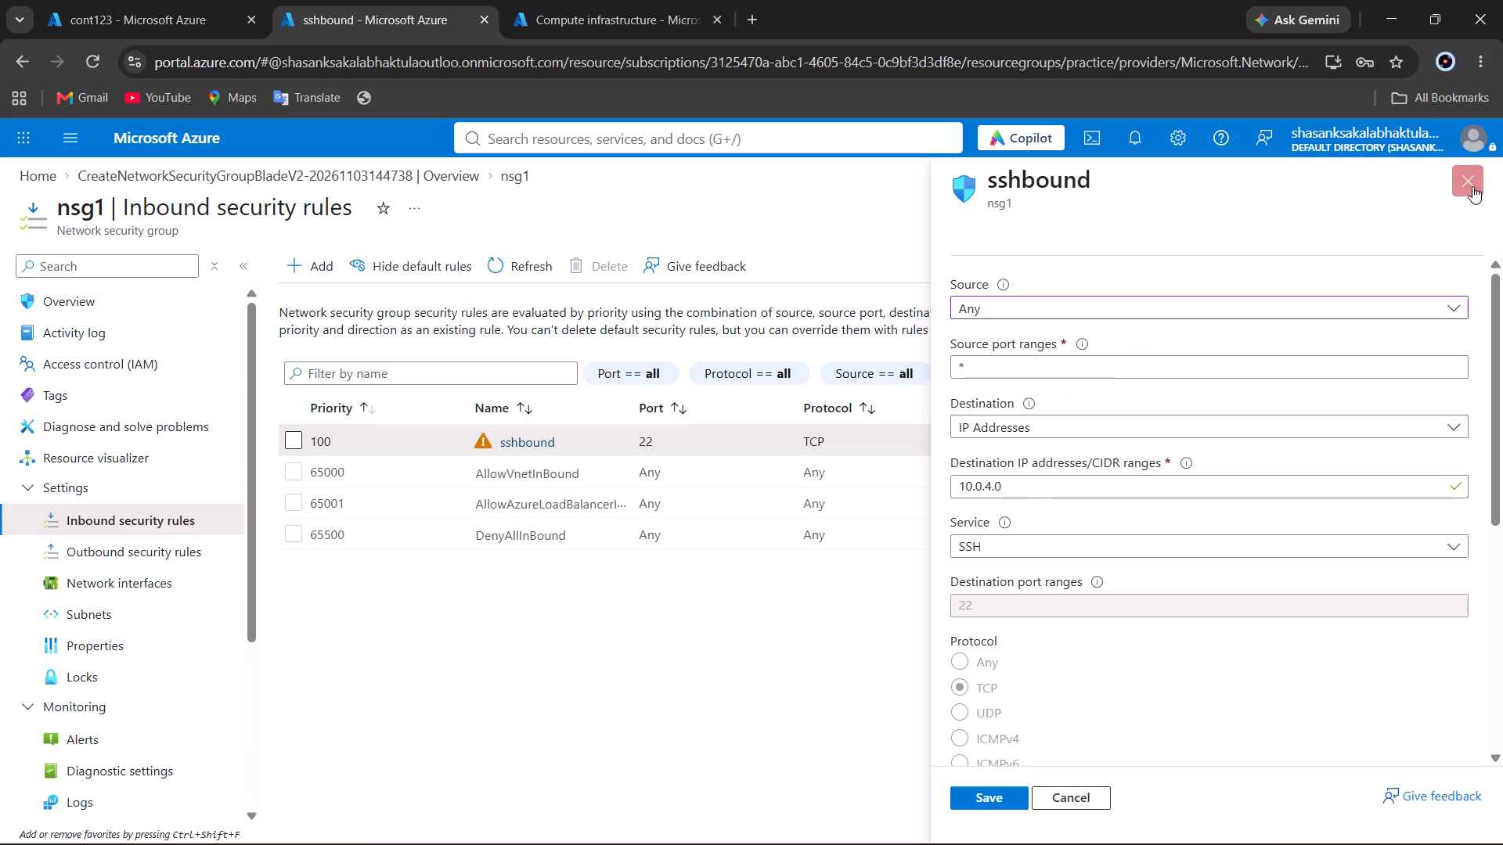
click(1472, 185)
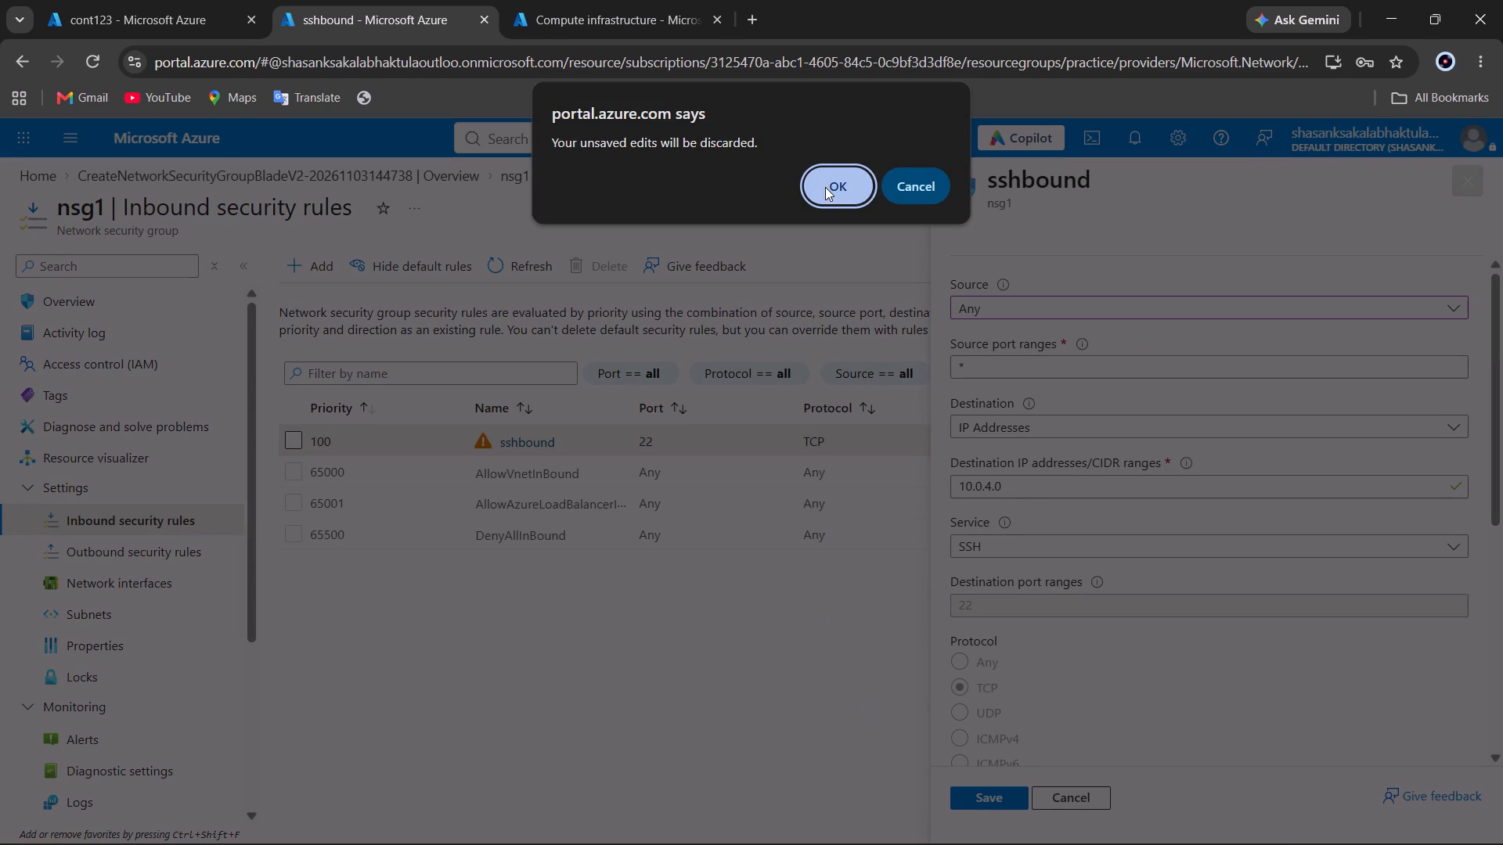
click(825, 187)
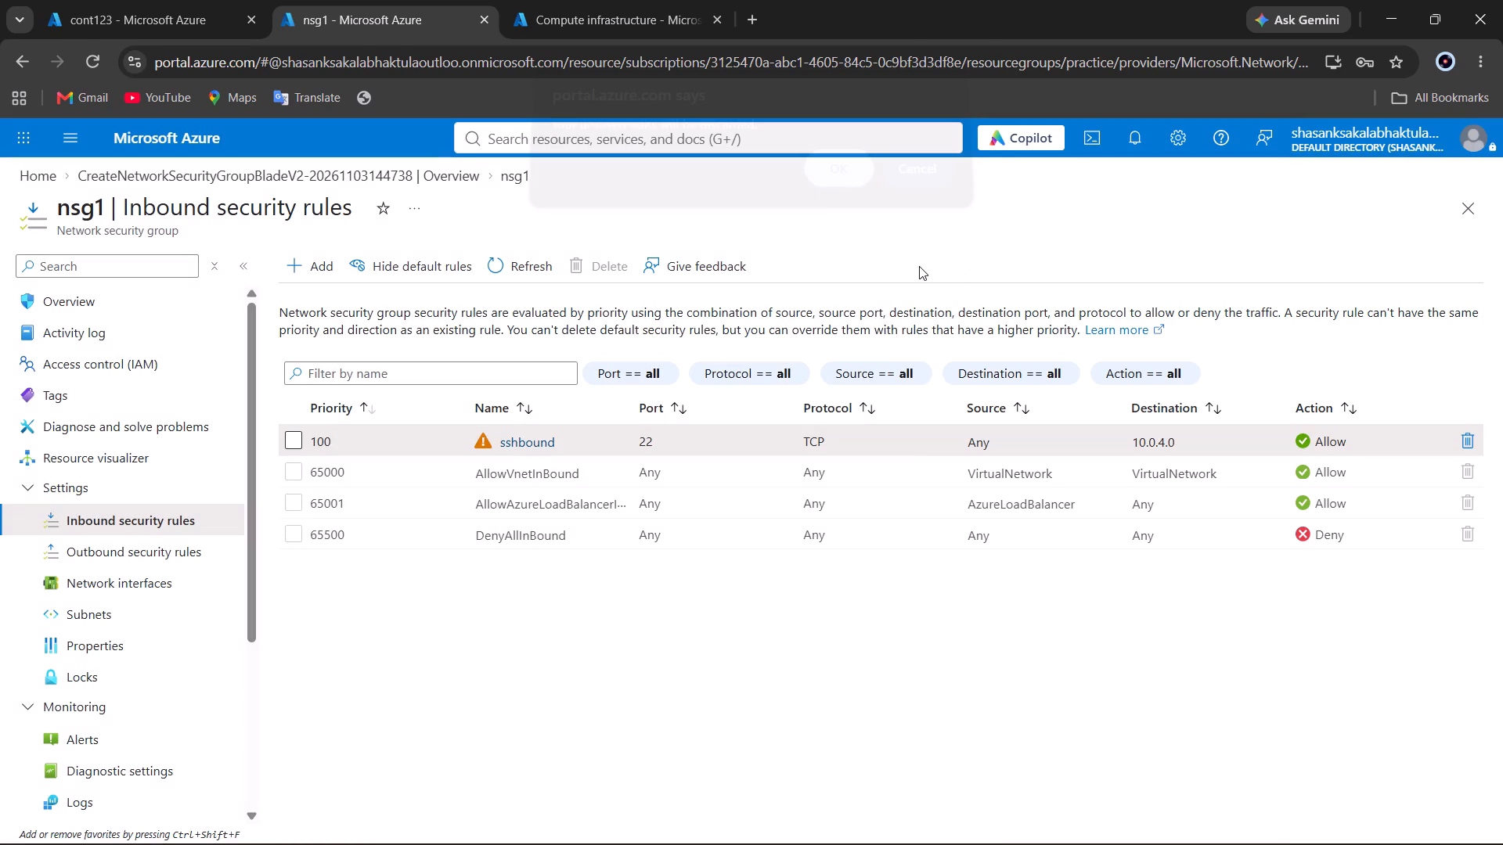
Capture nsg1's inbound security rules page, paste it below the deployment screenshot in Word, and return to Chrome.
key(shift+super+s)
drag(0, 113, 1501, 844)
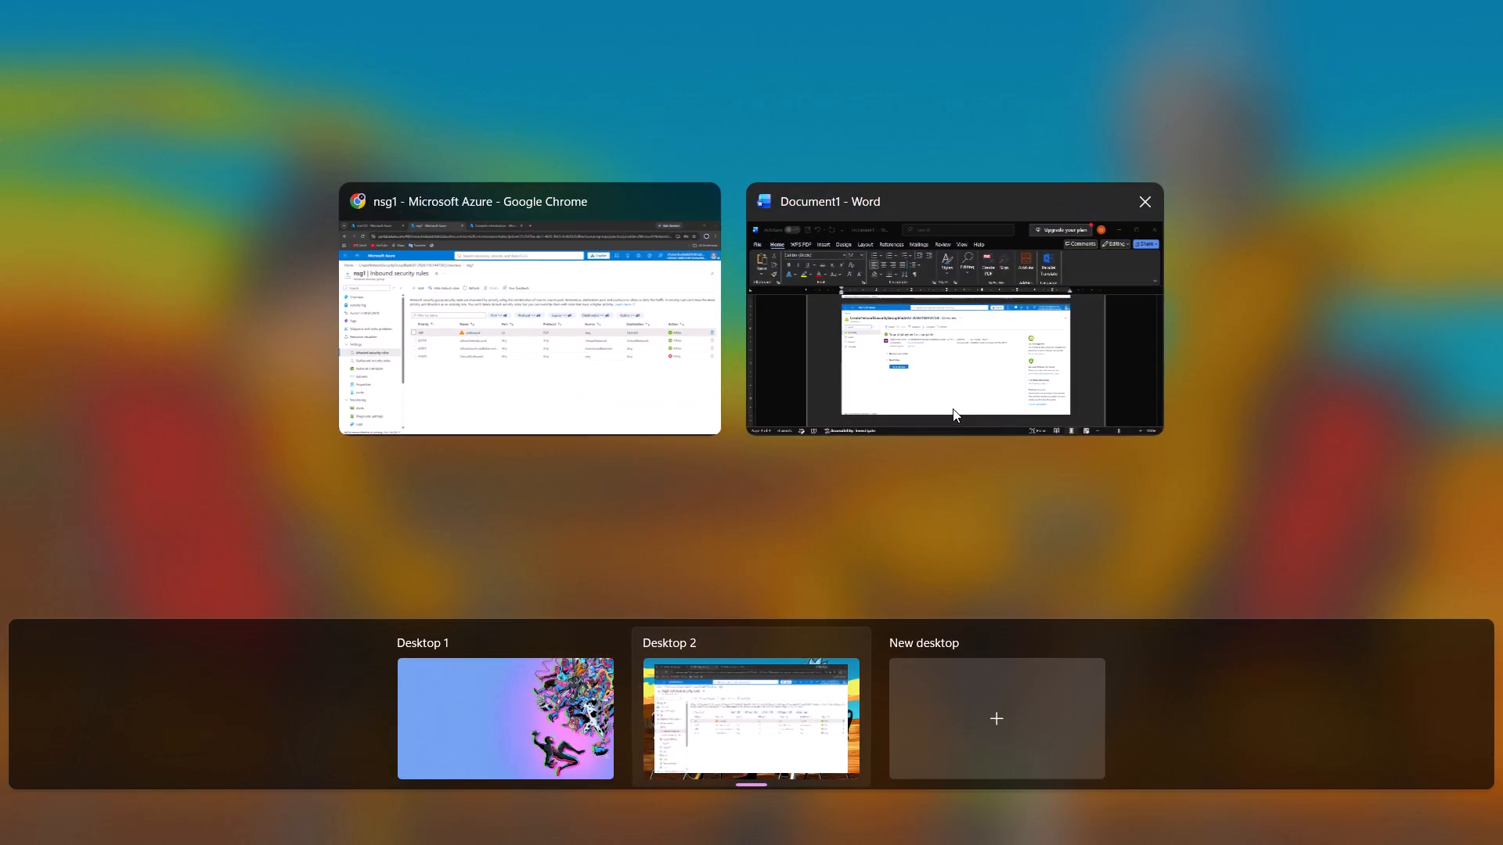
click(953, 408)
key(Return)
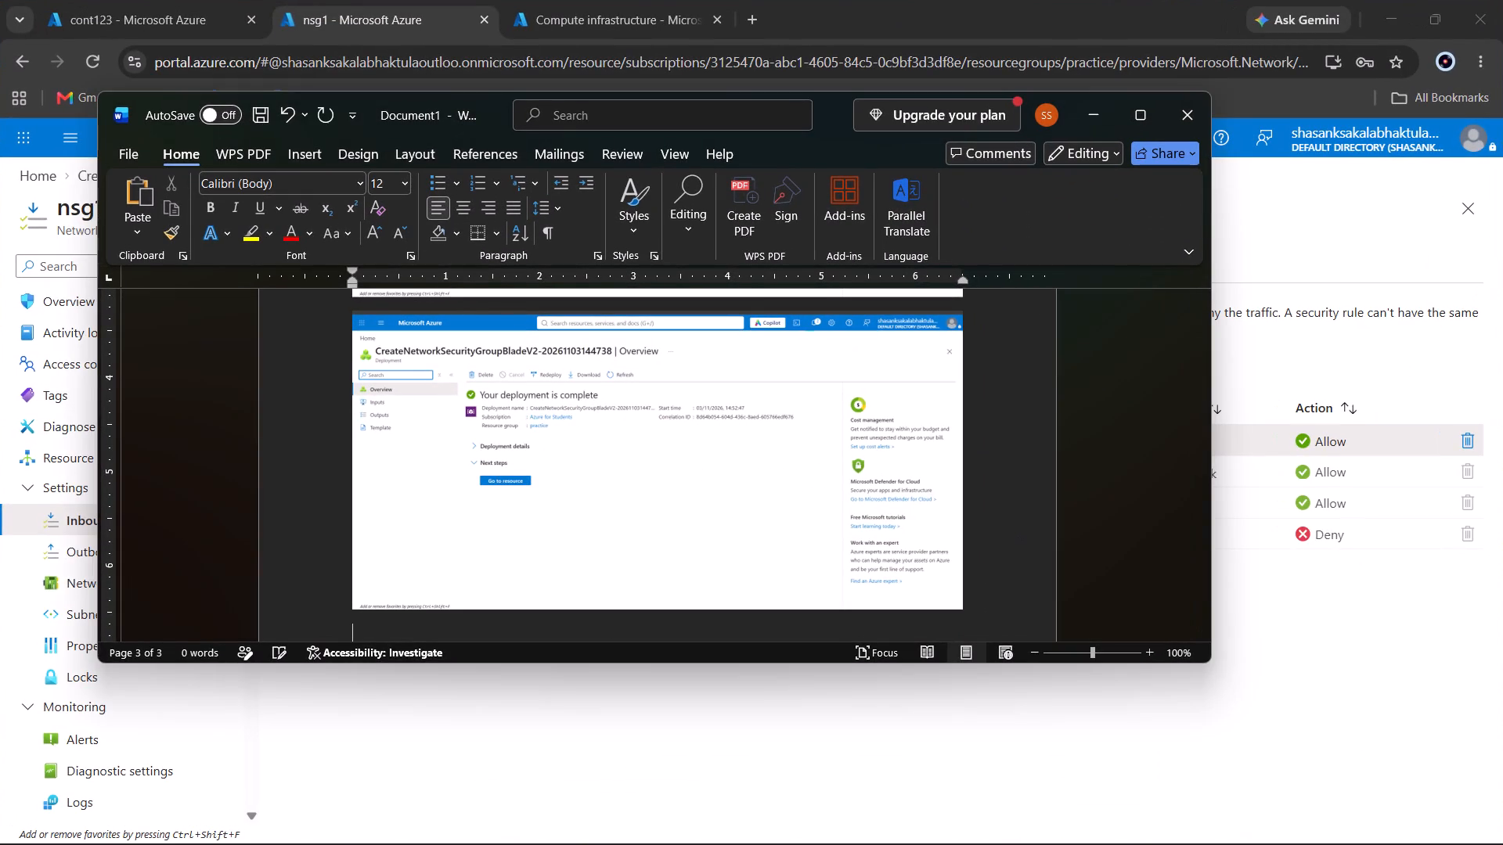
key(ctrl+v)
click(1361, 376)
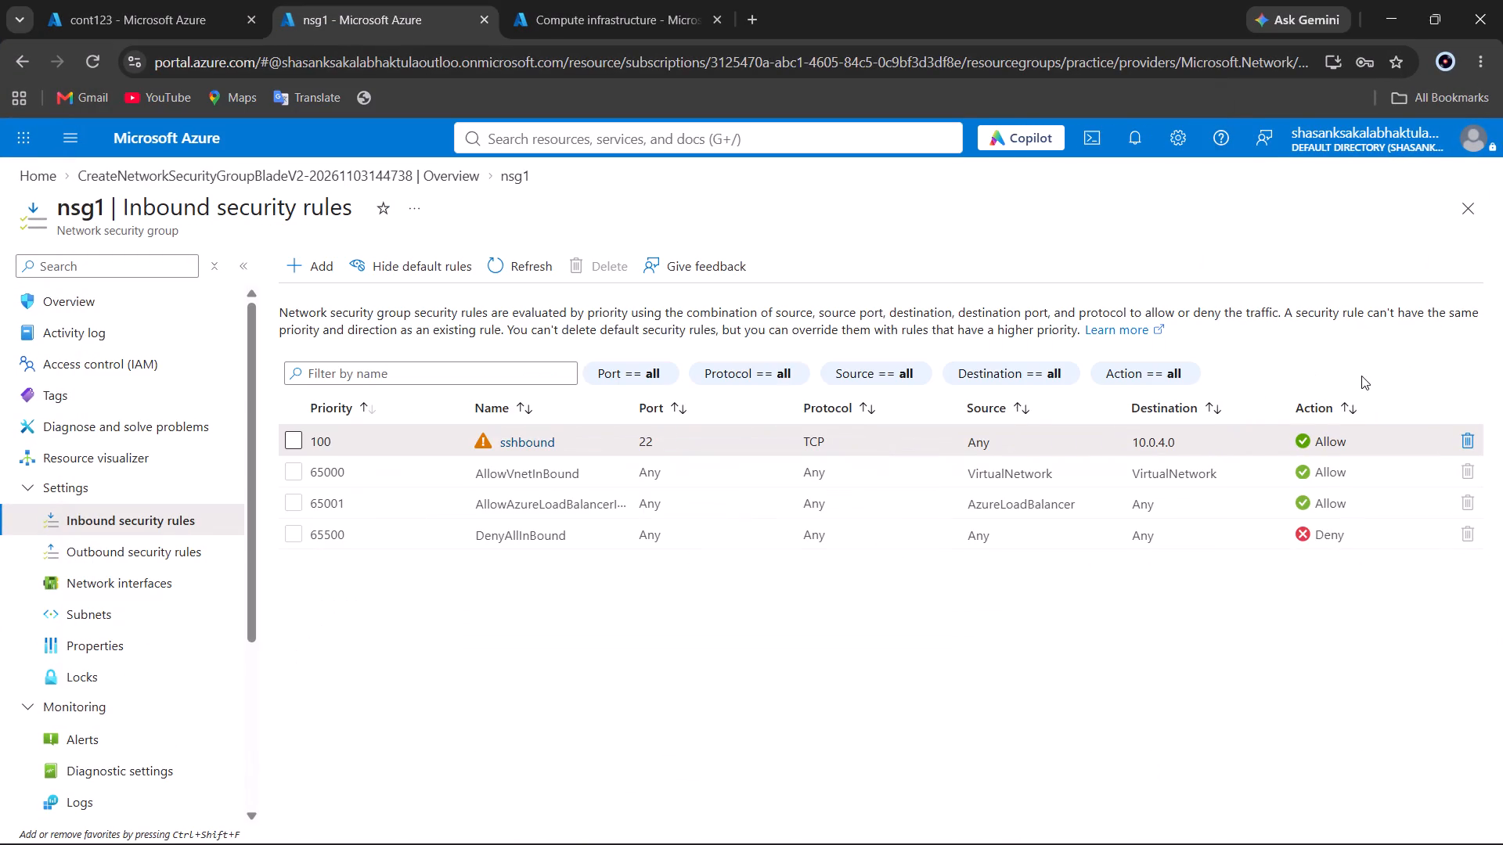
Open the form for associating a subnet with nsg1.
click(67, 609)
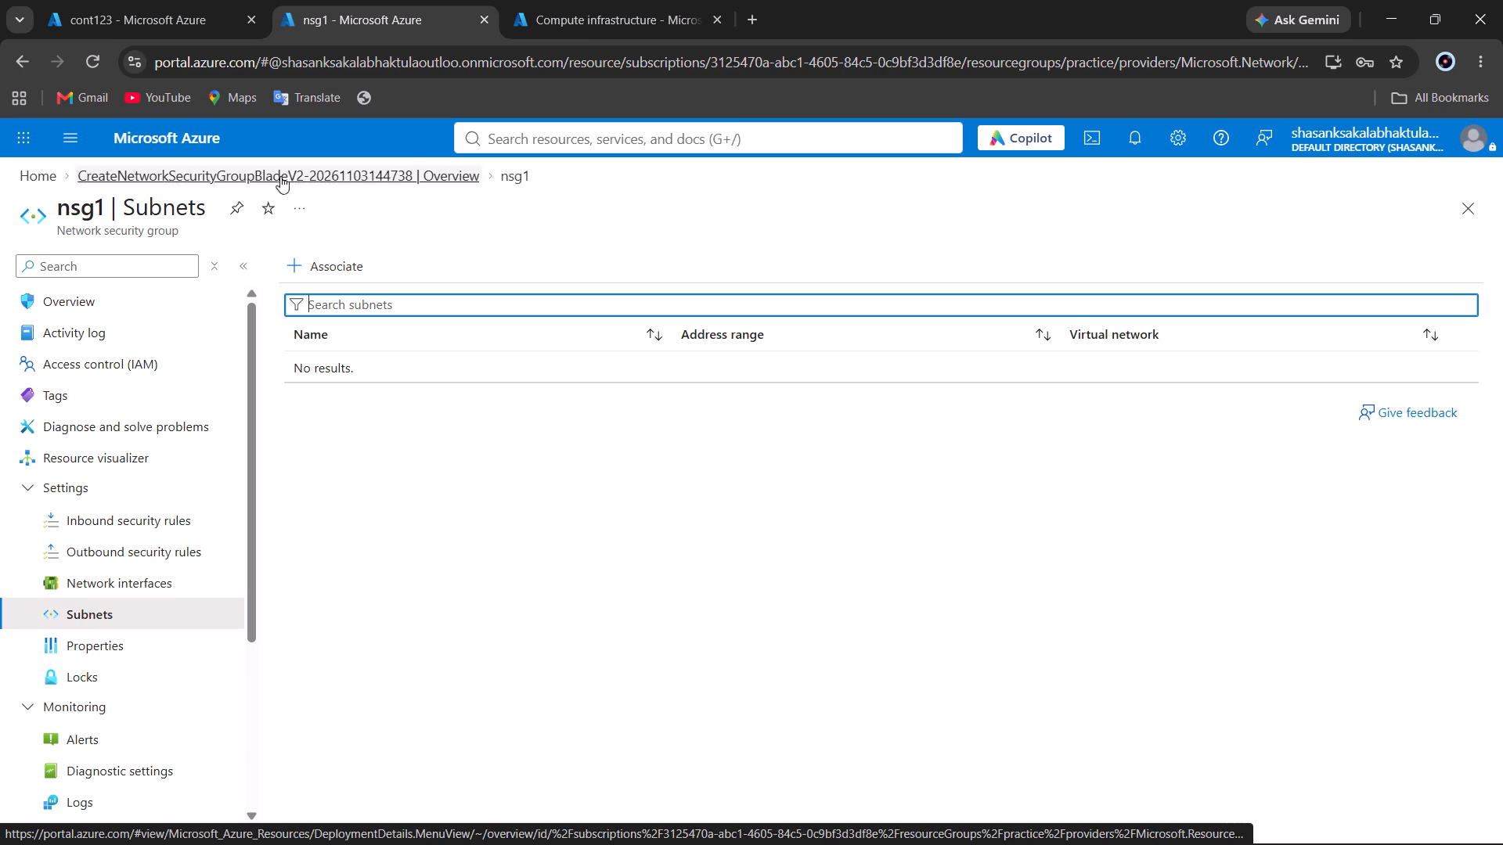
click(331, 253)
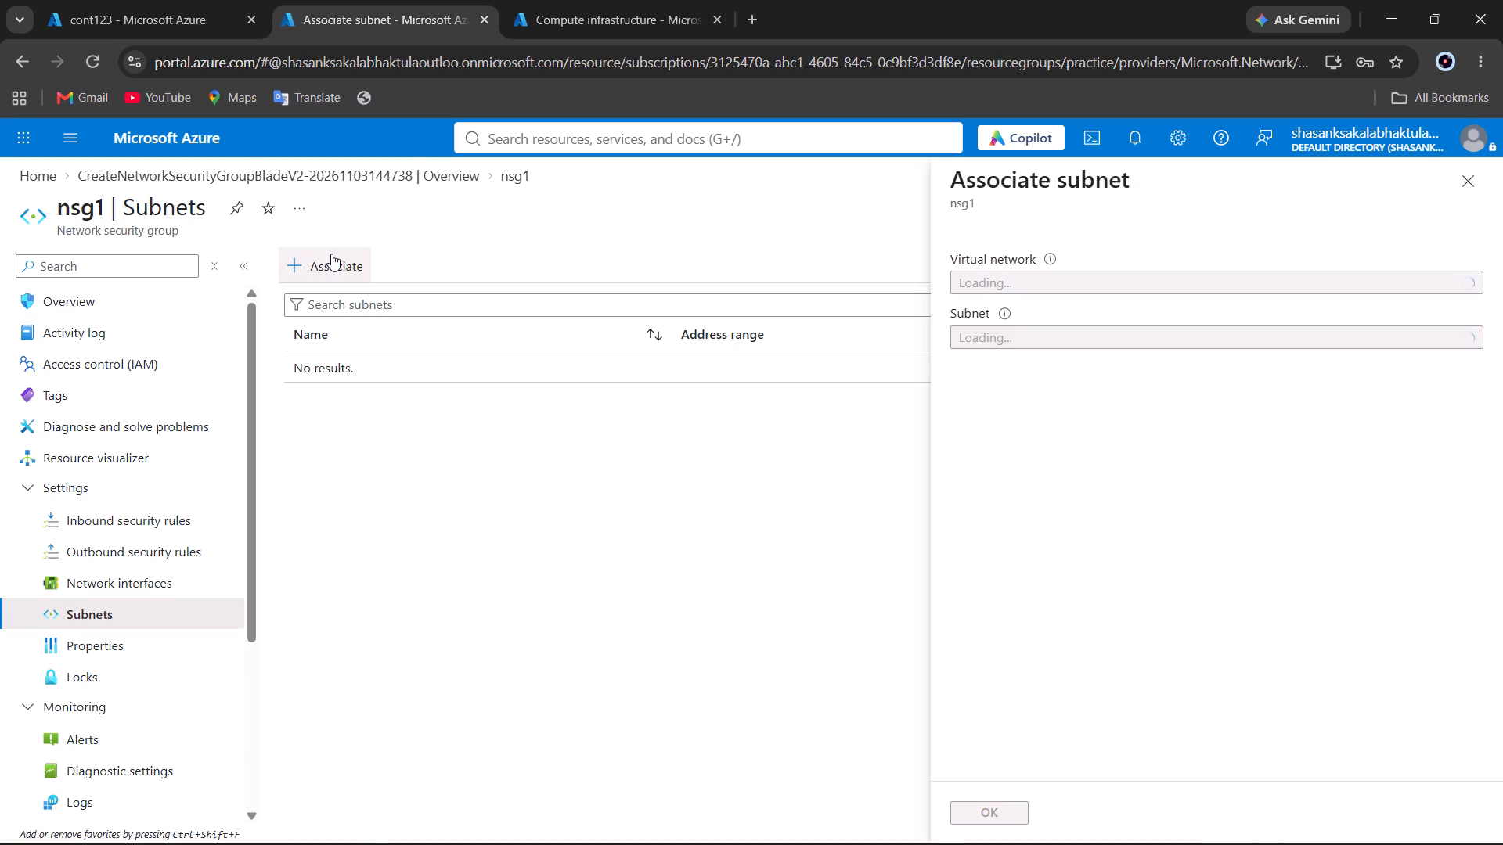
Search the portal for "route", open Route table in a separate tab, and return to nsg1's Associate subnet form.
click(625, 142)
text(route)
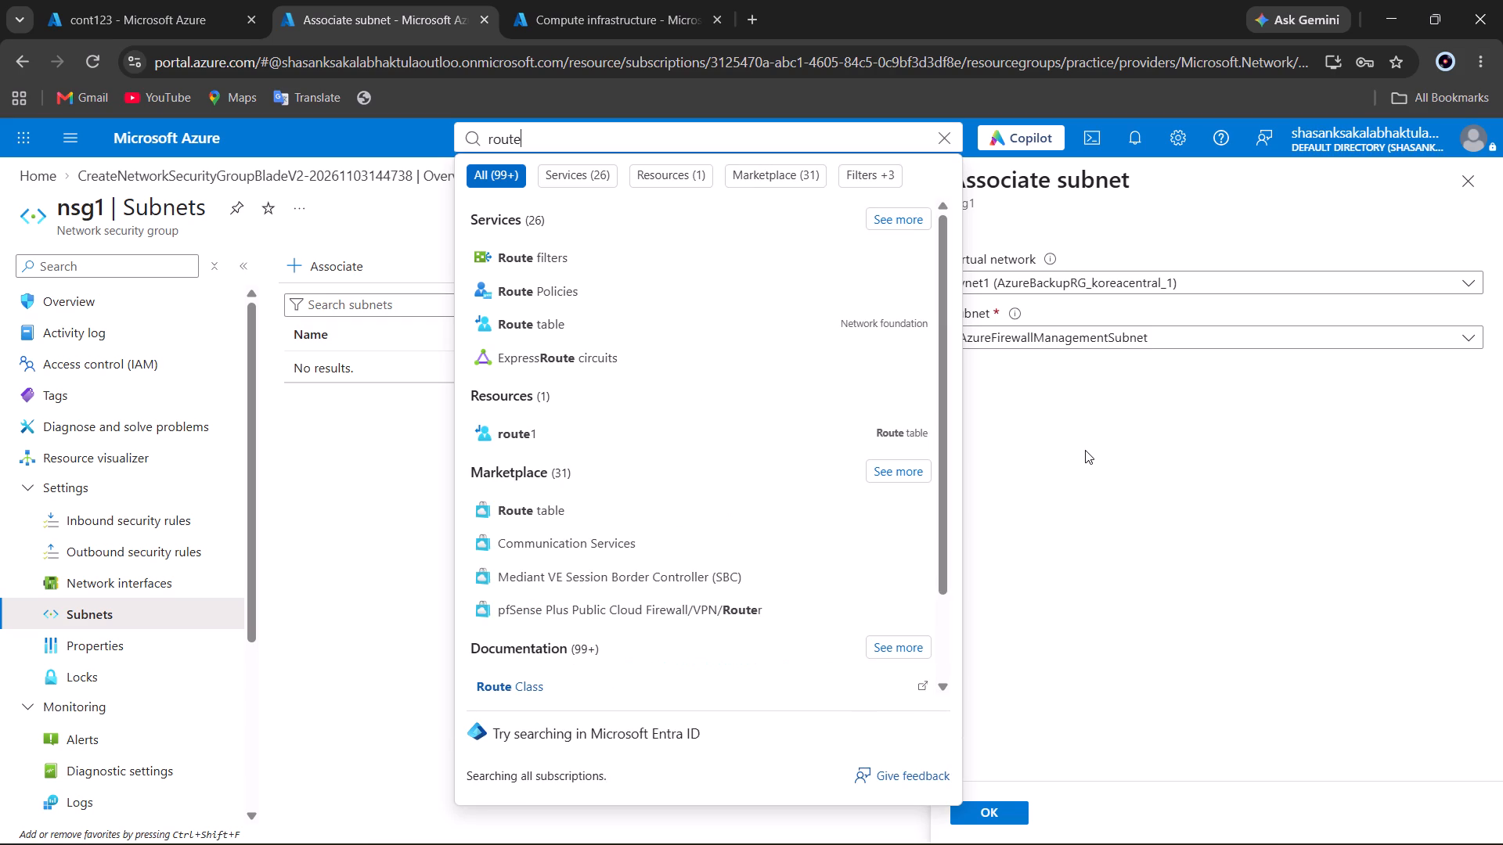
right_click(622, 324)
click(685, 355)
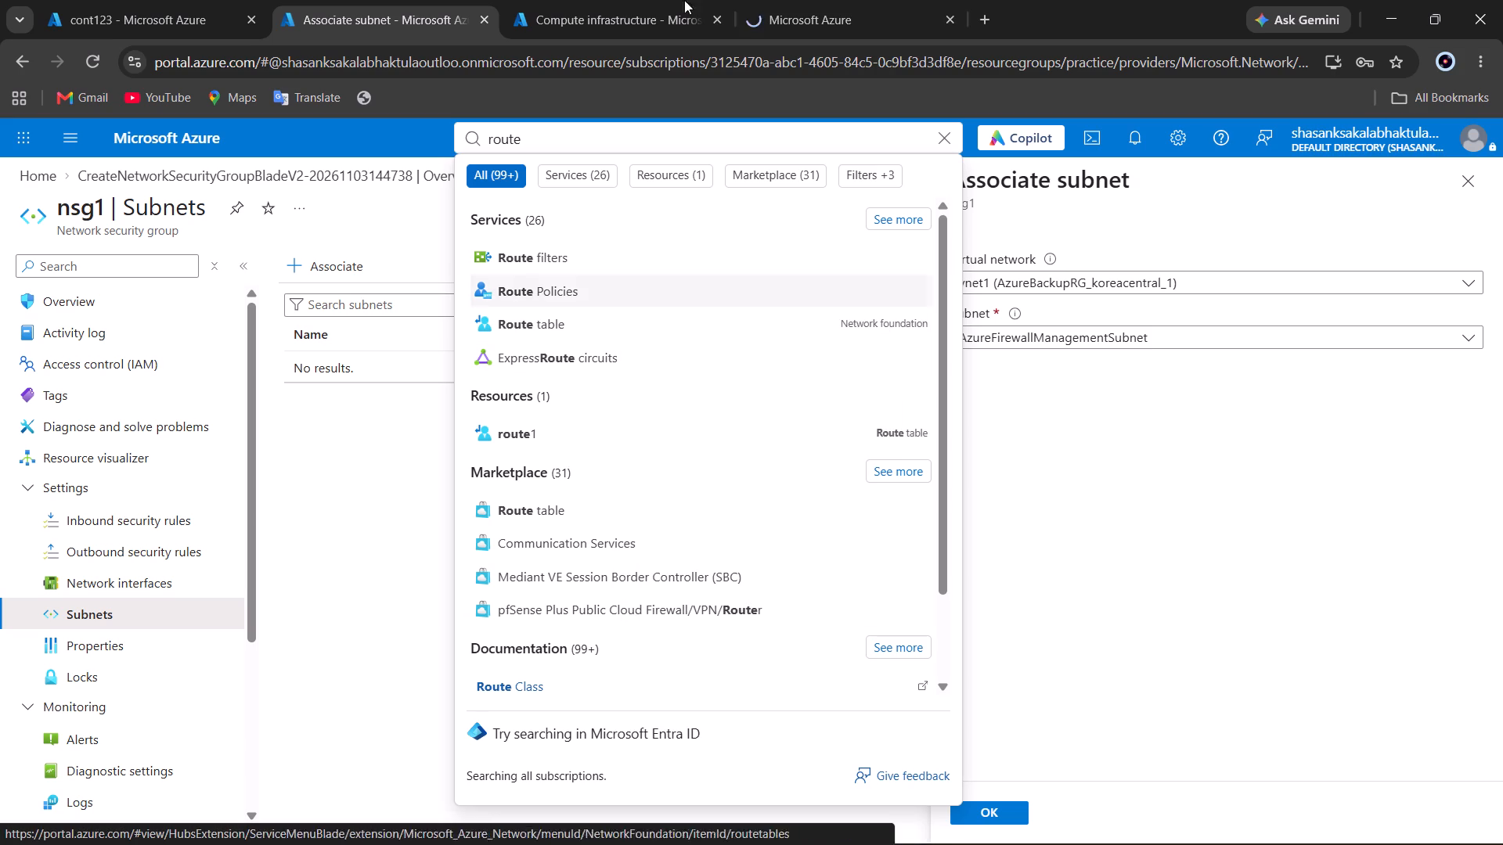
click(697, 4)
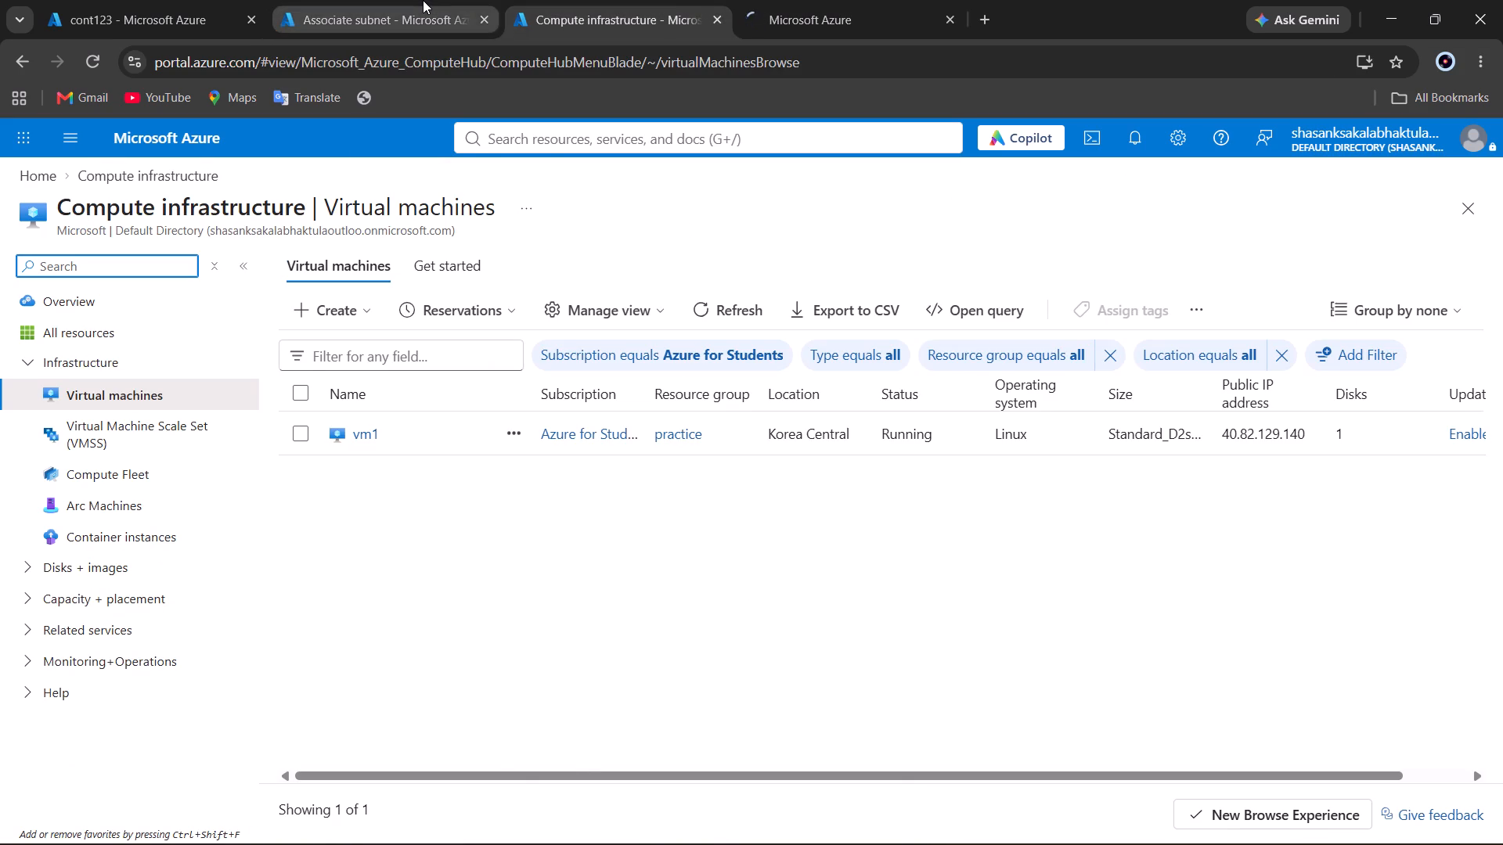
click(423, 0)
click(945, 138)
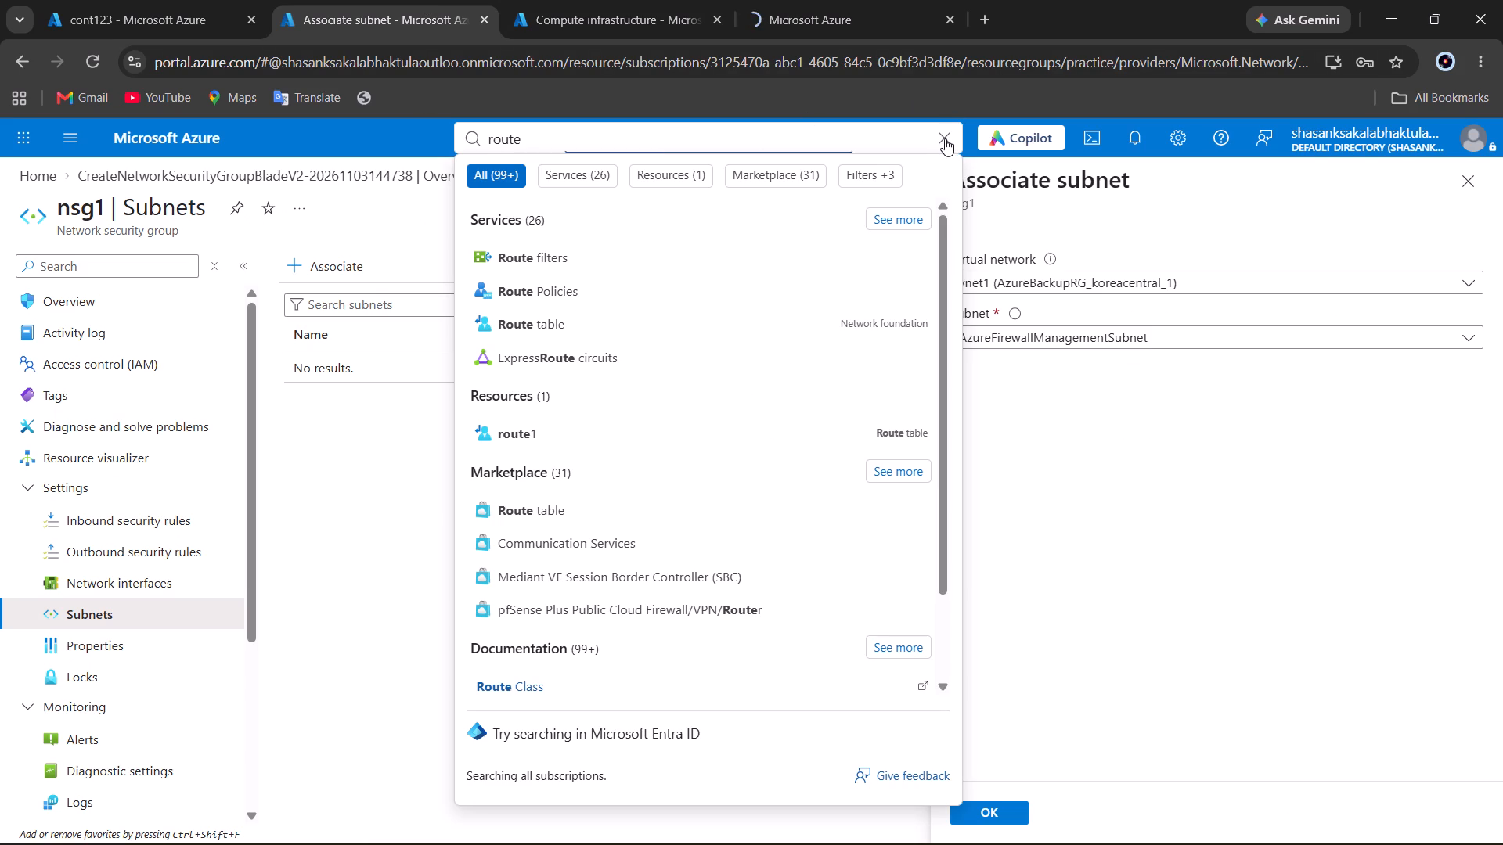
click(378, 210)
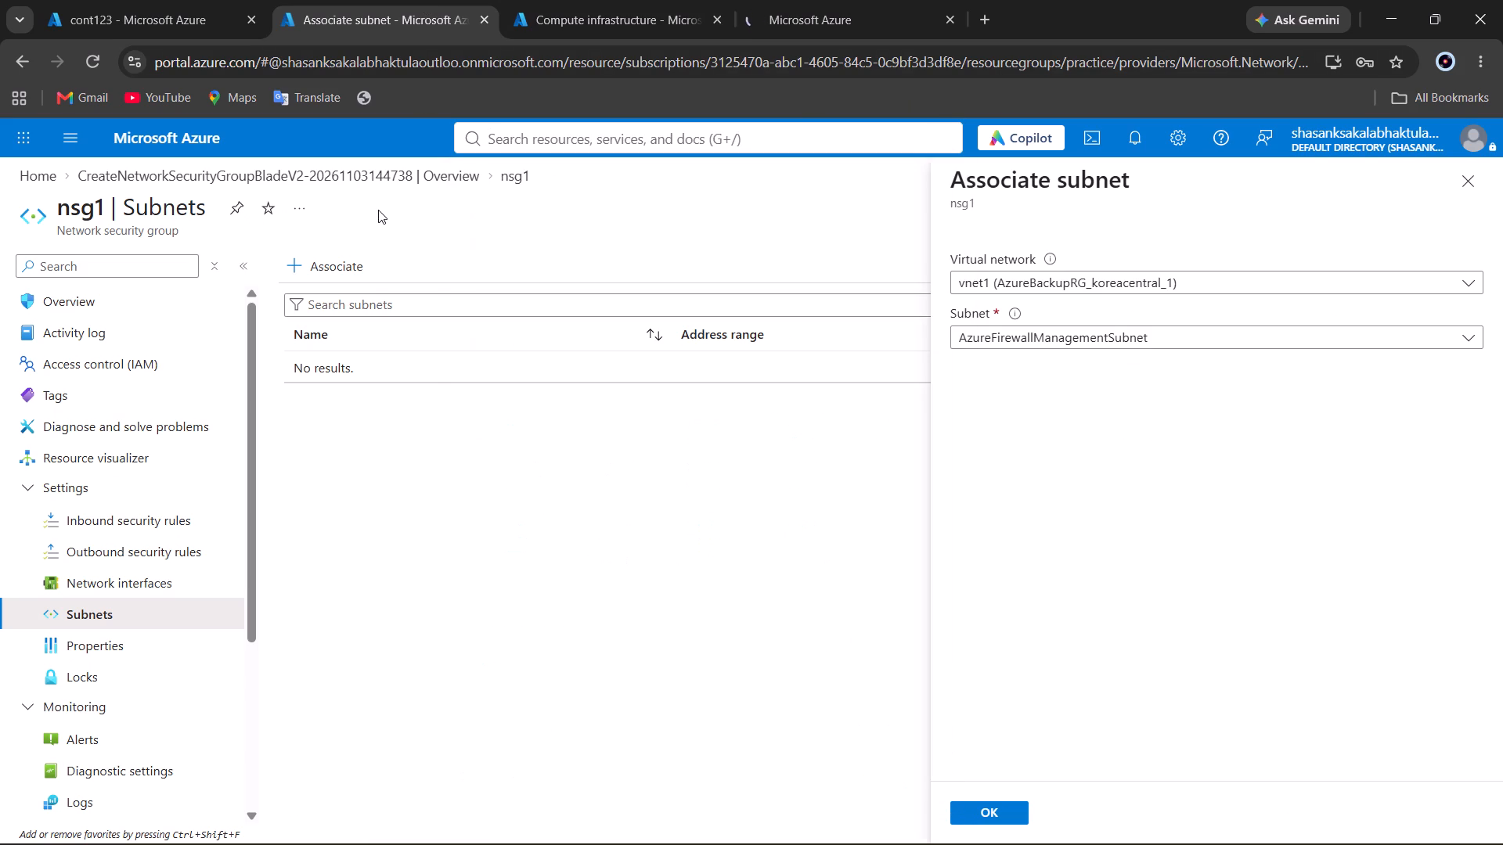
click(825, 0)
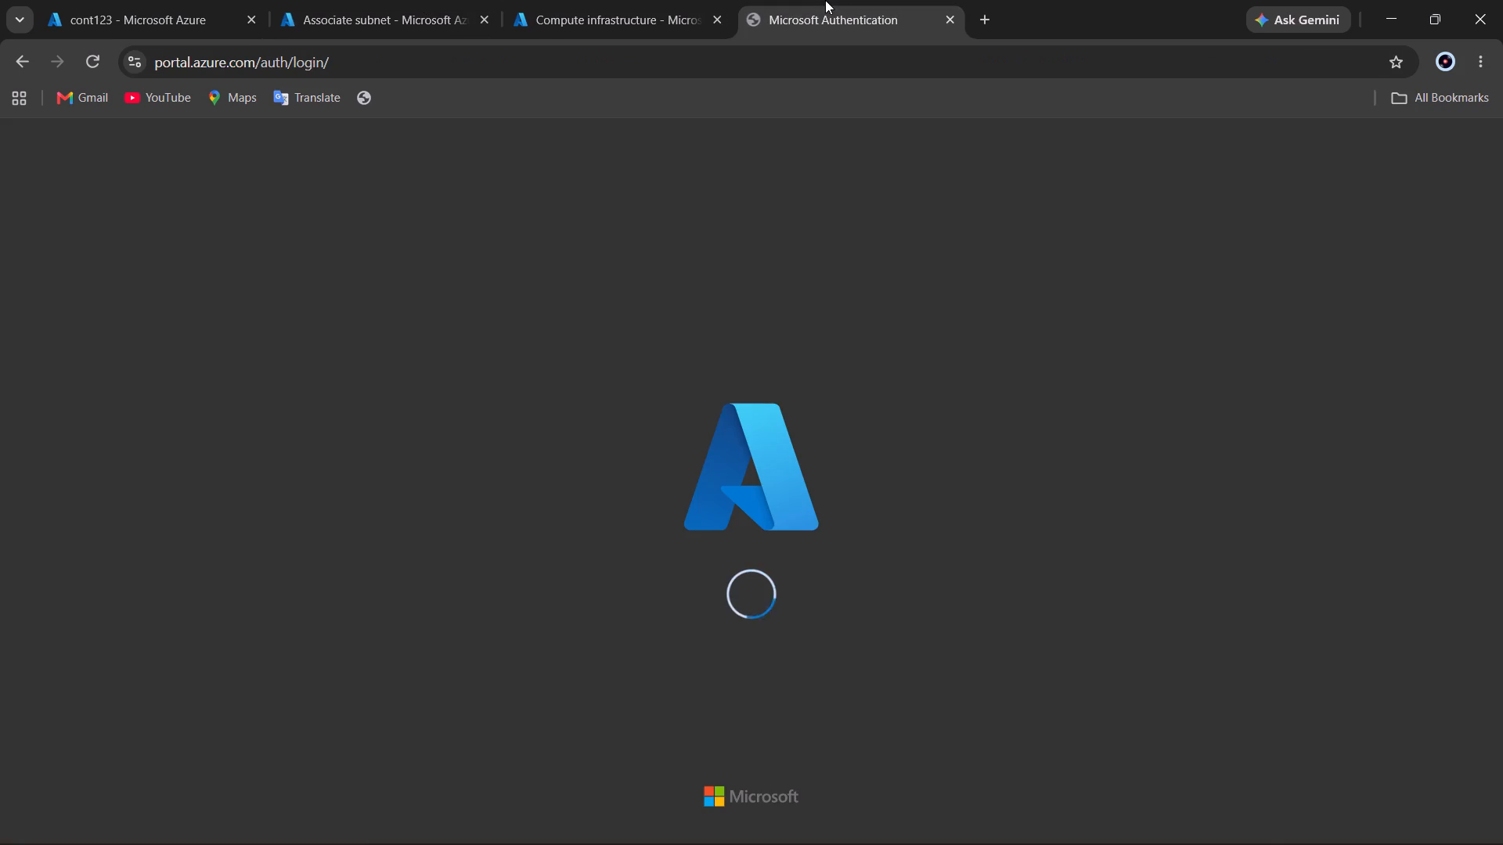
click(410, 0)
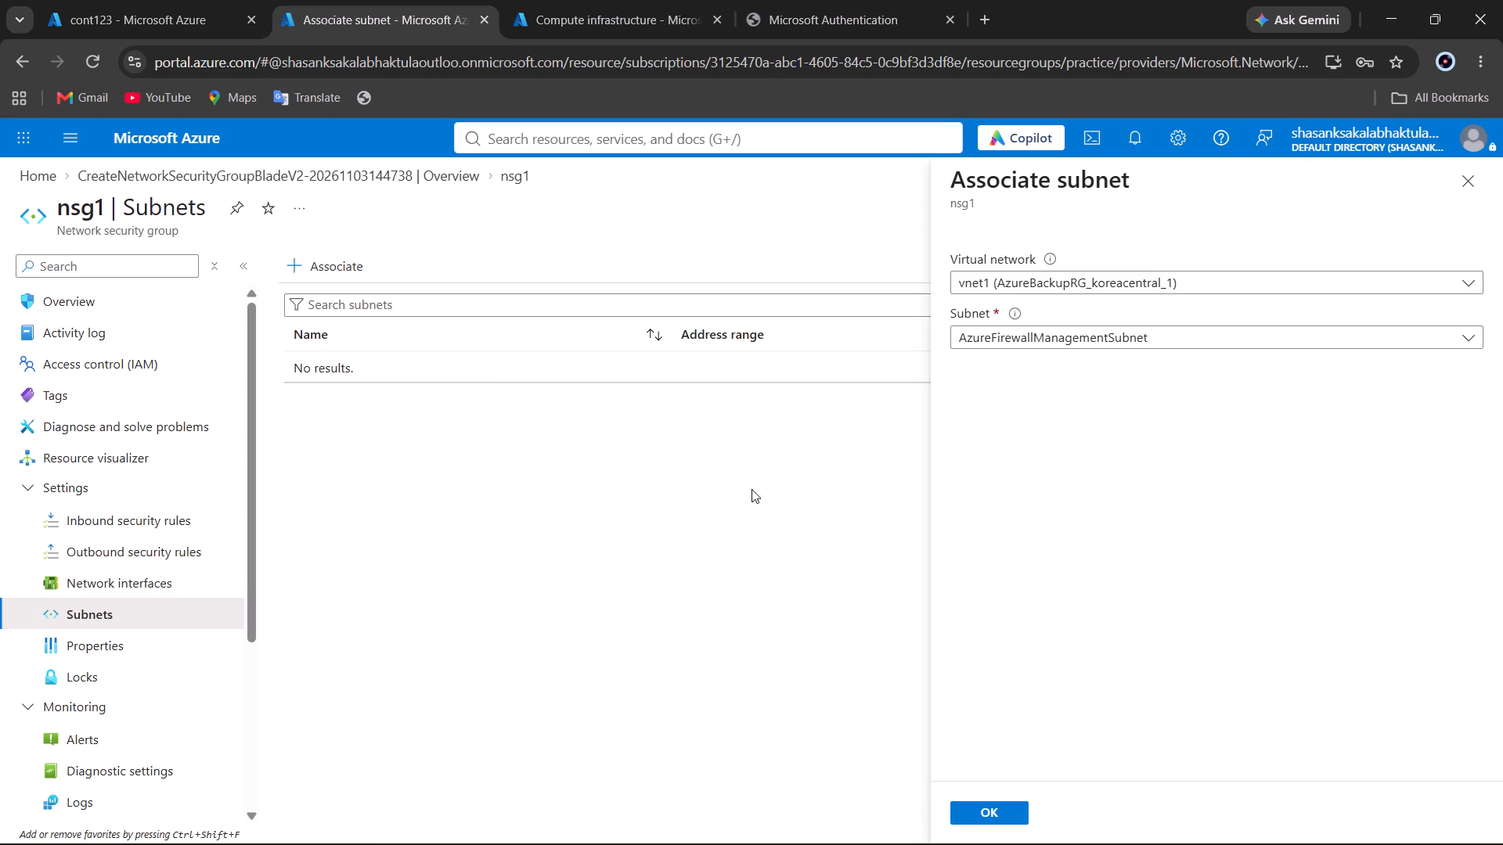
Check the available subnets and open the virtual network choices for nsg1's subnet association.
click(1033, 349)
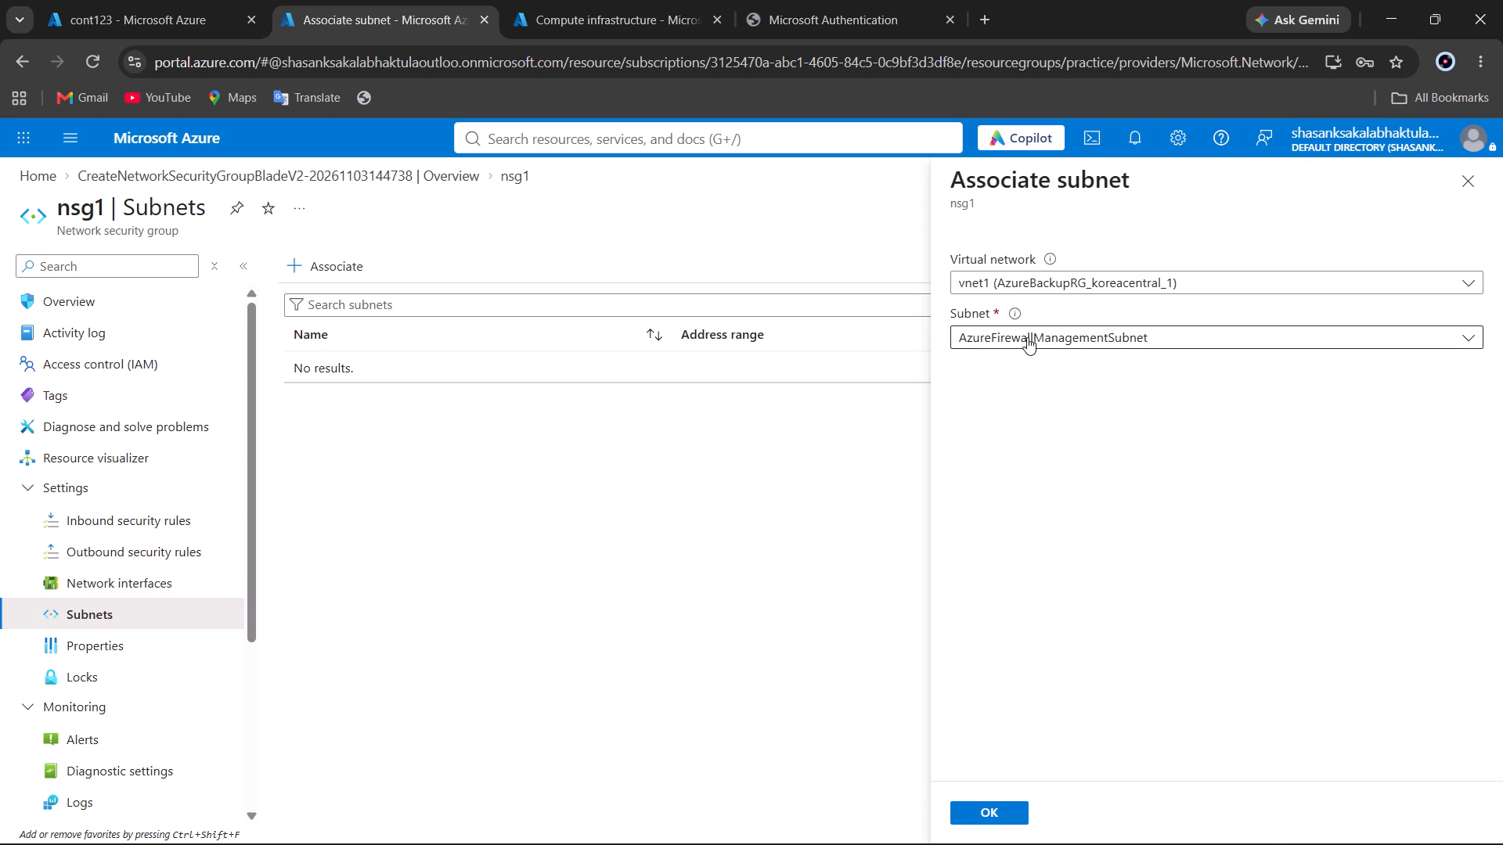
click(1027, 337)
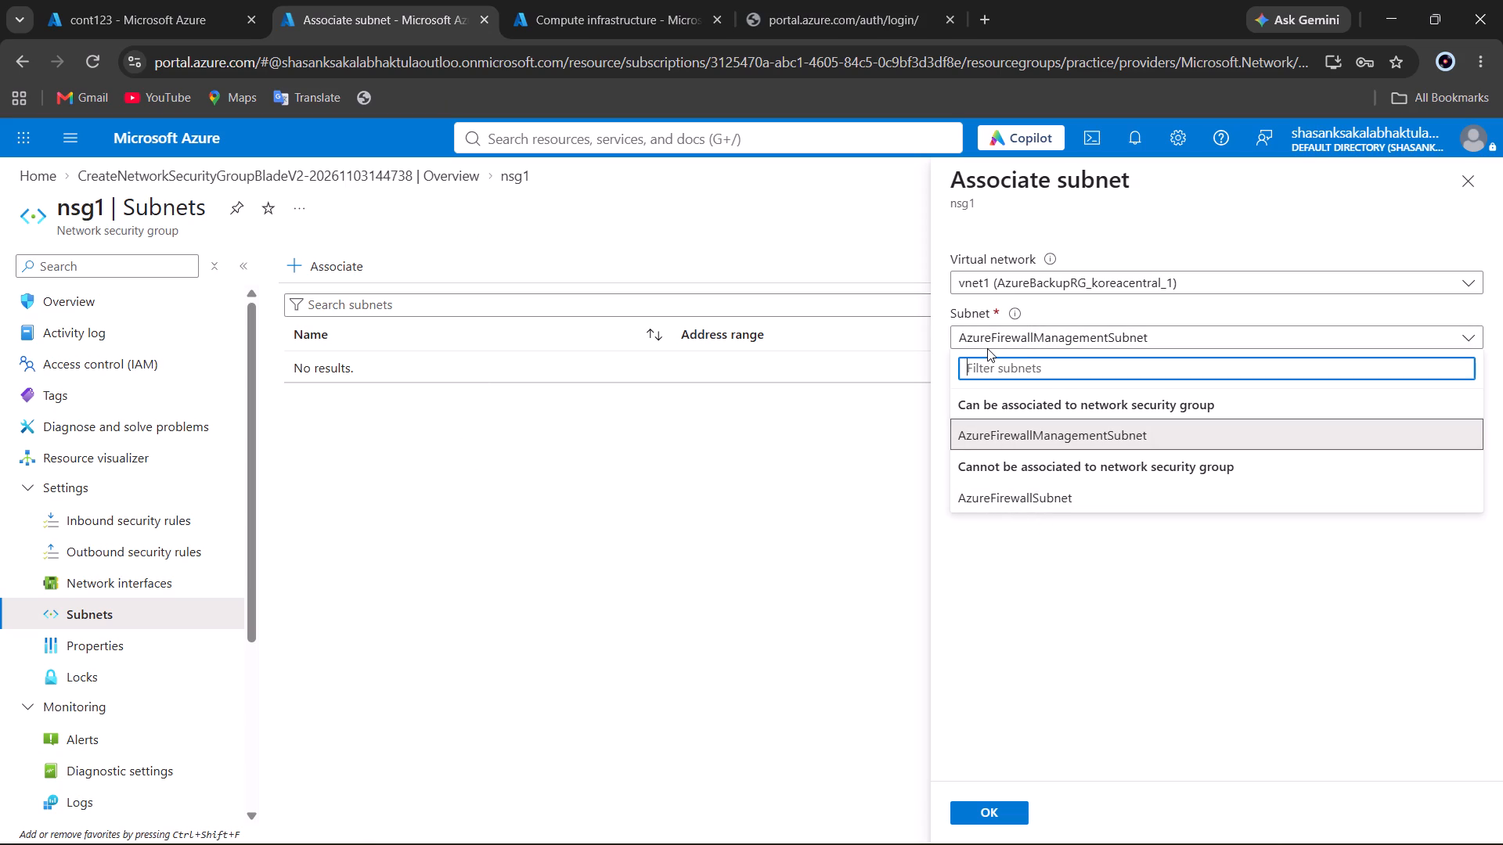
click(982, 280)
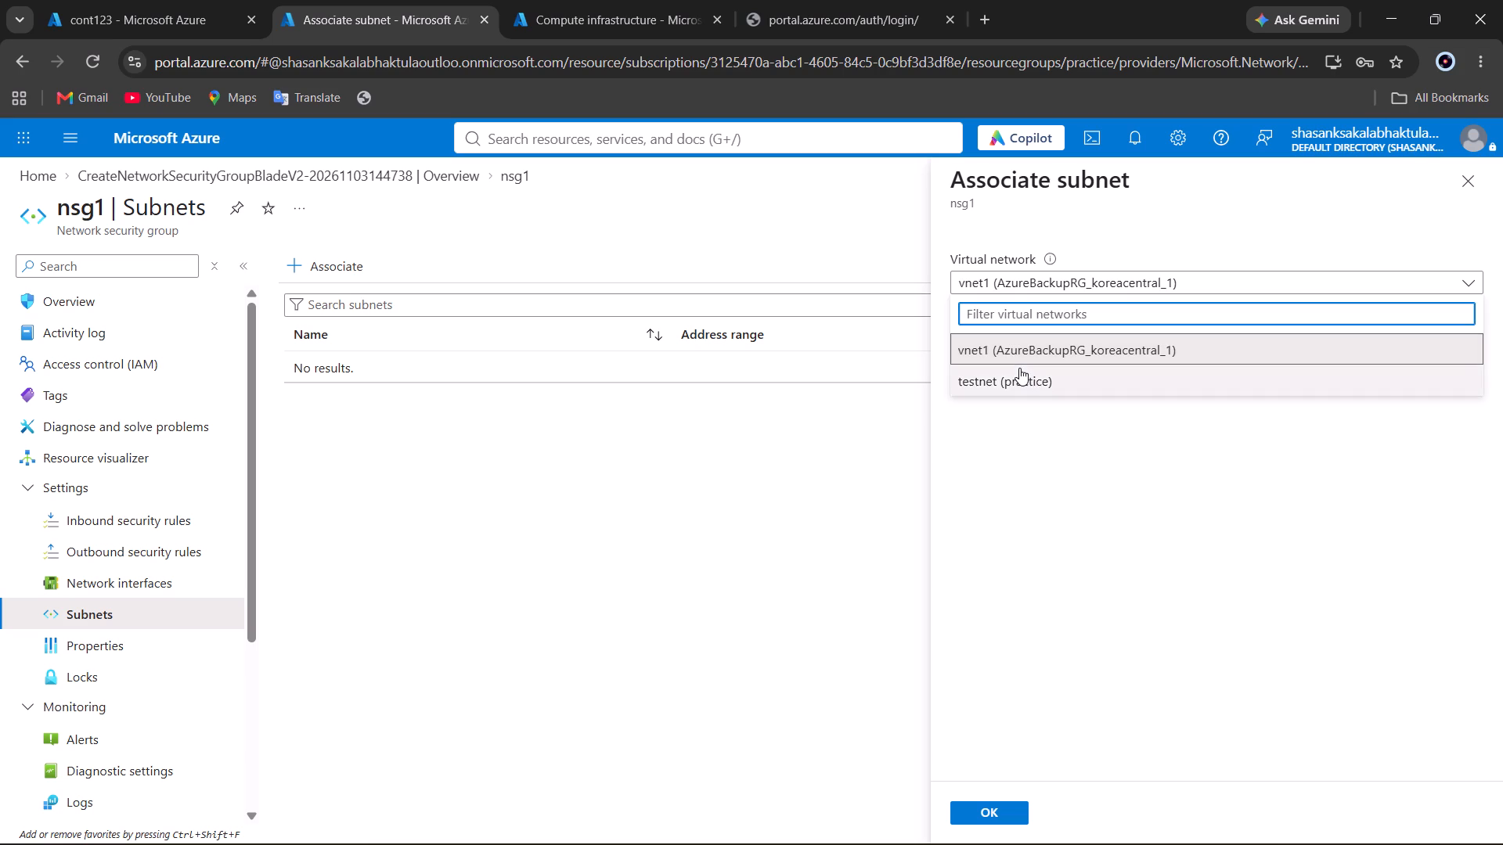
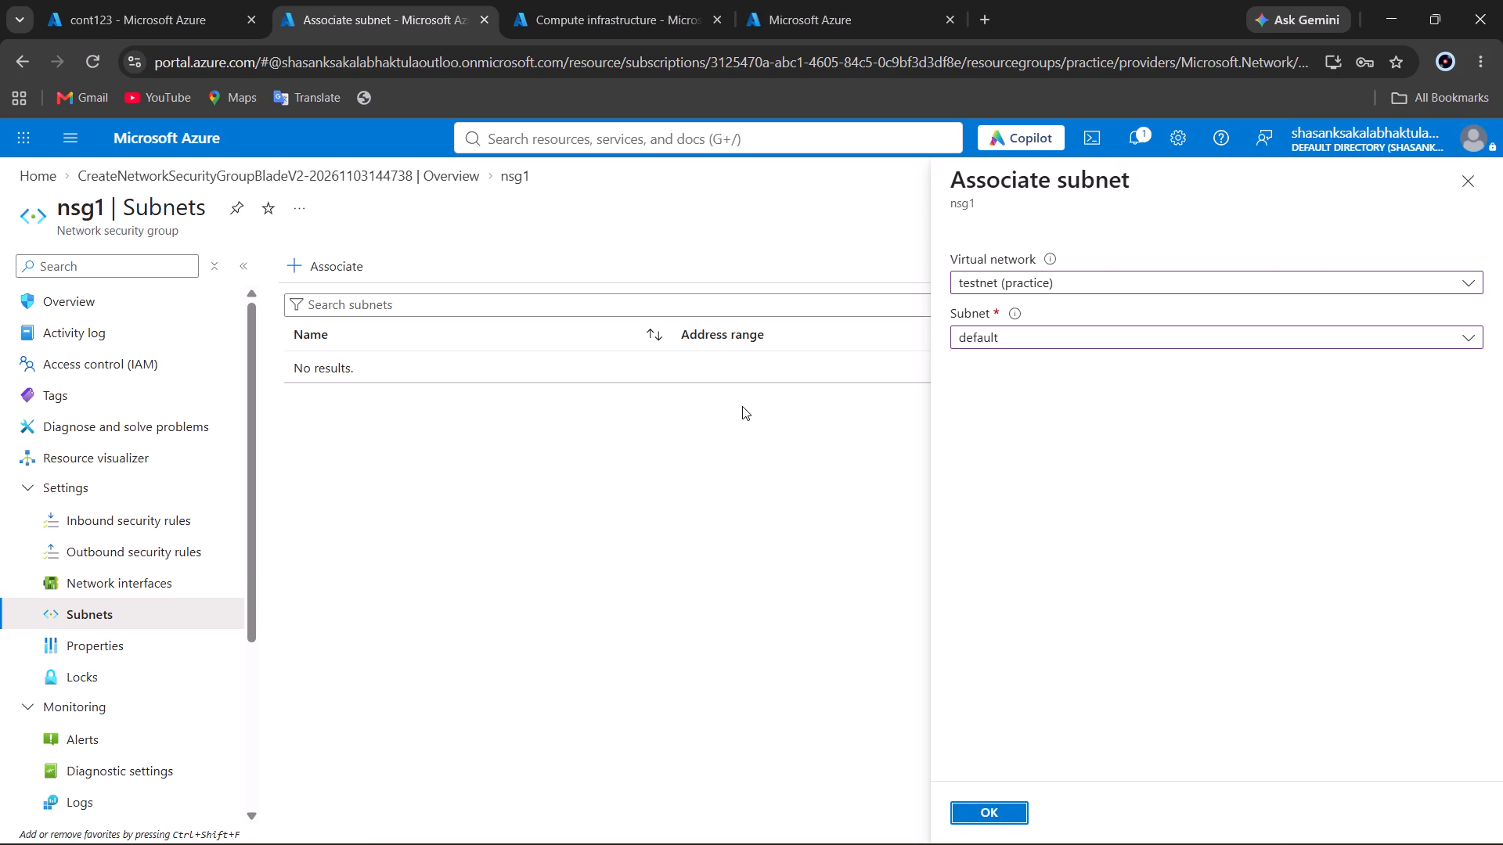
Capture nsg1's Subnets page with the testnet default subnet associated, paste it below the inbound rules screenshot in Word, and return to Chrome.
click(742, 1)
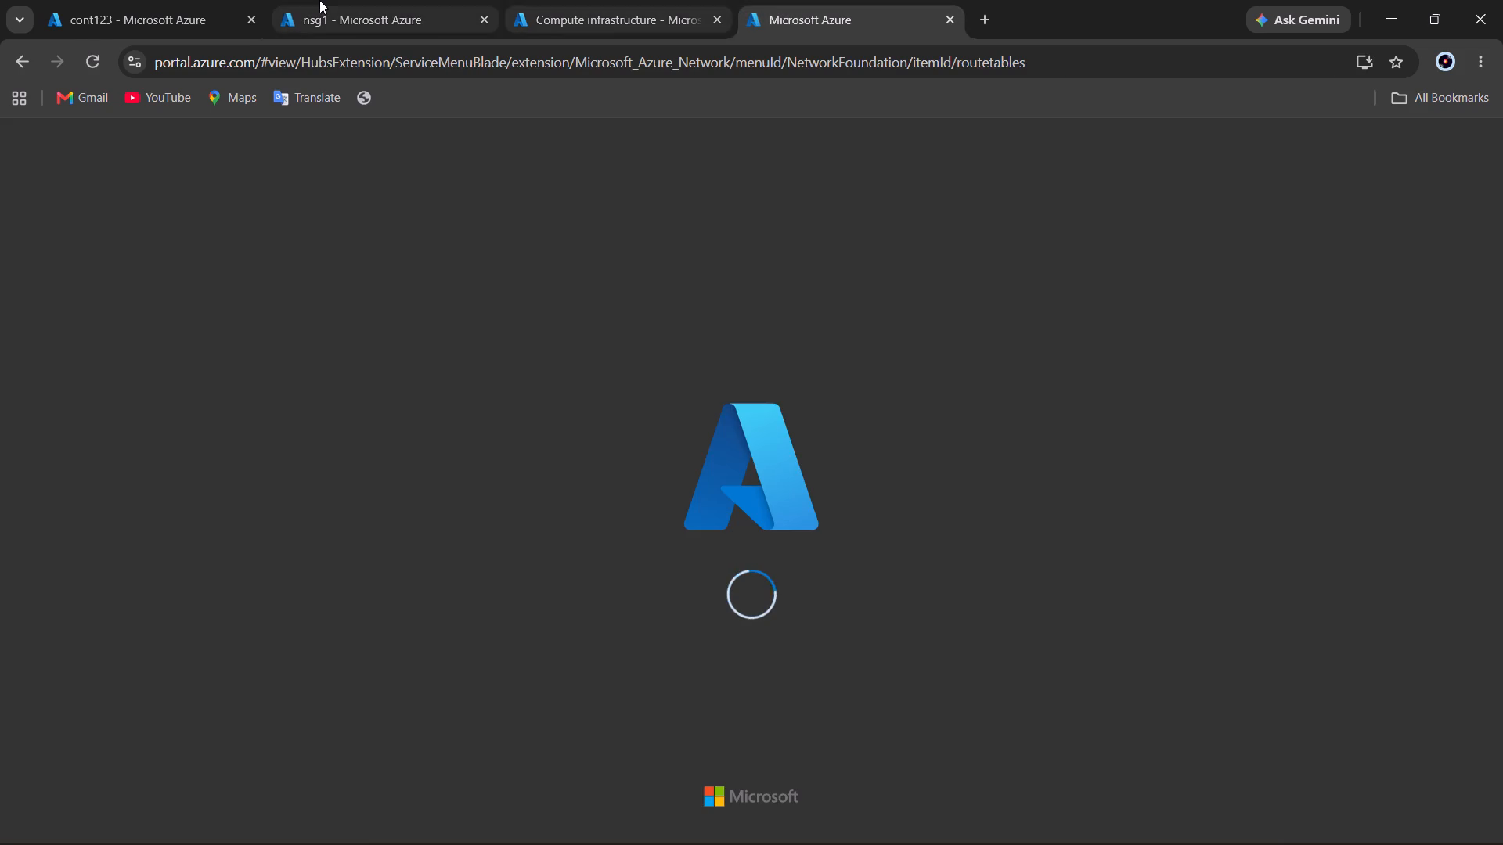
click(319, 0)
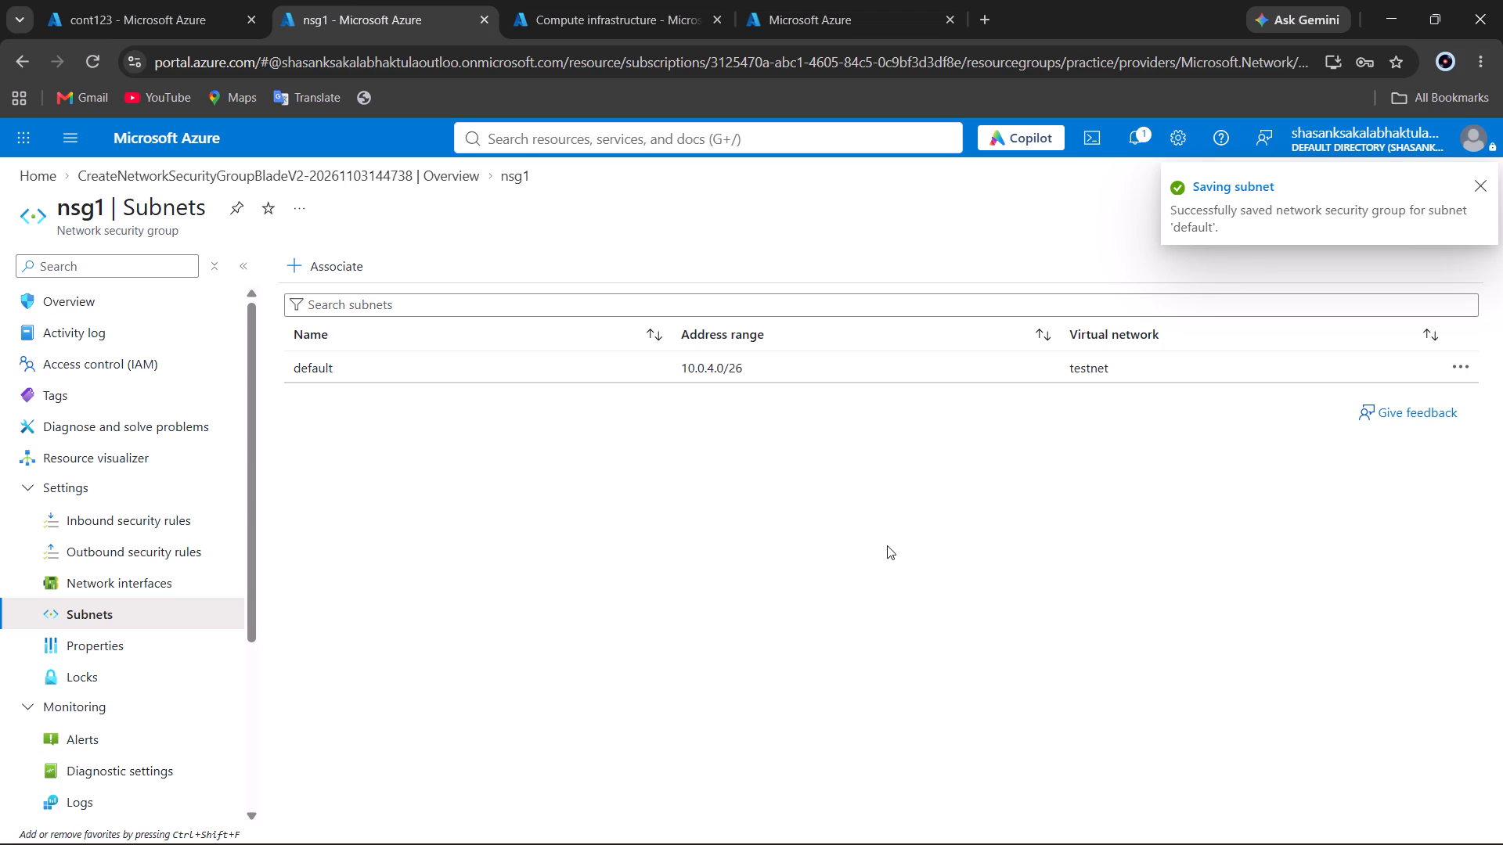
key(shift+super+s)
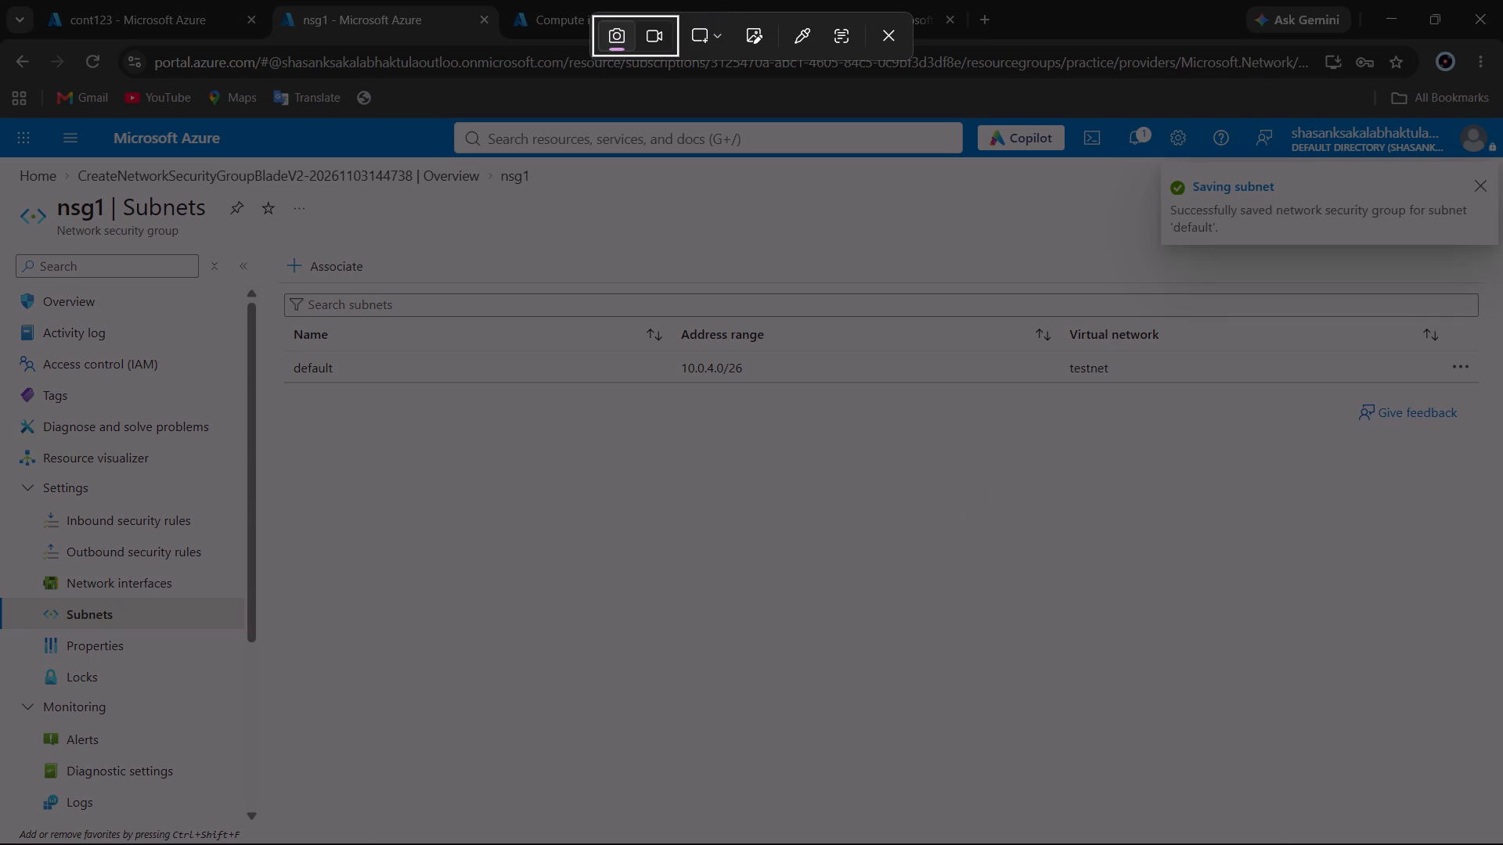
drag(0, 113, 1501, 844)
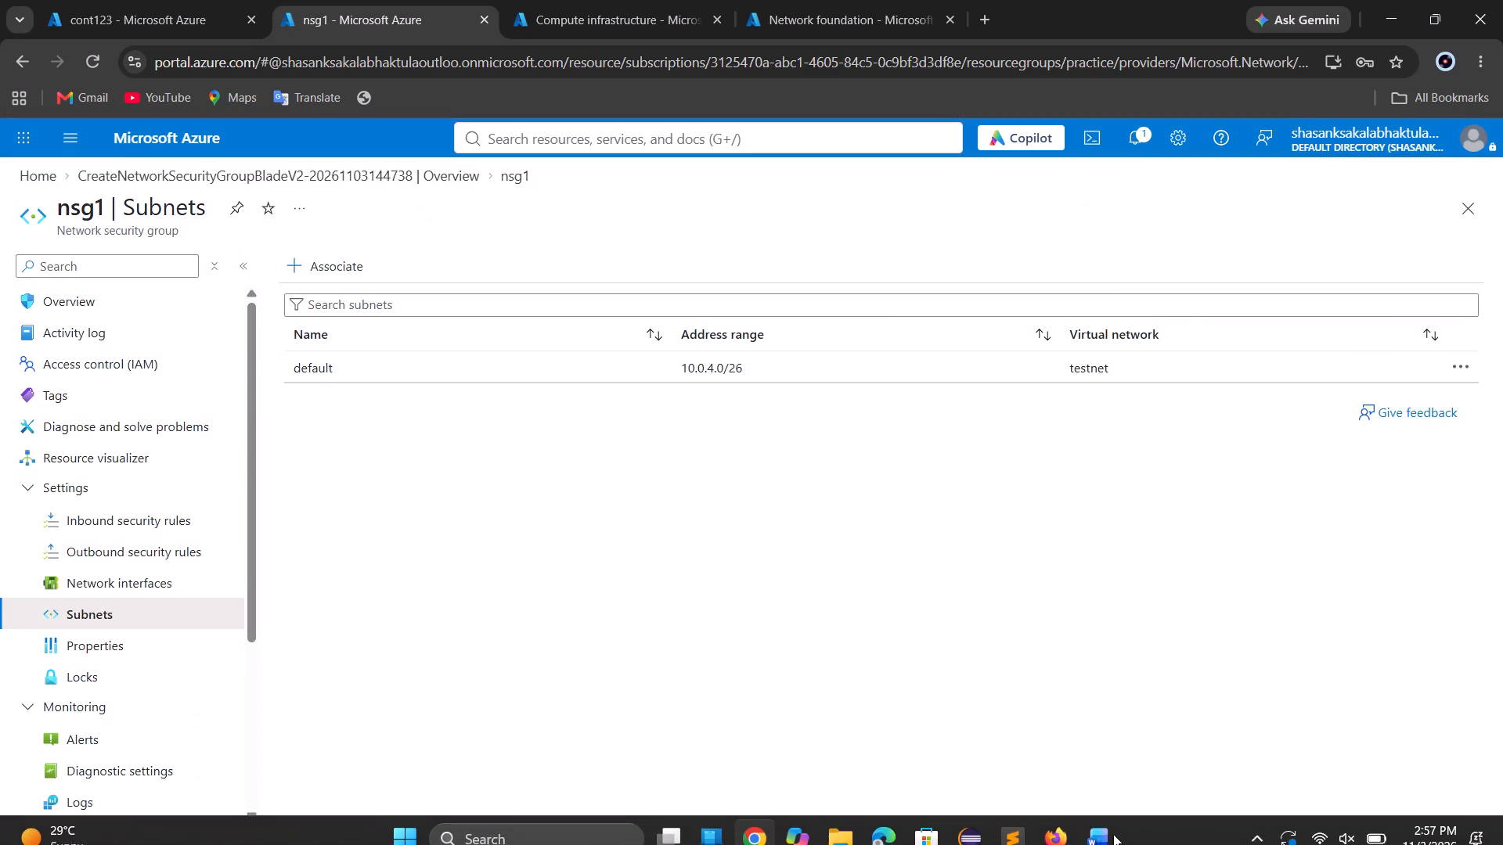
click(1113, 834)
key(Return)
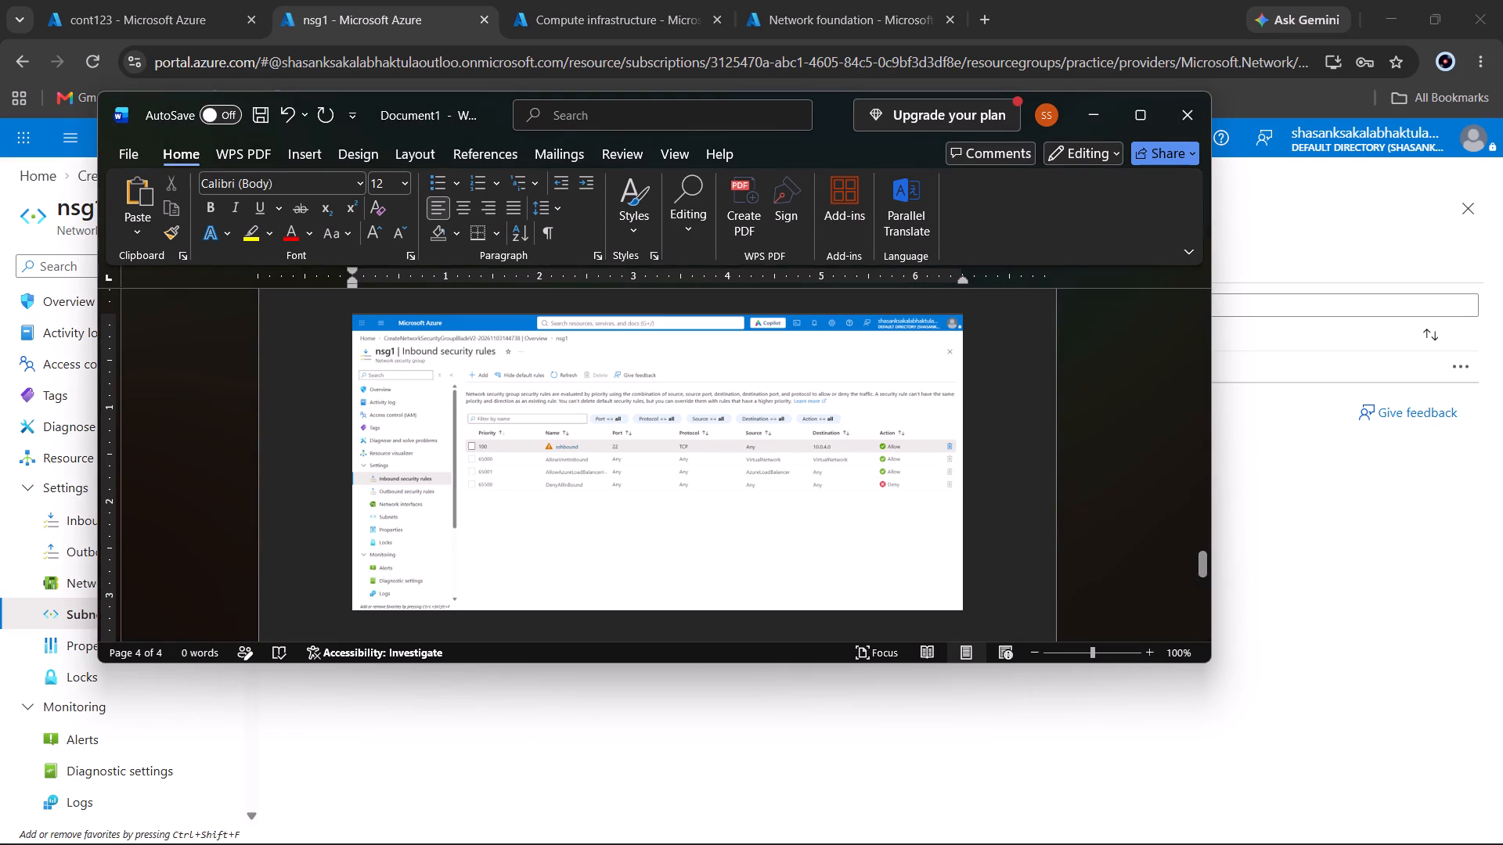
key(ctrl+v)
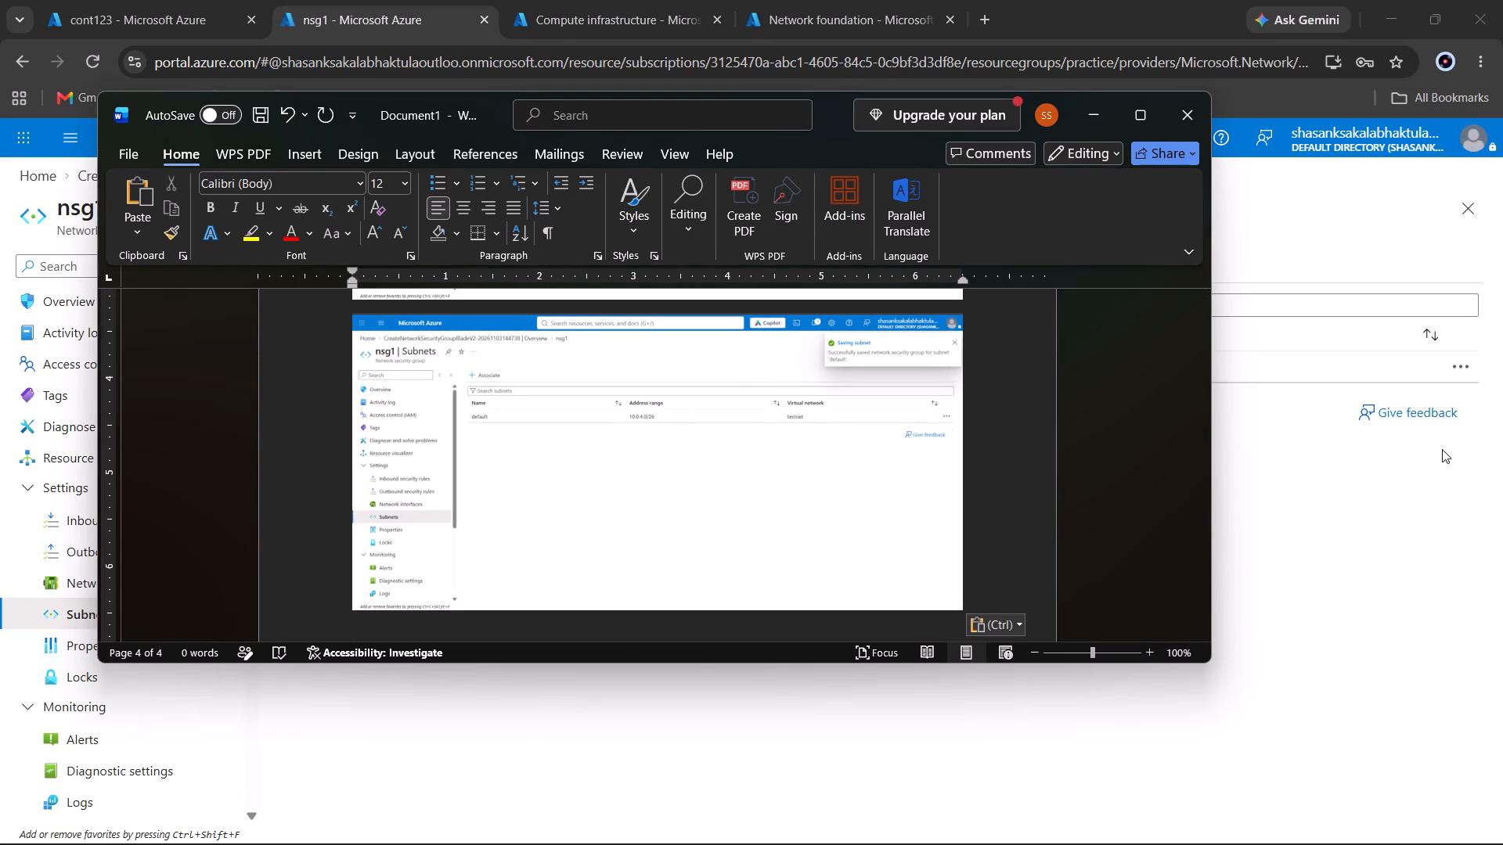
click(1344, 607)
Create a route table named route22 in the practice resource group, keeping the other default settings, and dismiss the deployment notification.
click(789, 0)
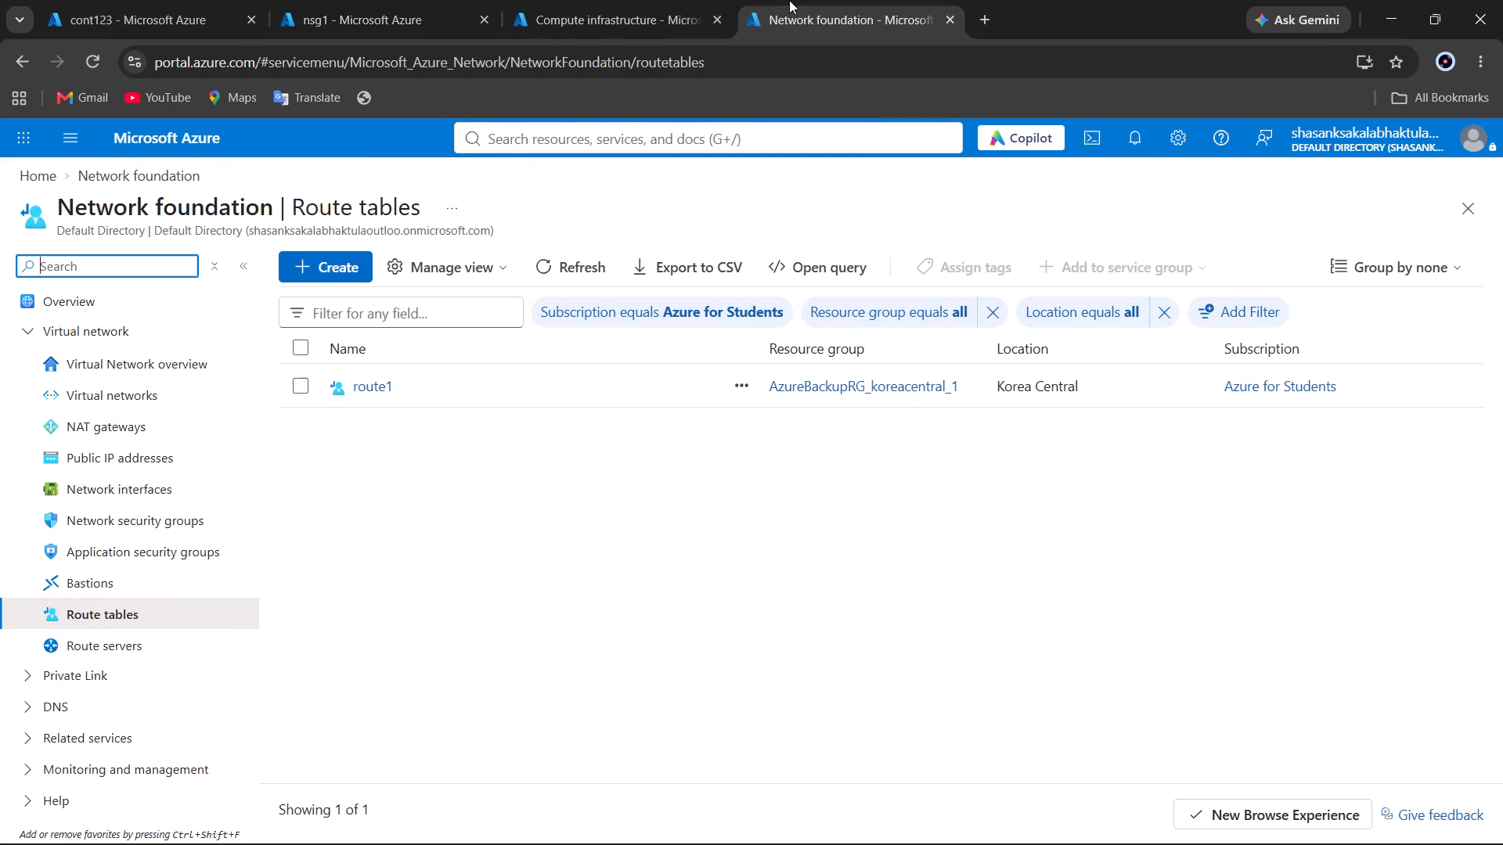
click(290, 261)
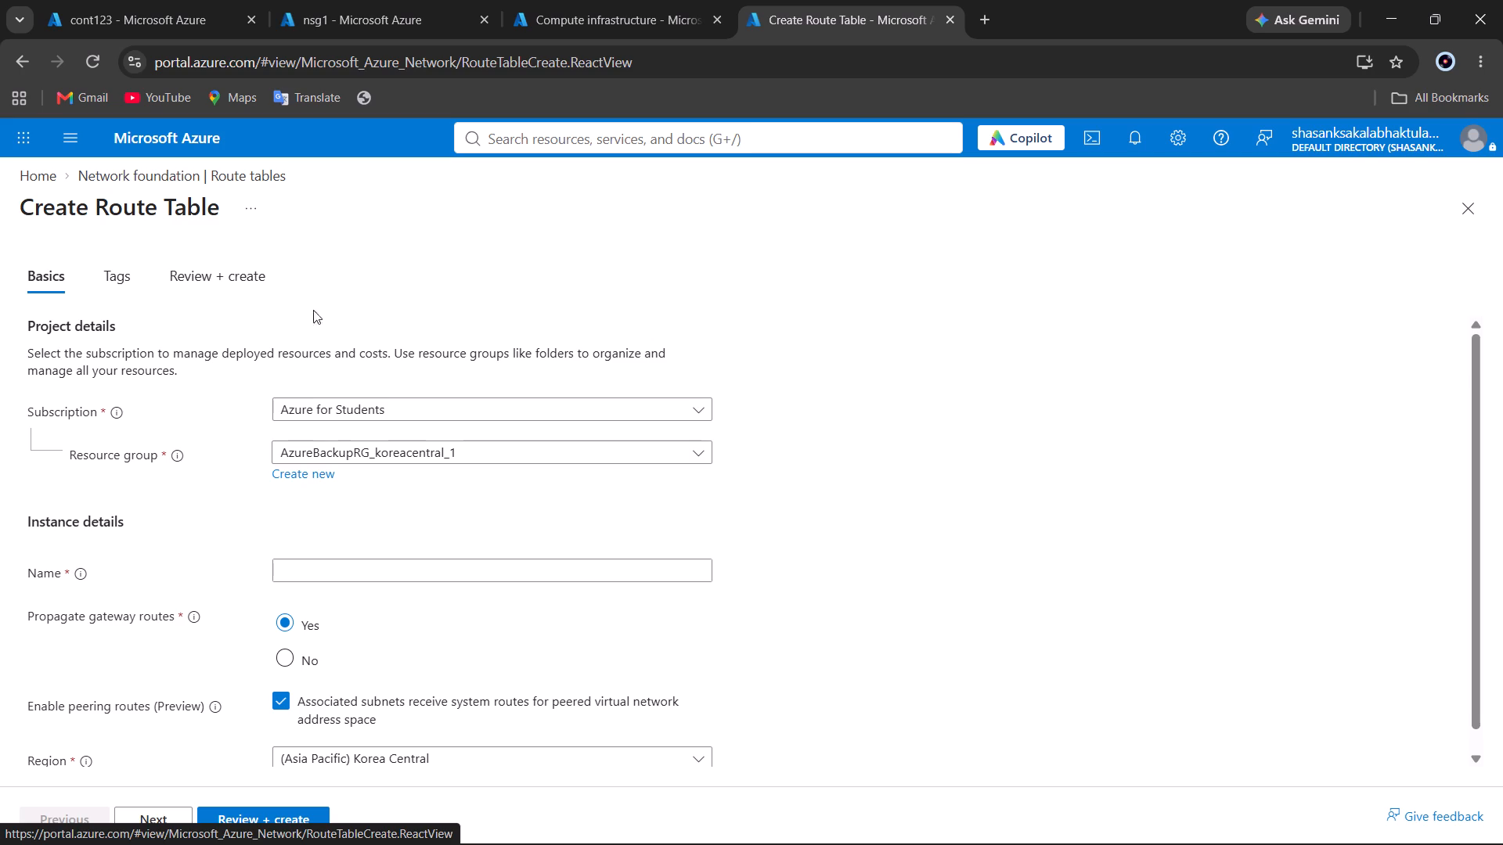
click(337, 579)
text(route)
text(22)
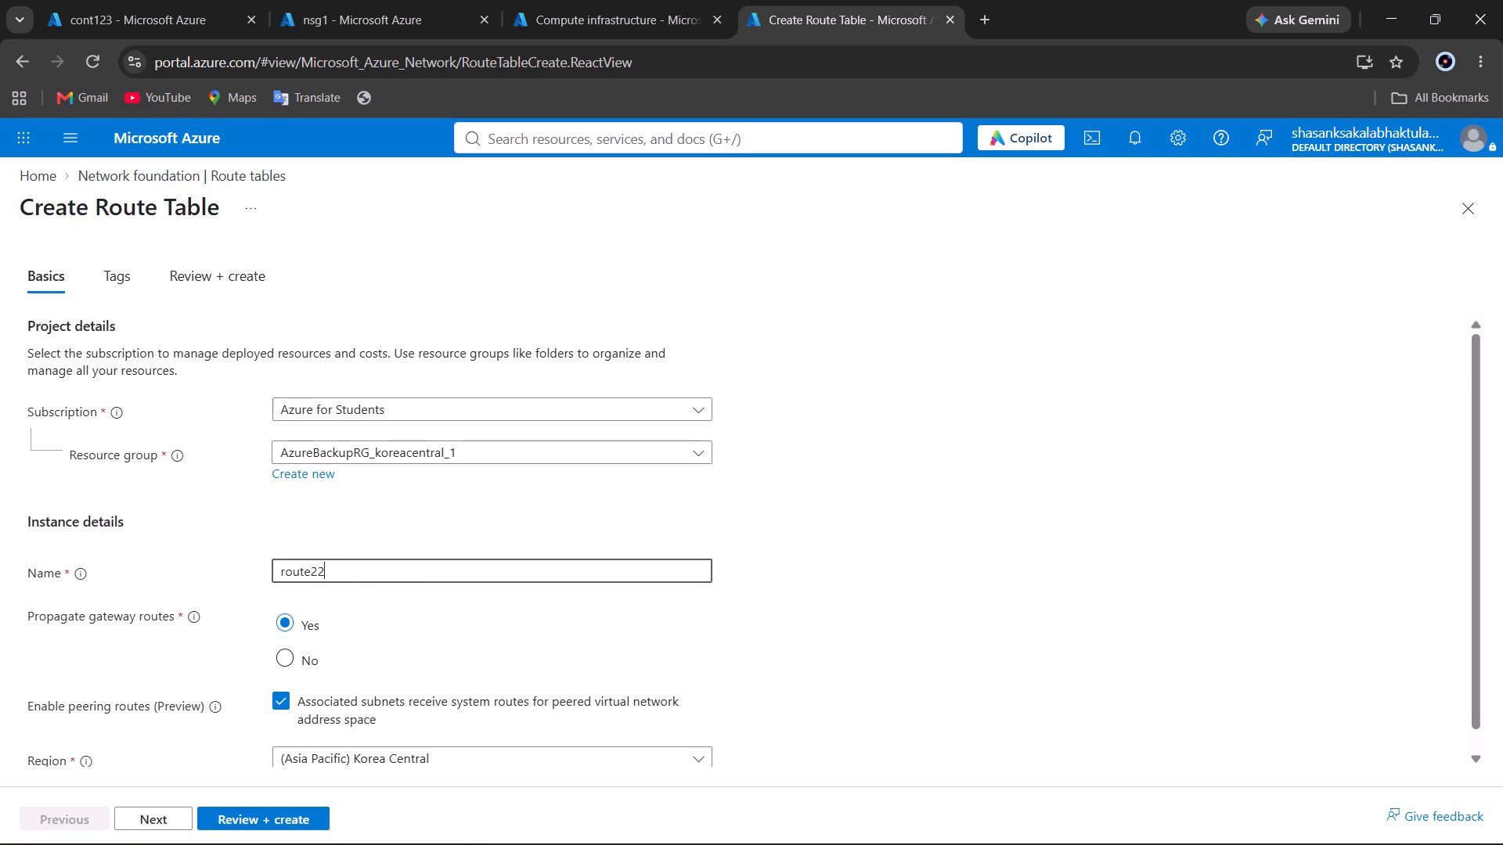
scroll(305, 663, down, 4)
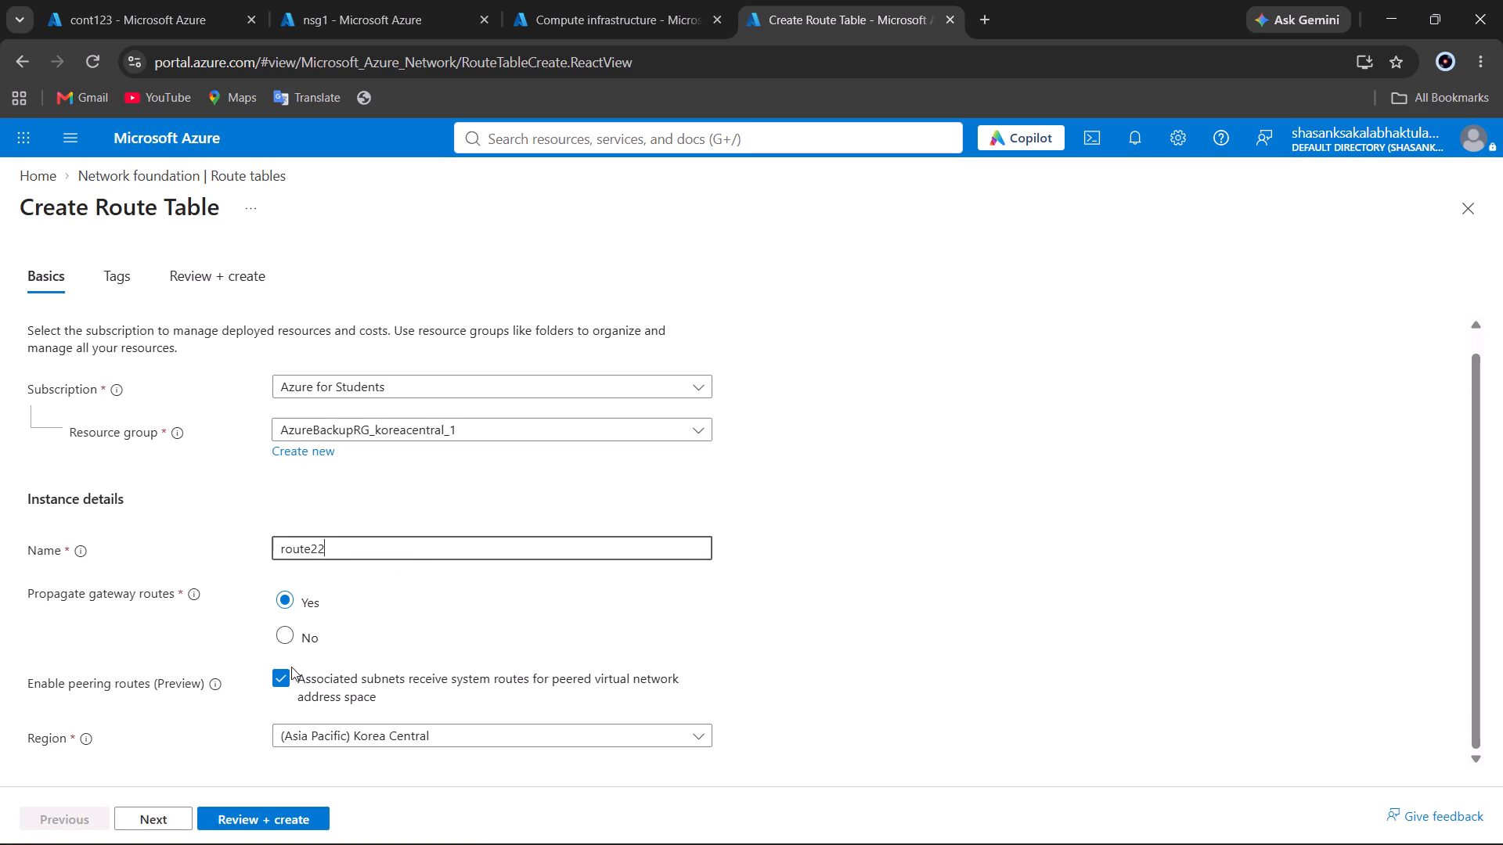
scroll(220, 661, up, 1)
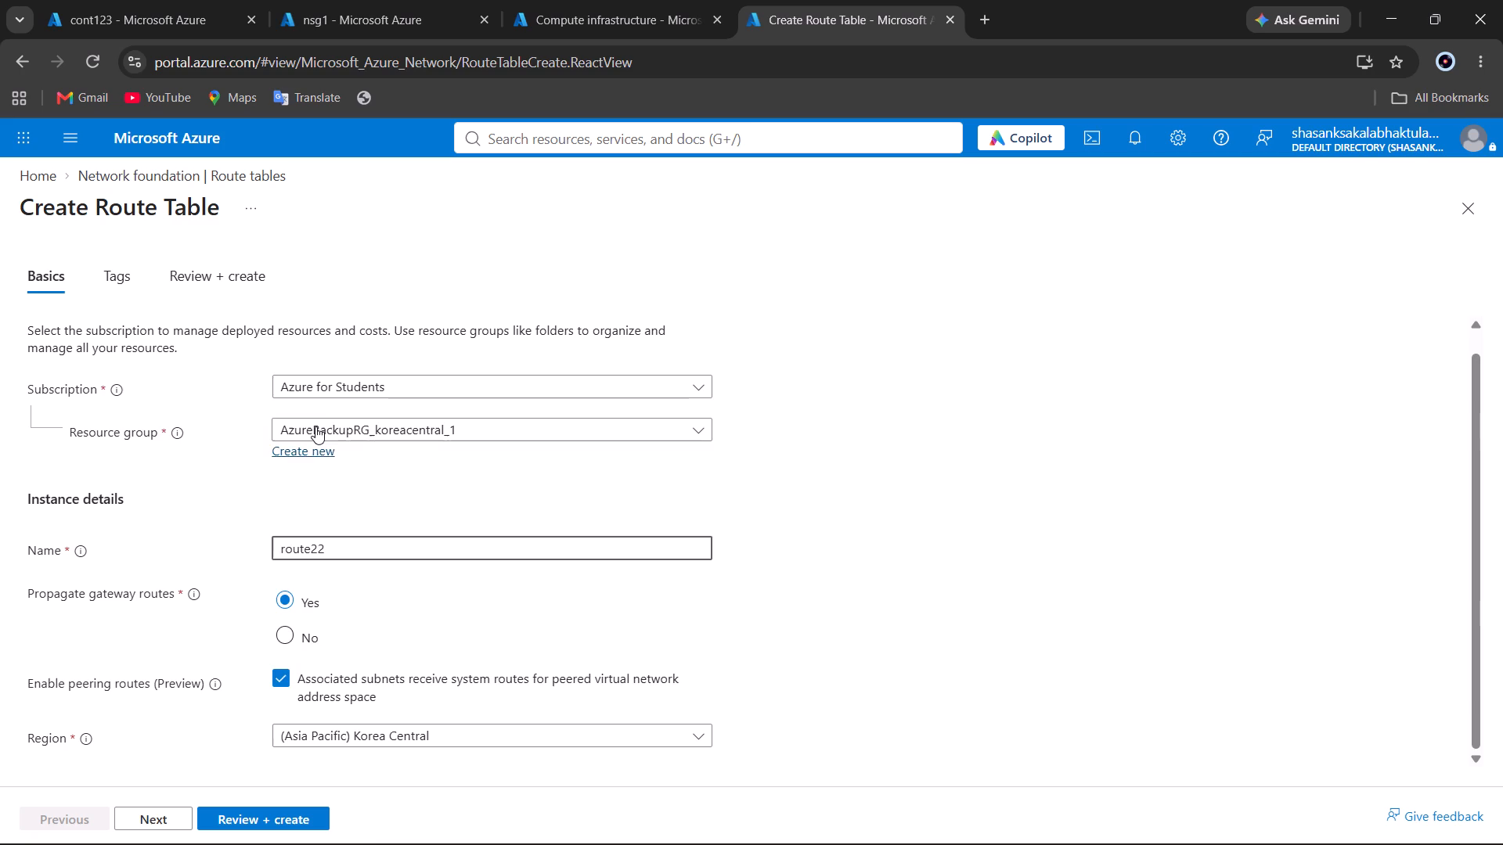
click(315, 426)
click(348, 570)
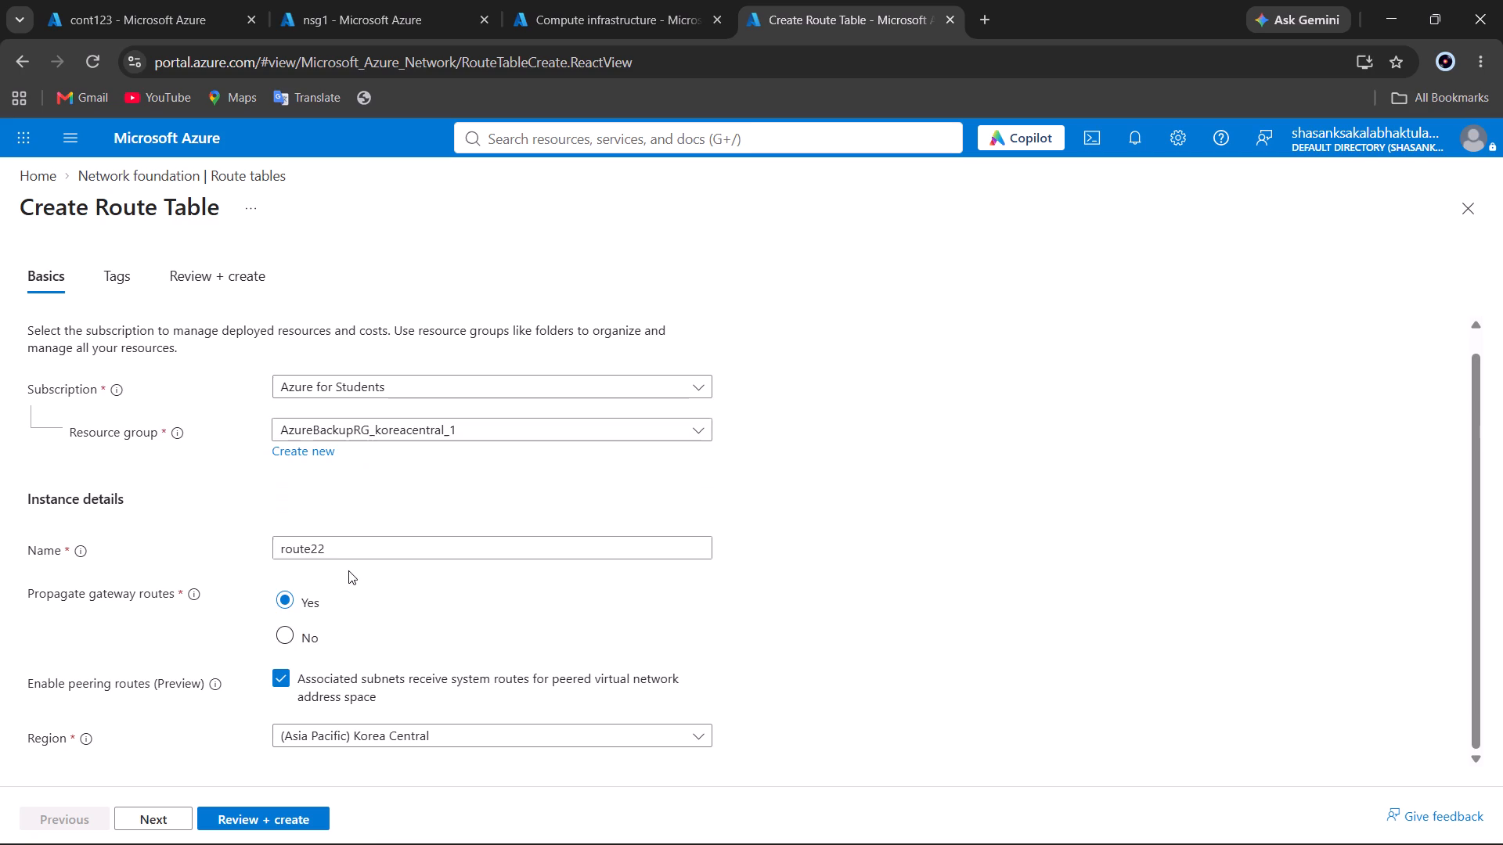
scroll(196, 719, down, 3)
scroll(229, 619, down, 5)
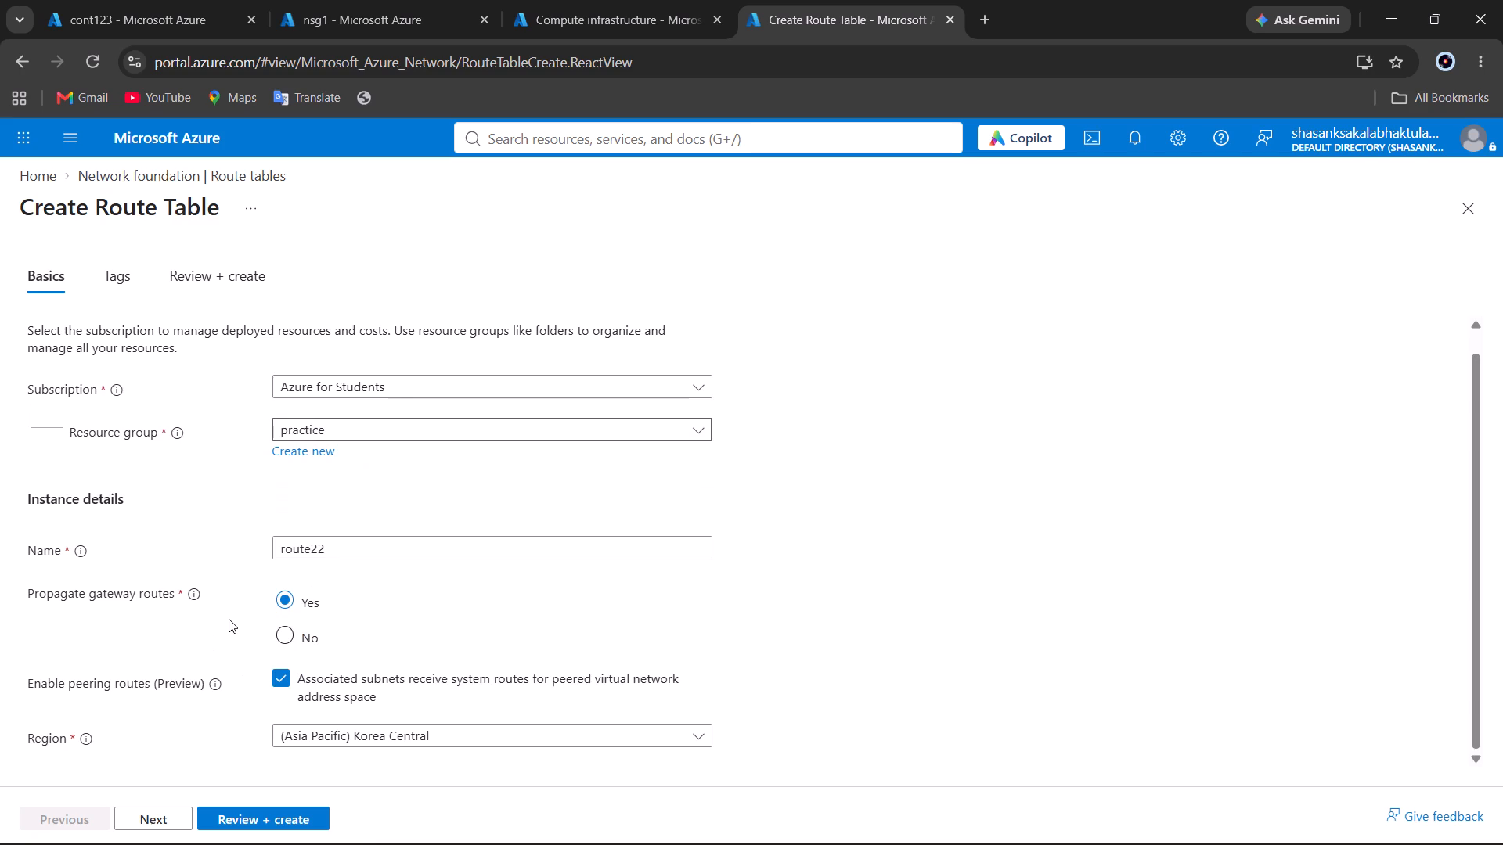
click(260, 816)
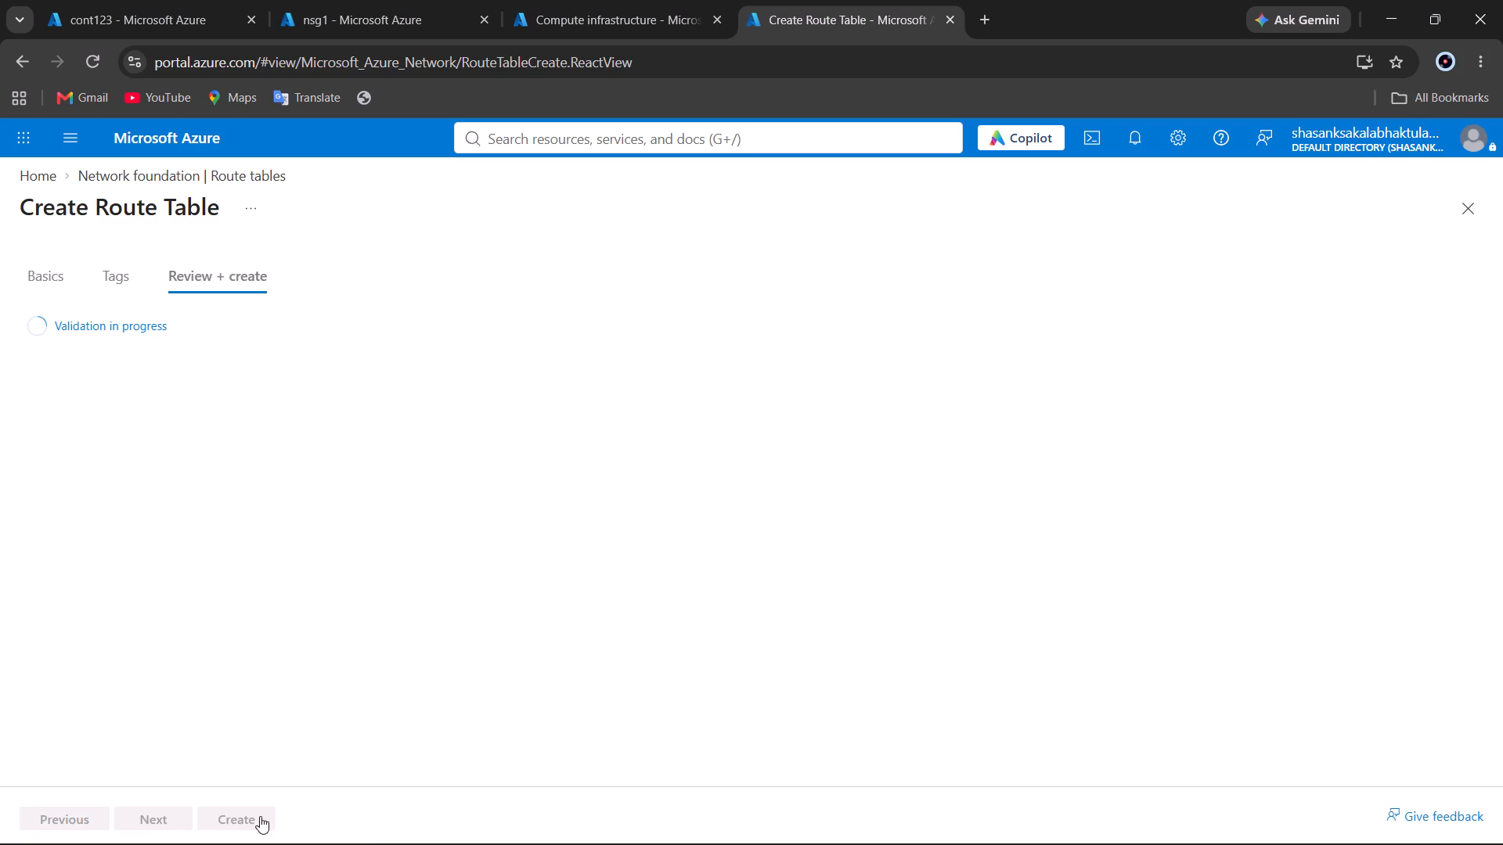
click(260, 816)
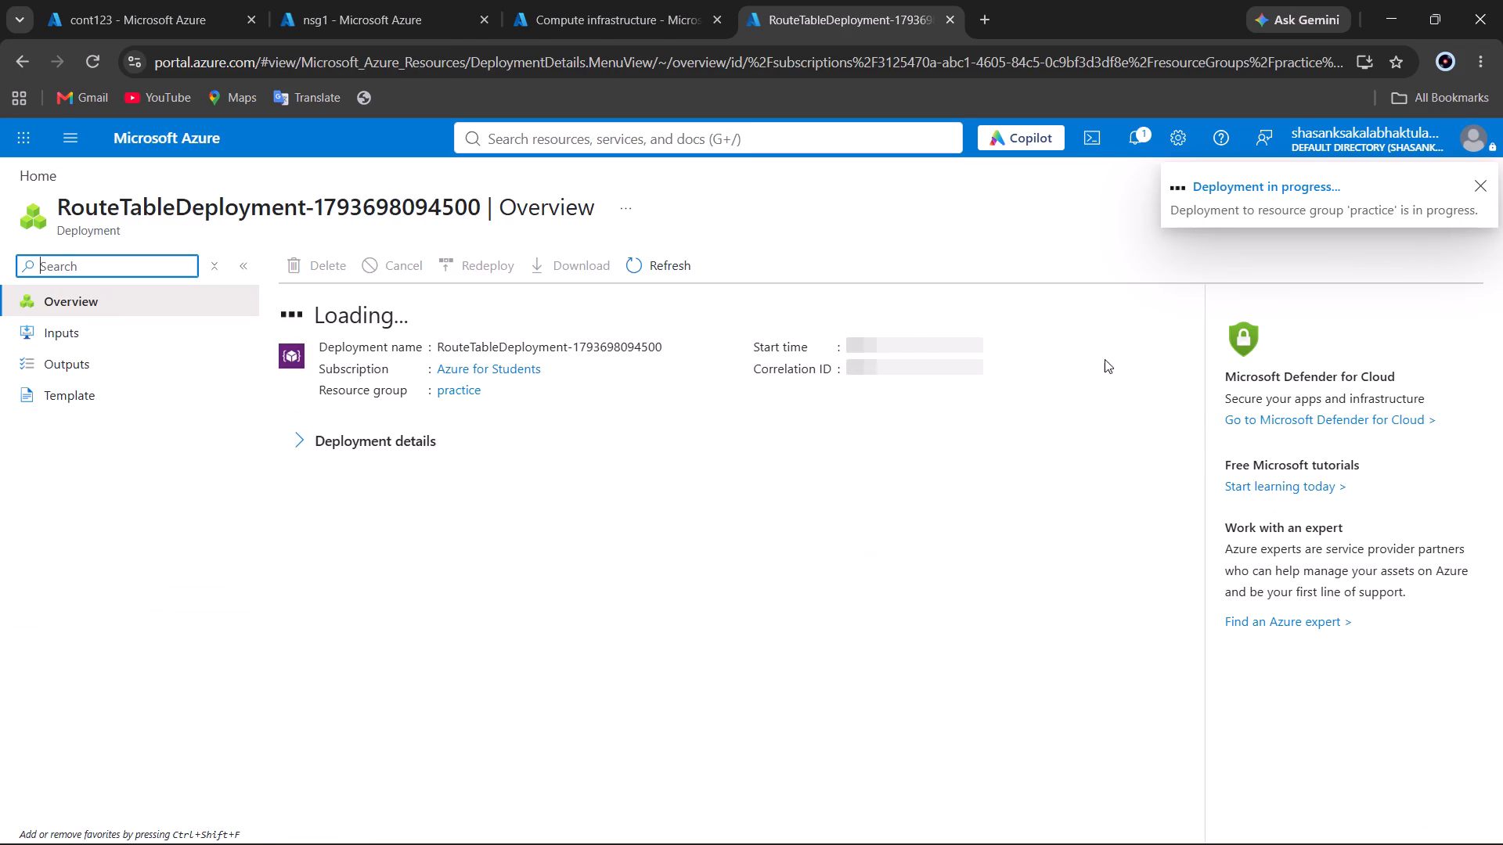
click(1480, 193)
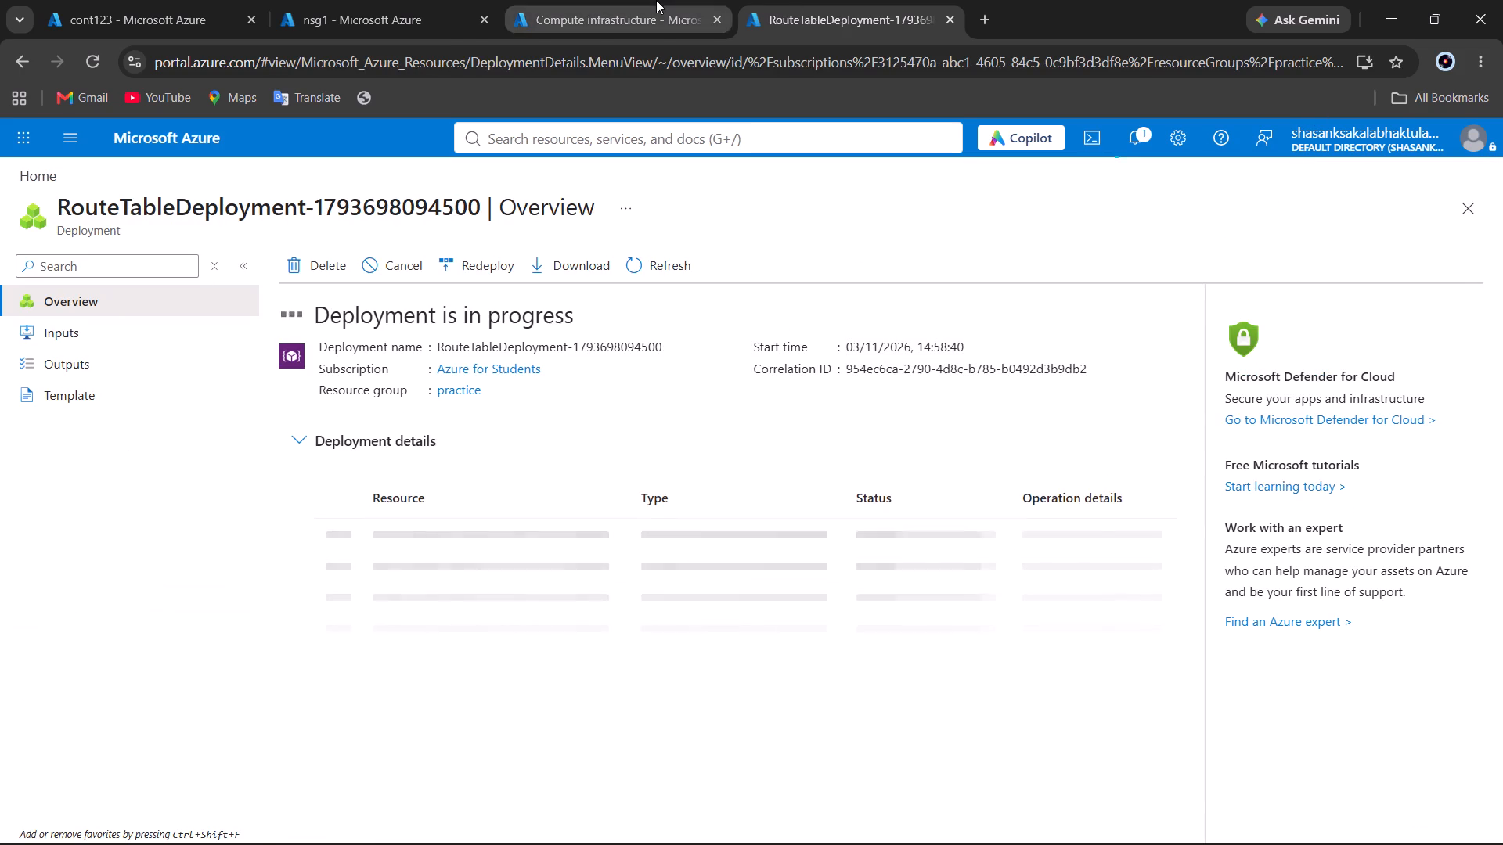
Open vm1's overview from the virtual machines list, checking the route table deployment while it loads.
click(656, 0)
click(360, 436)
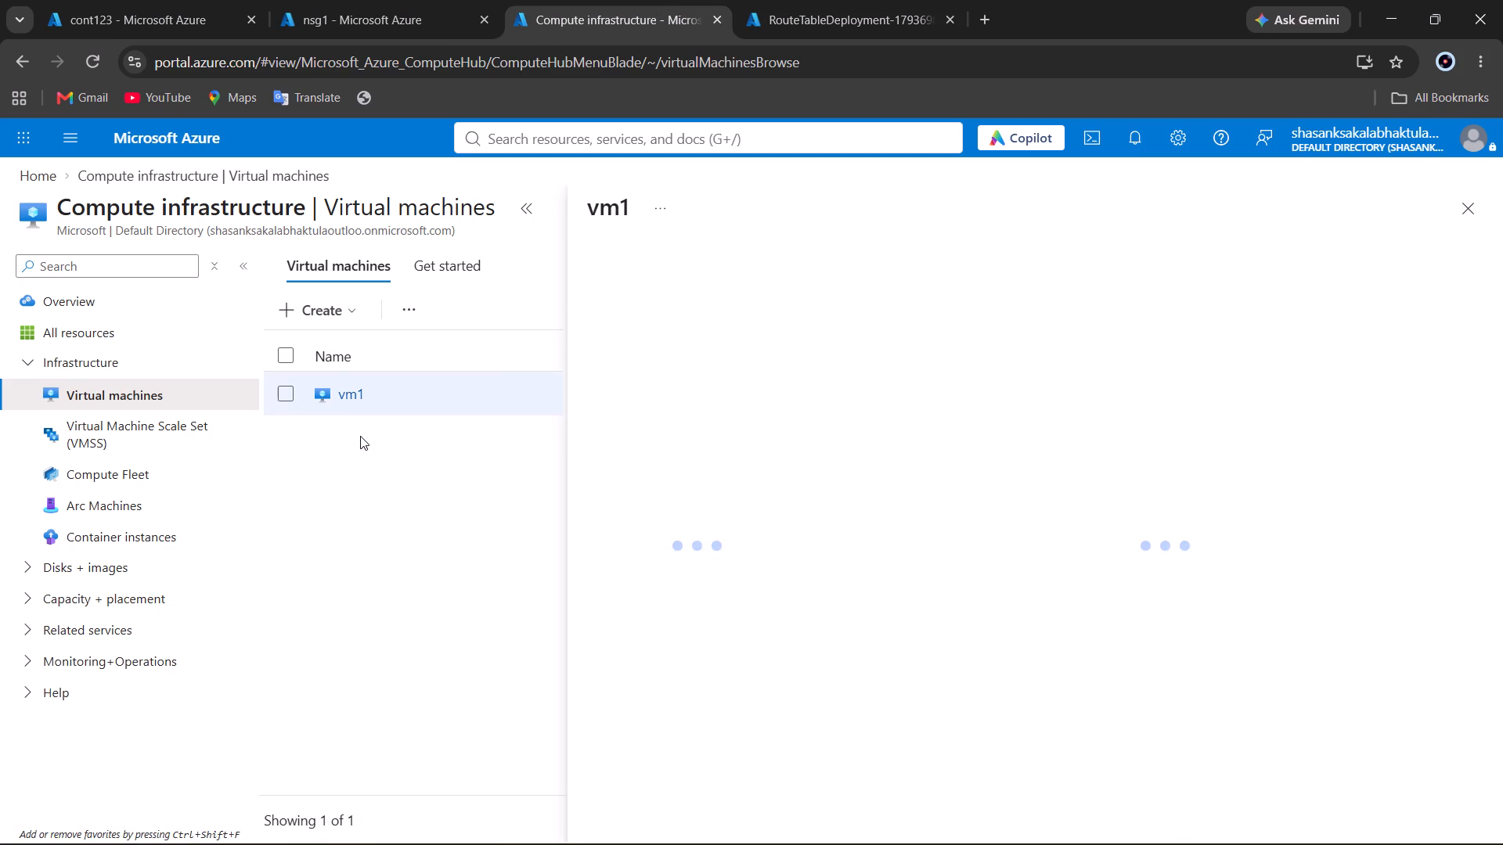
click(514, 216)
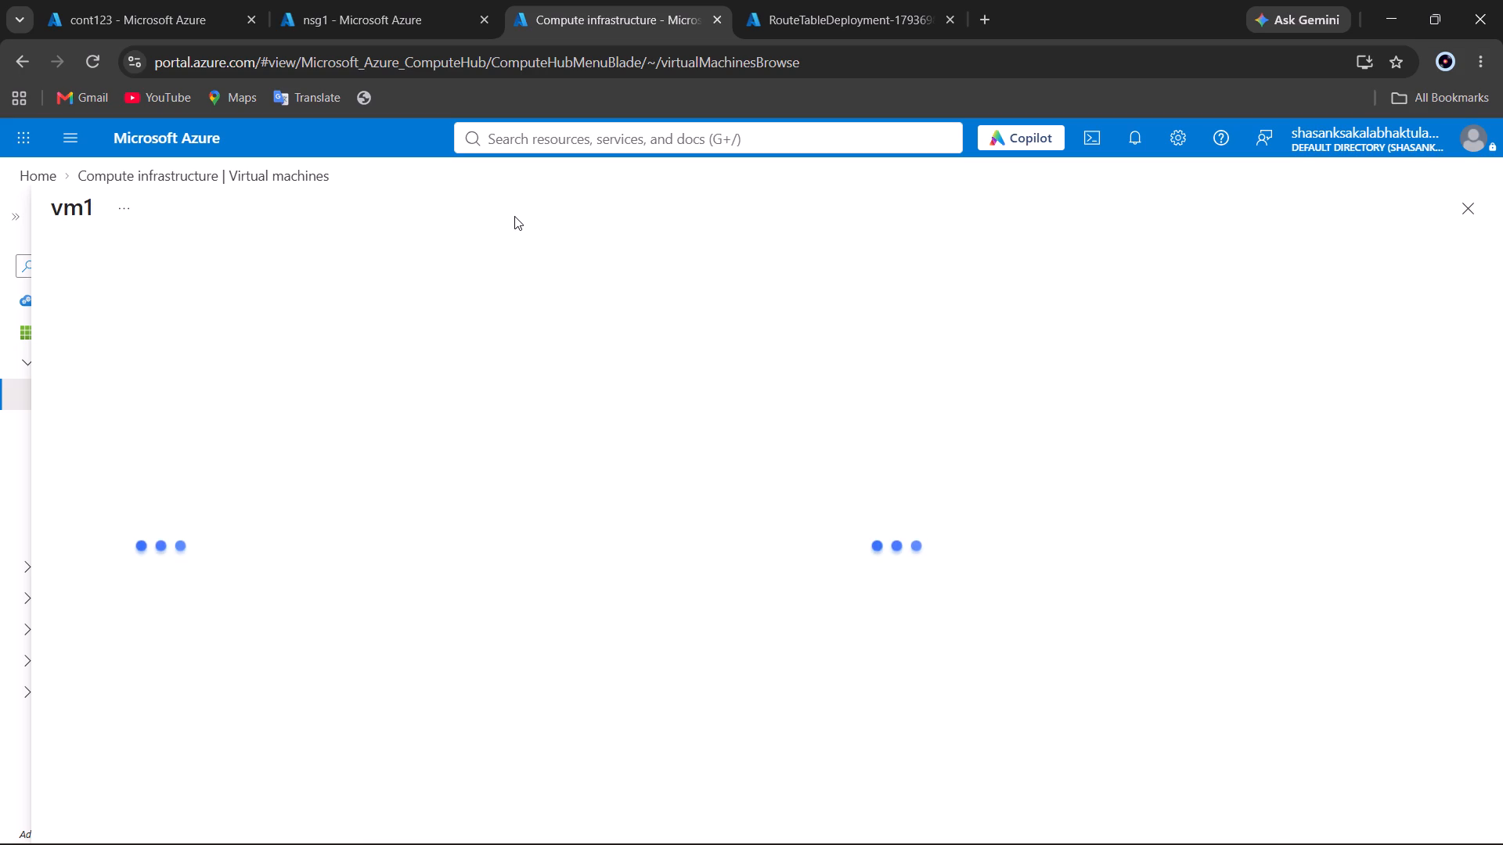
click(847, 0)
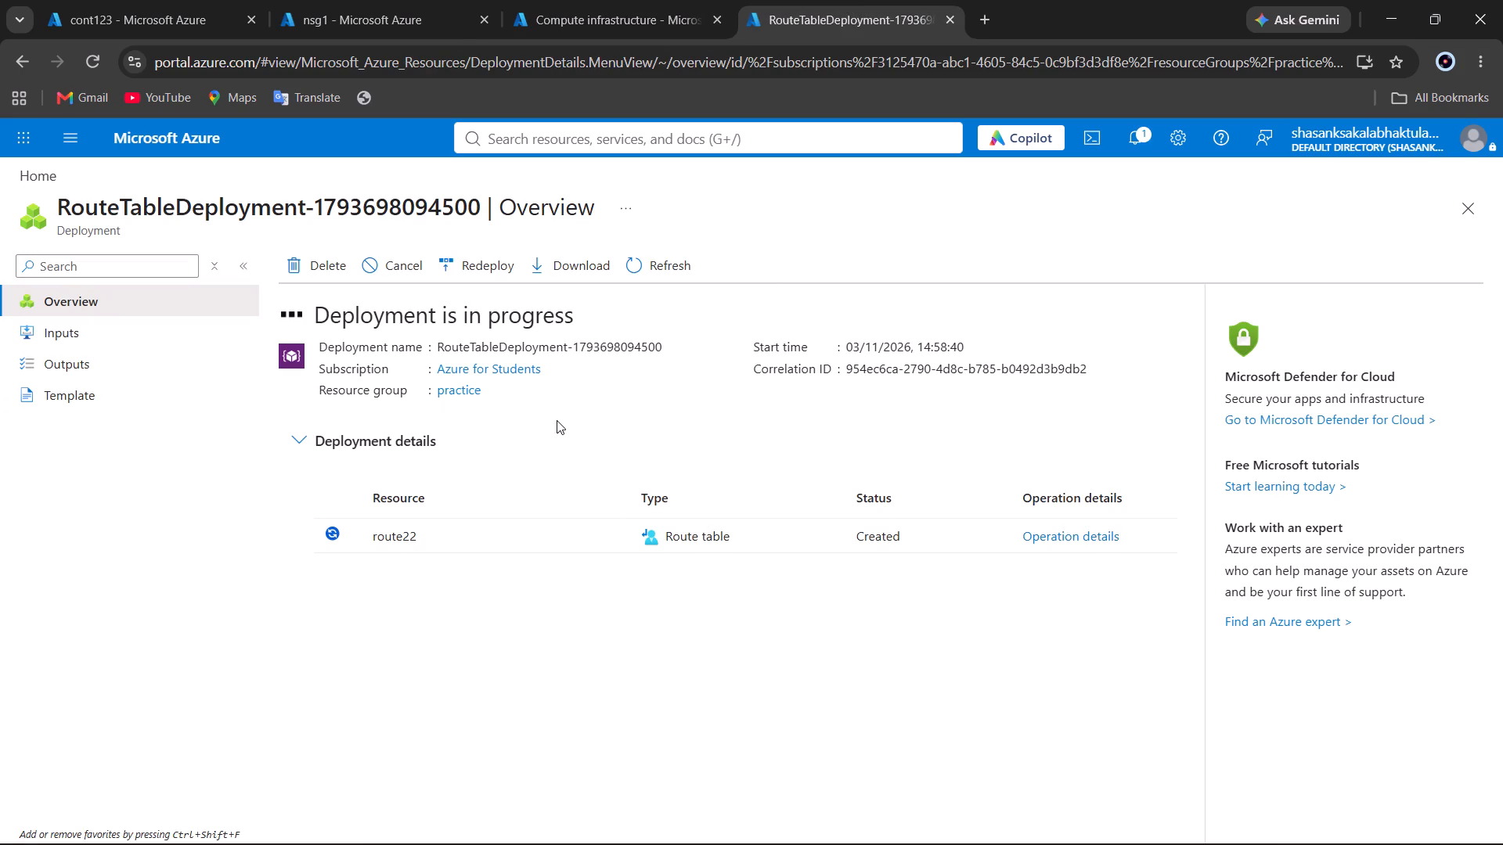
click(538, 0)
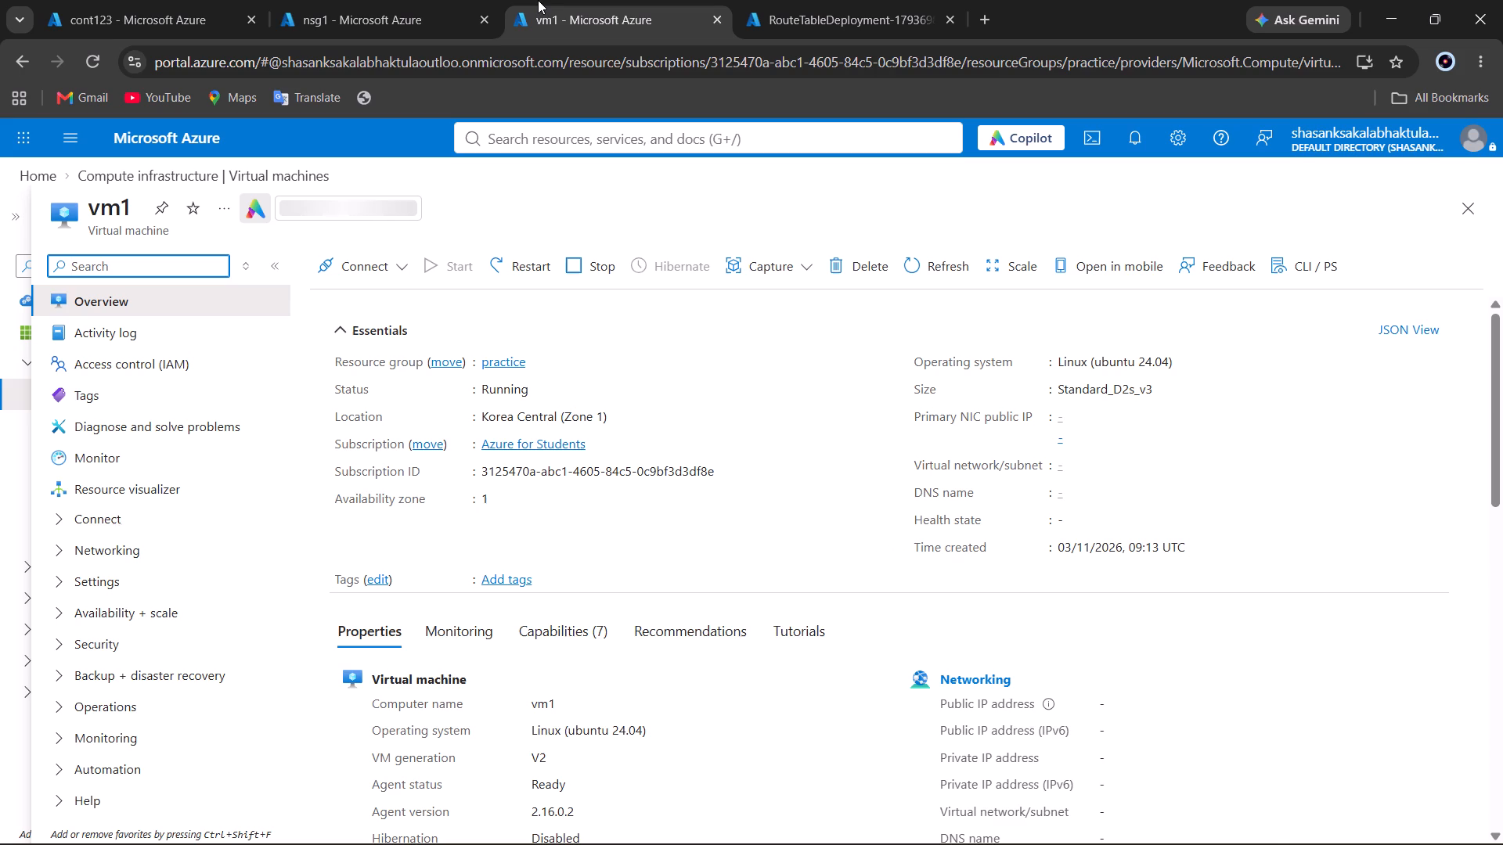
Look through vm1's Security, Availability + scale, Networking and Settings sections for the available configuration pages.
click(52, 641)
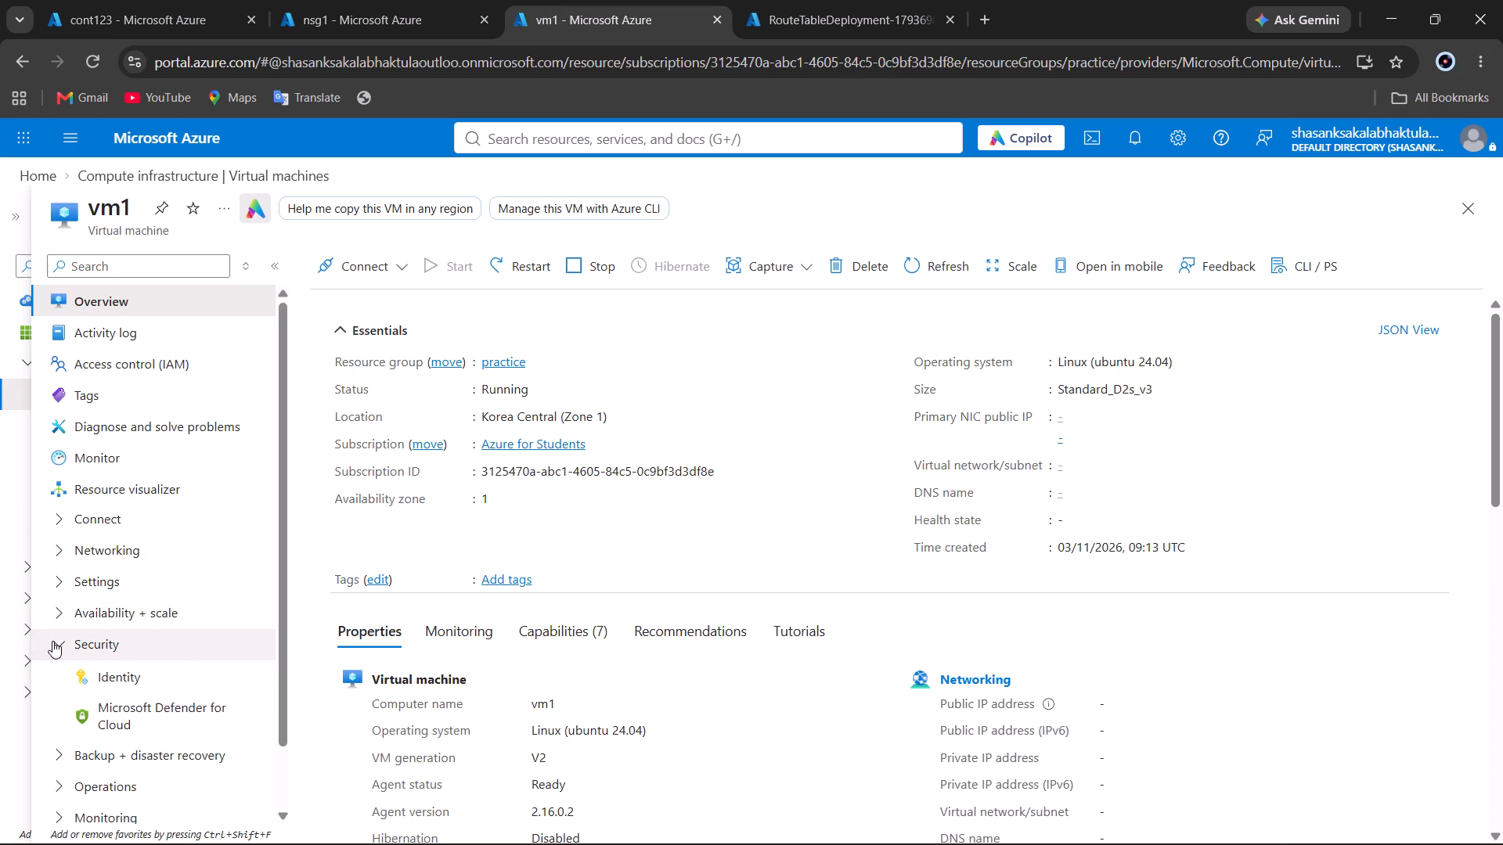
click(59, 613)
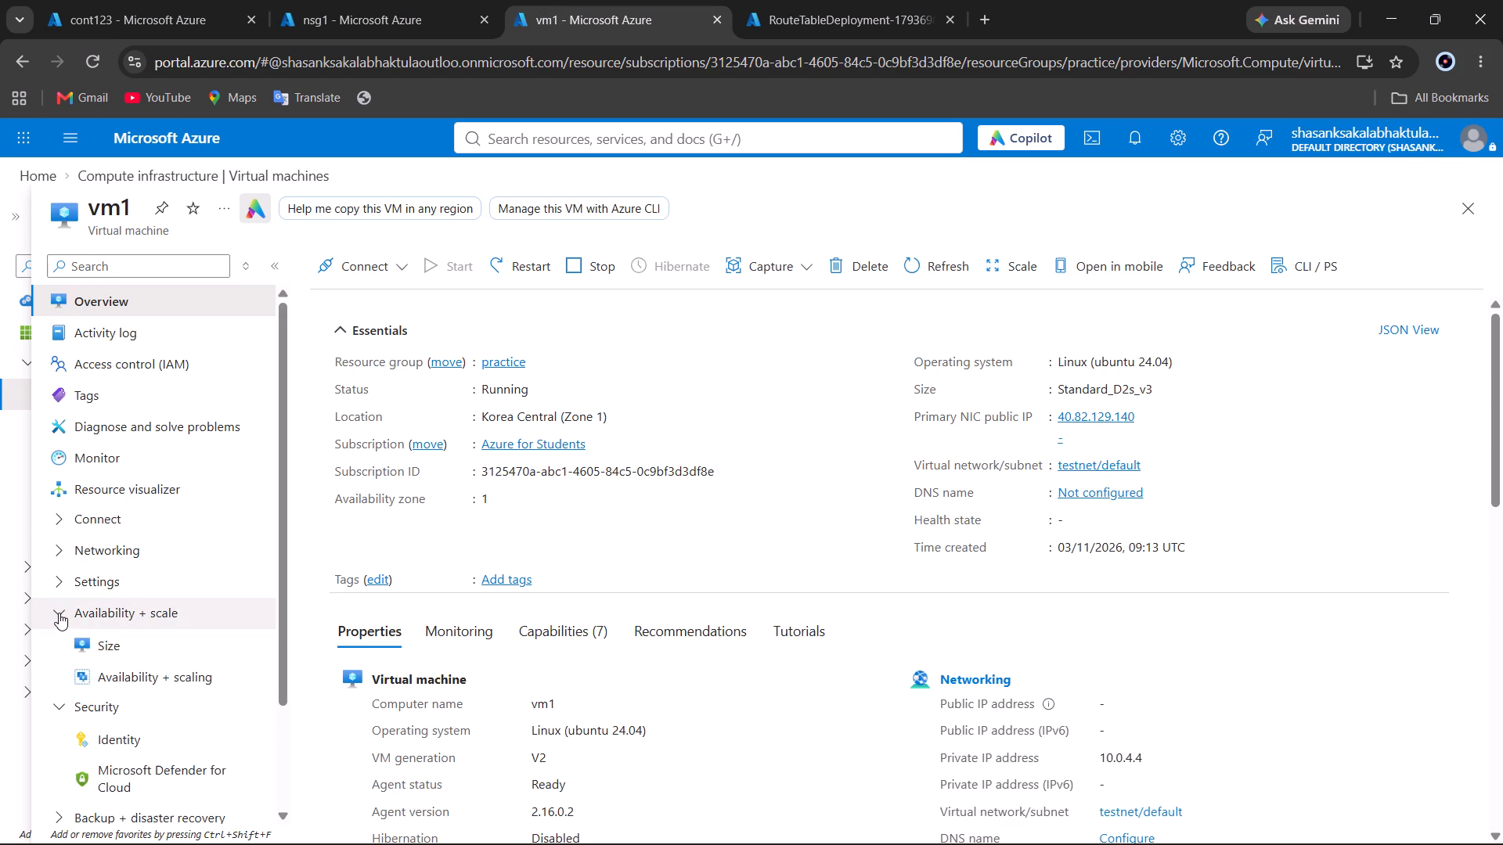
click(59, 556)
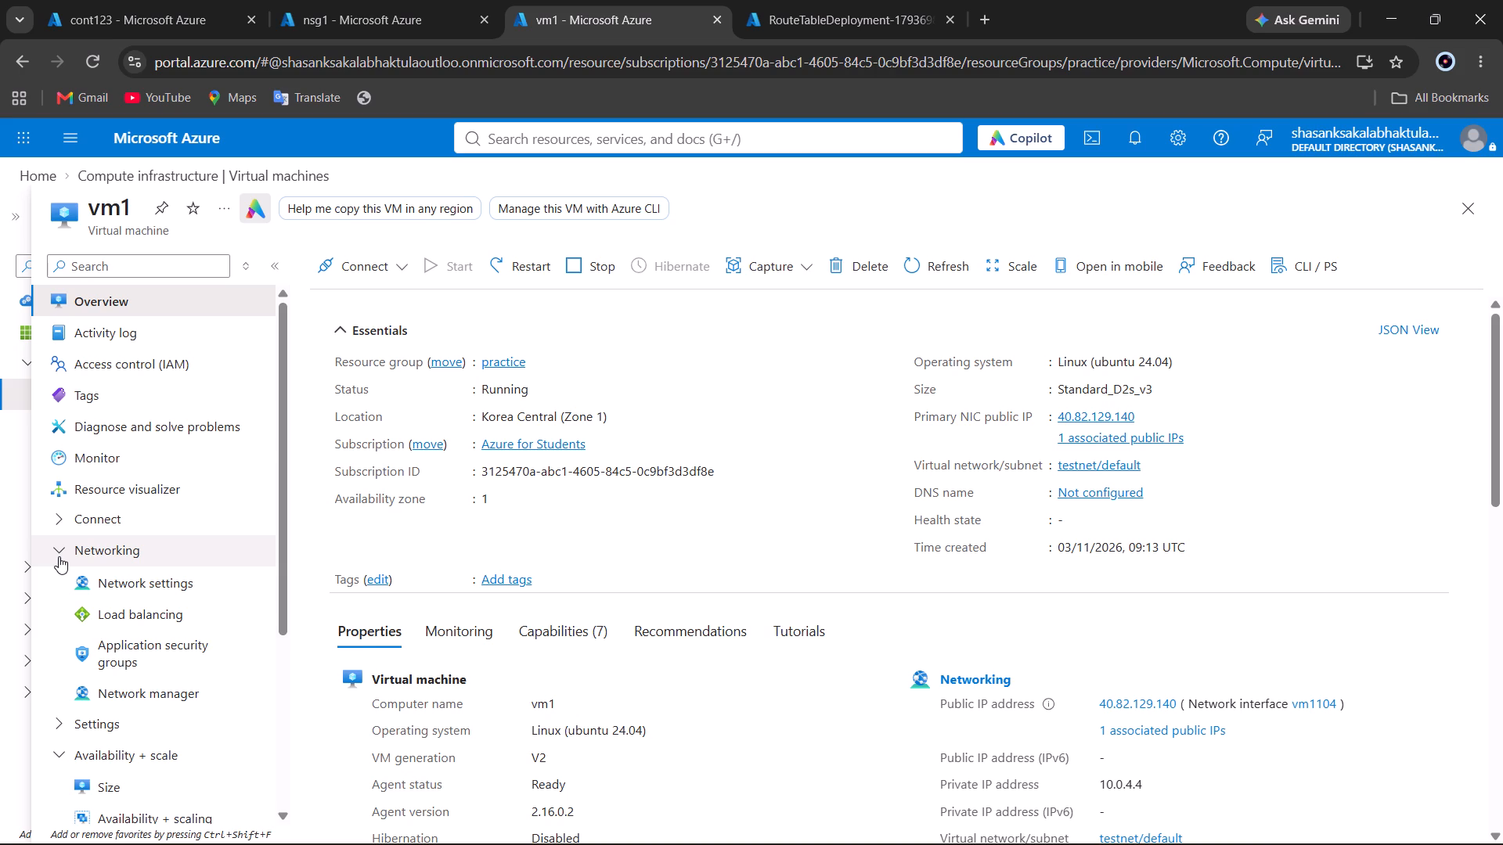
scroll(59, 556, down, 2)
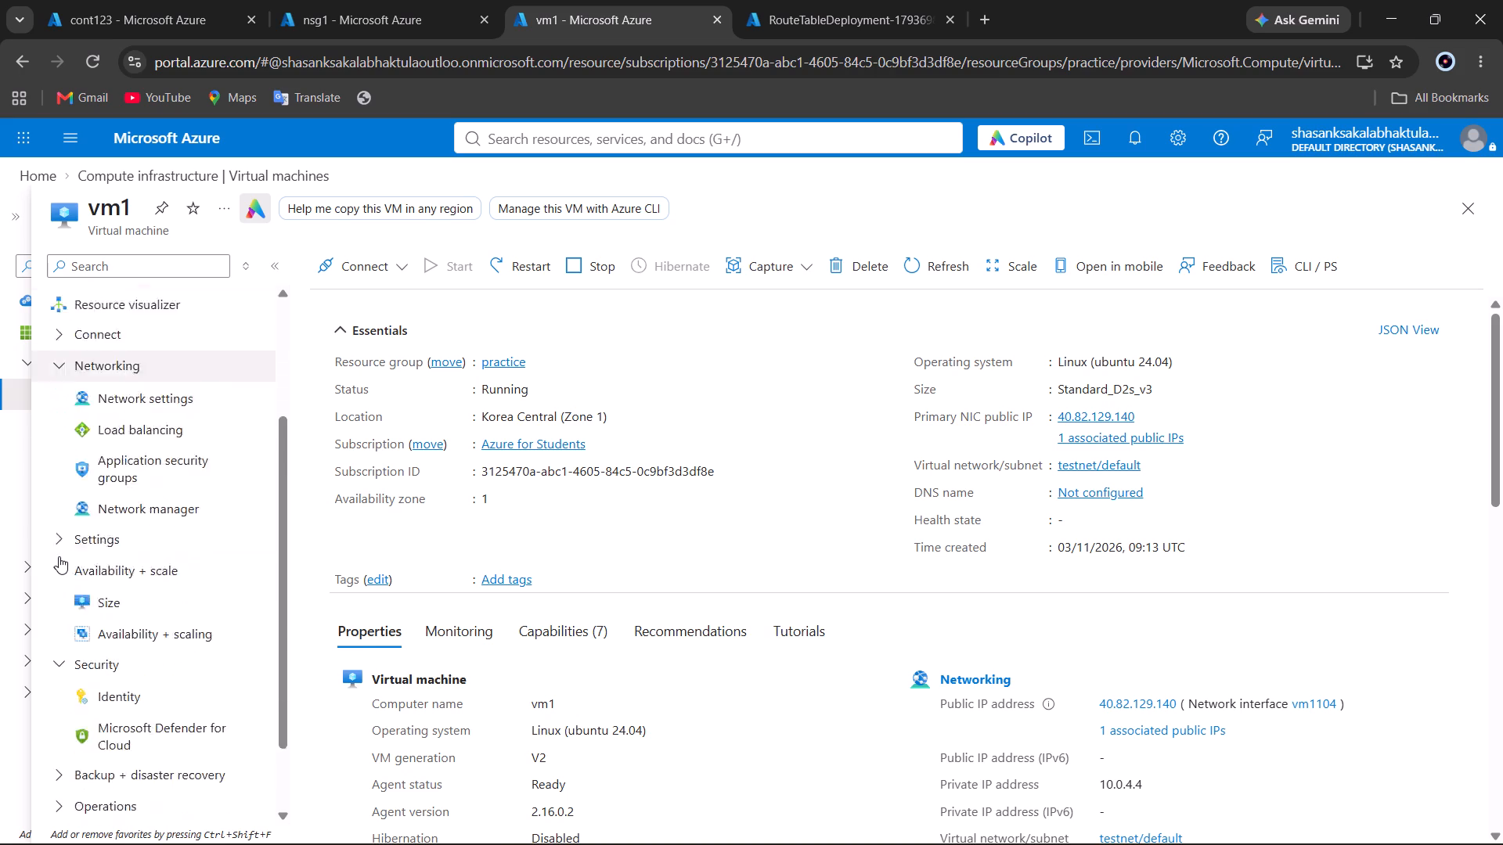
scroll(59, 556, down, 1)
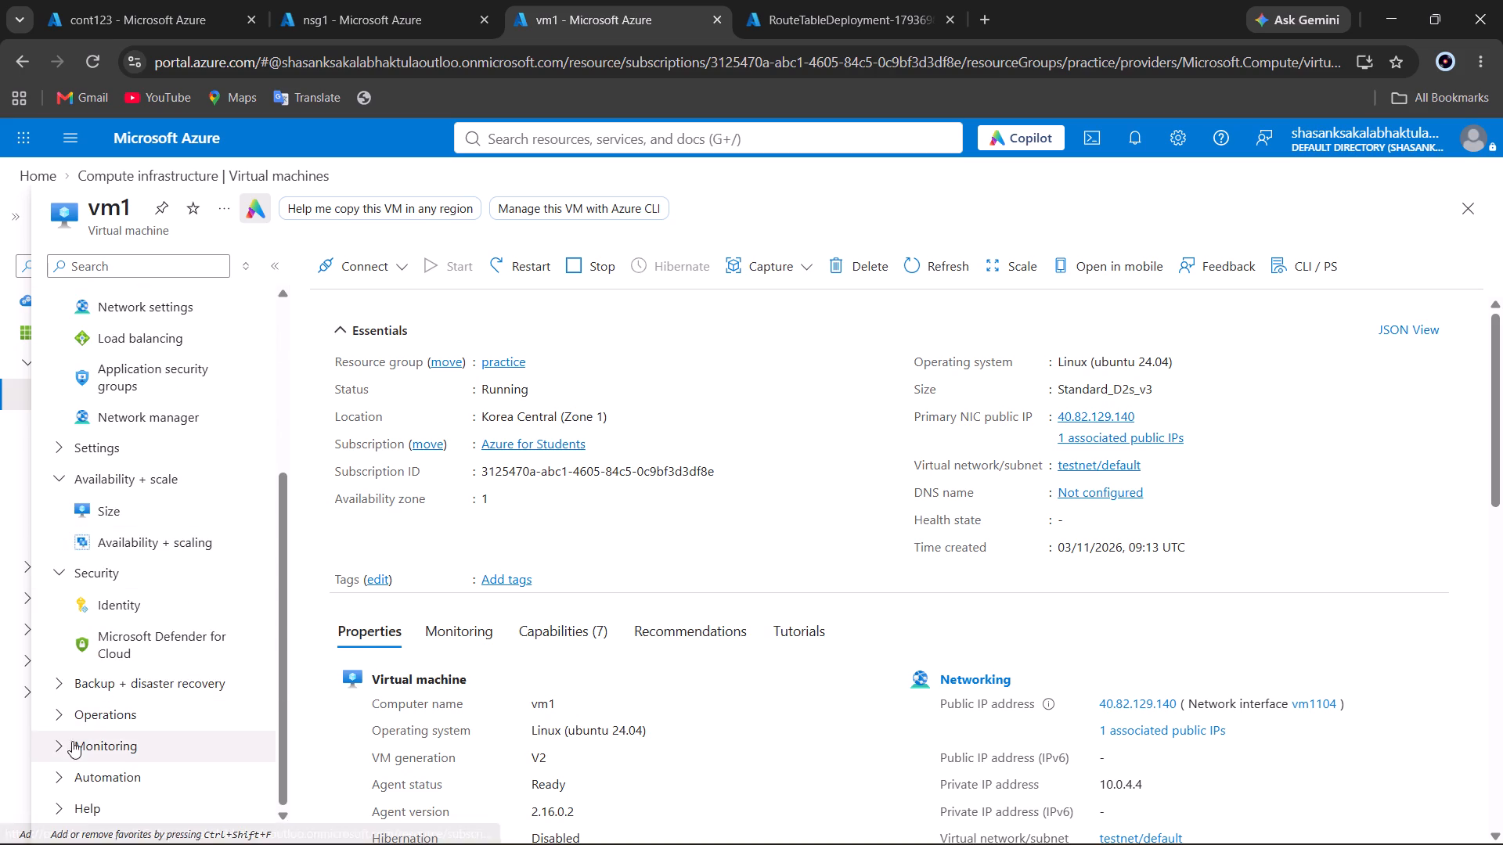
click(63, 571)
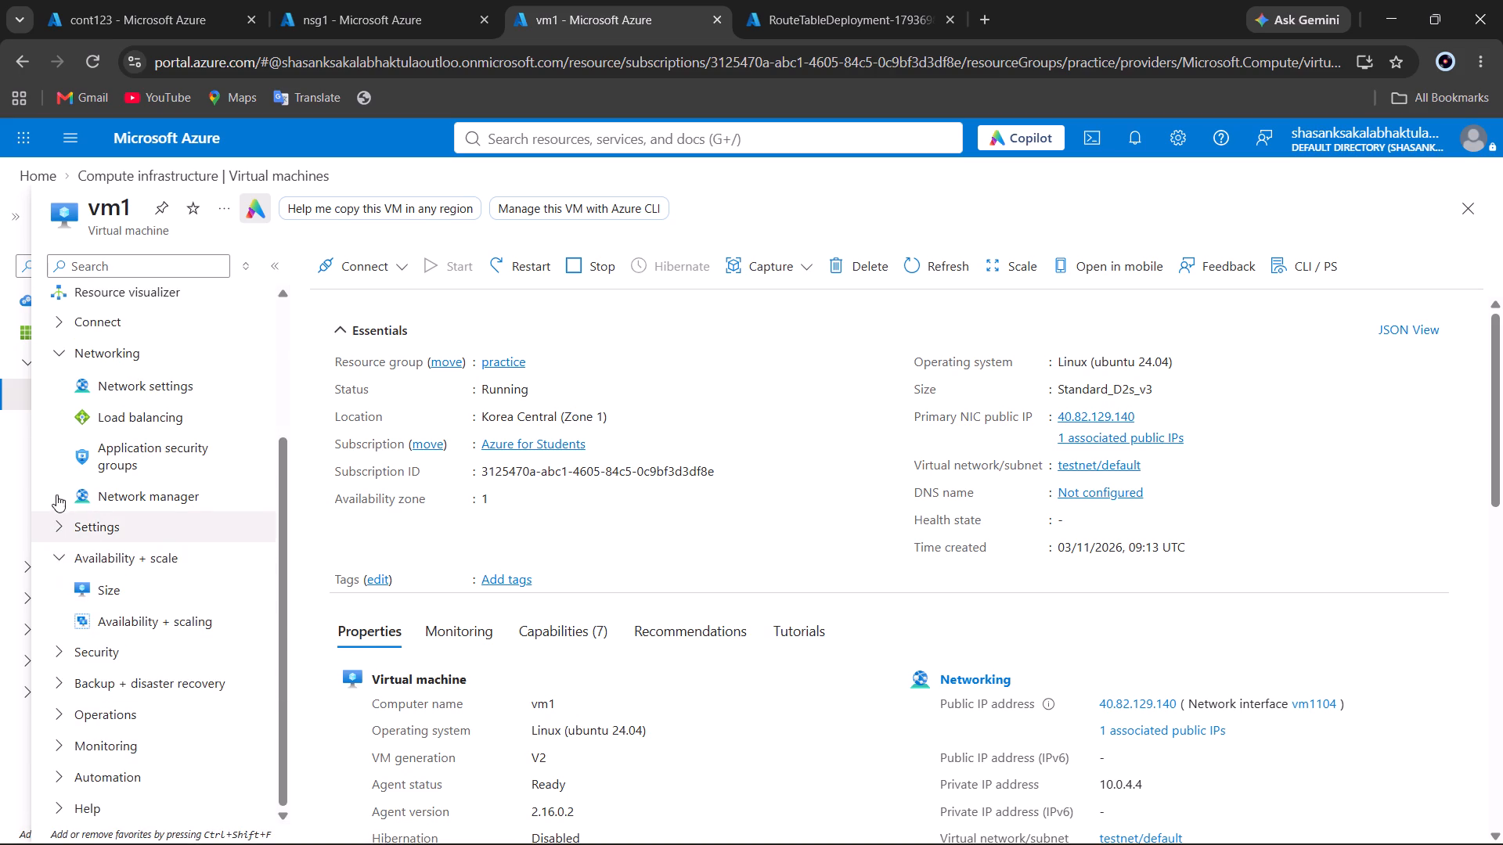
click(66, 535)
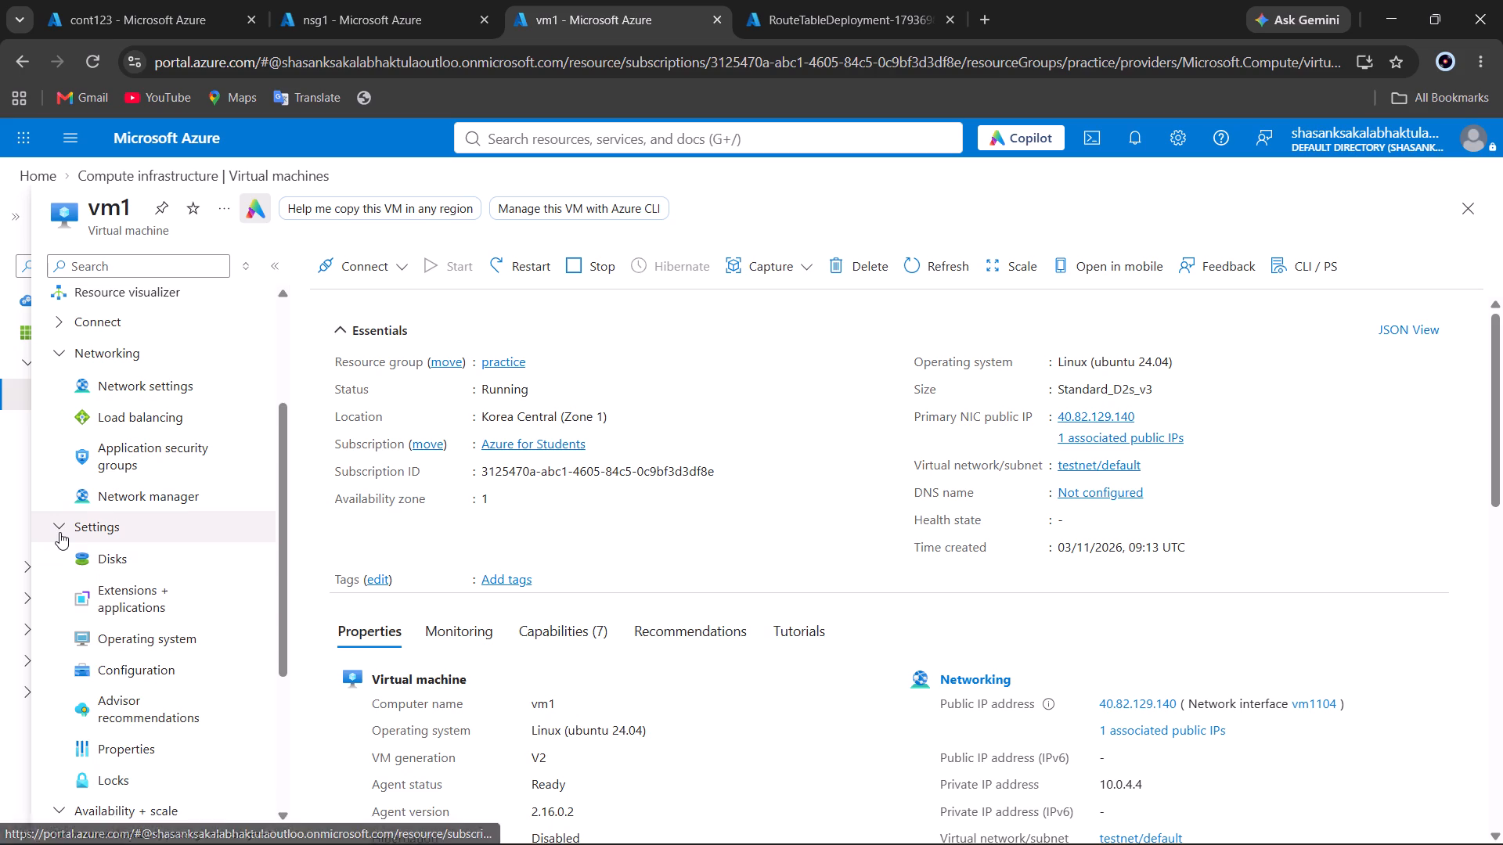
click(59, 532)
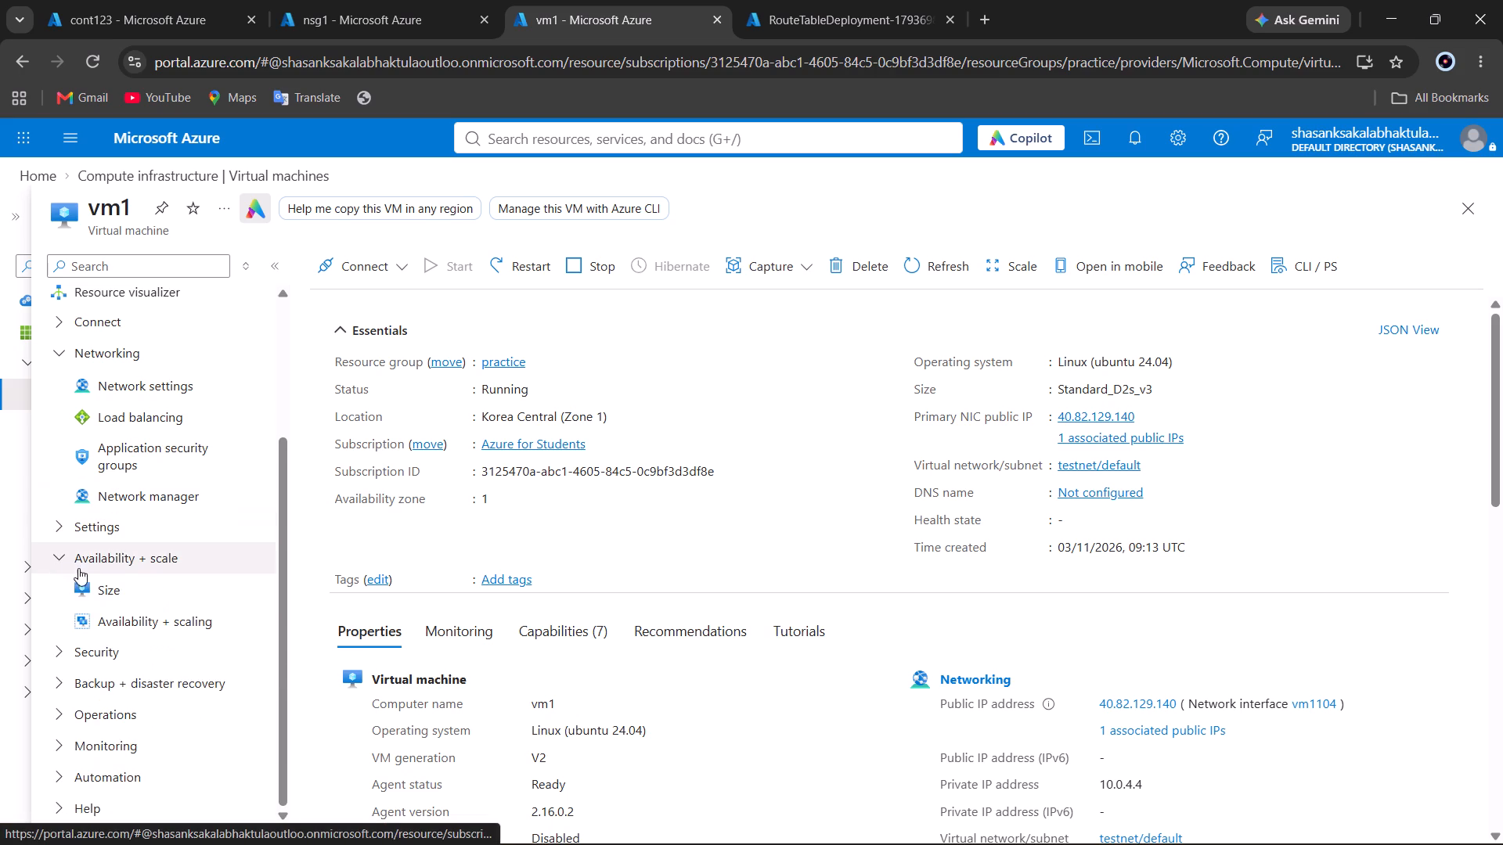
click(66, 560)
Copy vm1's private IP address from its Networking properties and return to the route table deployment page.
scroll(88, 703, down, 4)
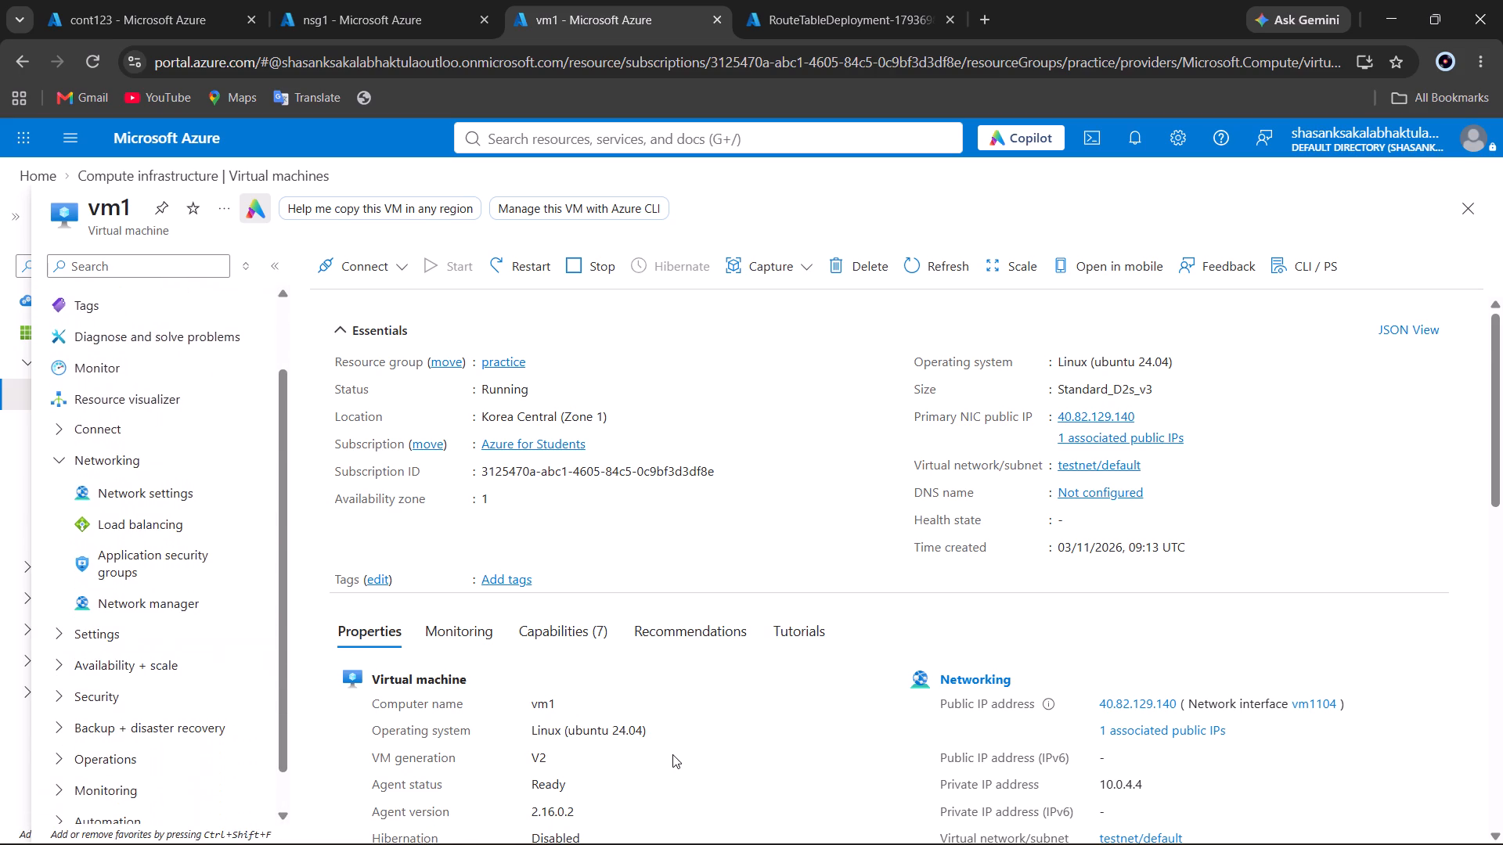
scroll(672, 754, down, 4)
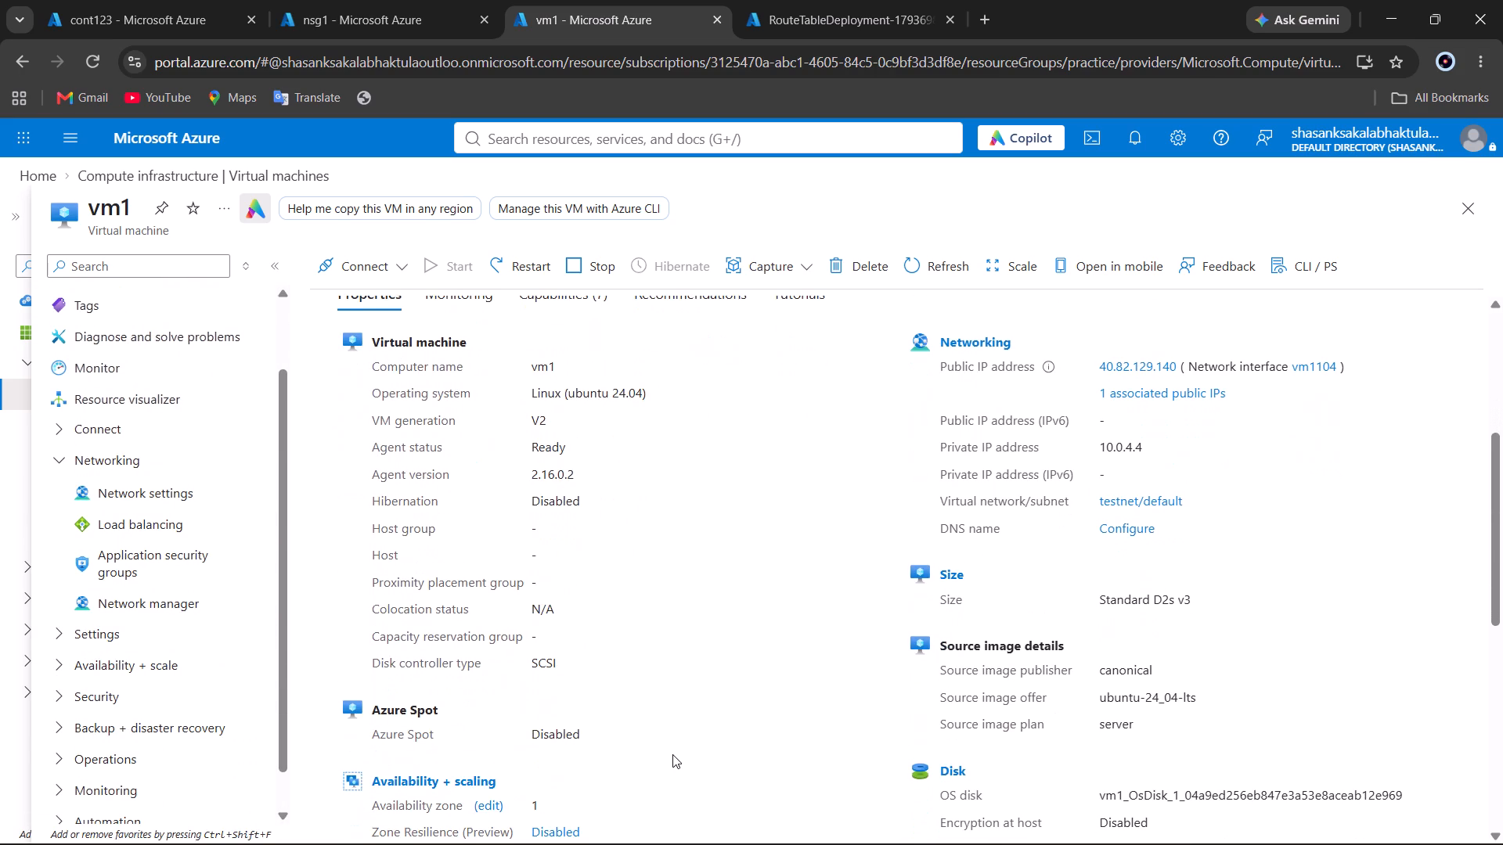
scroll(672, 754, down, 3)
scroll(672, 754, up, 3)
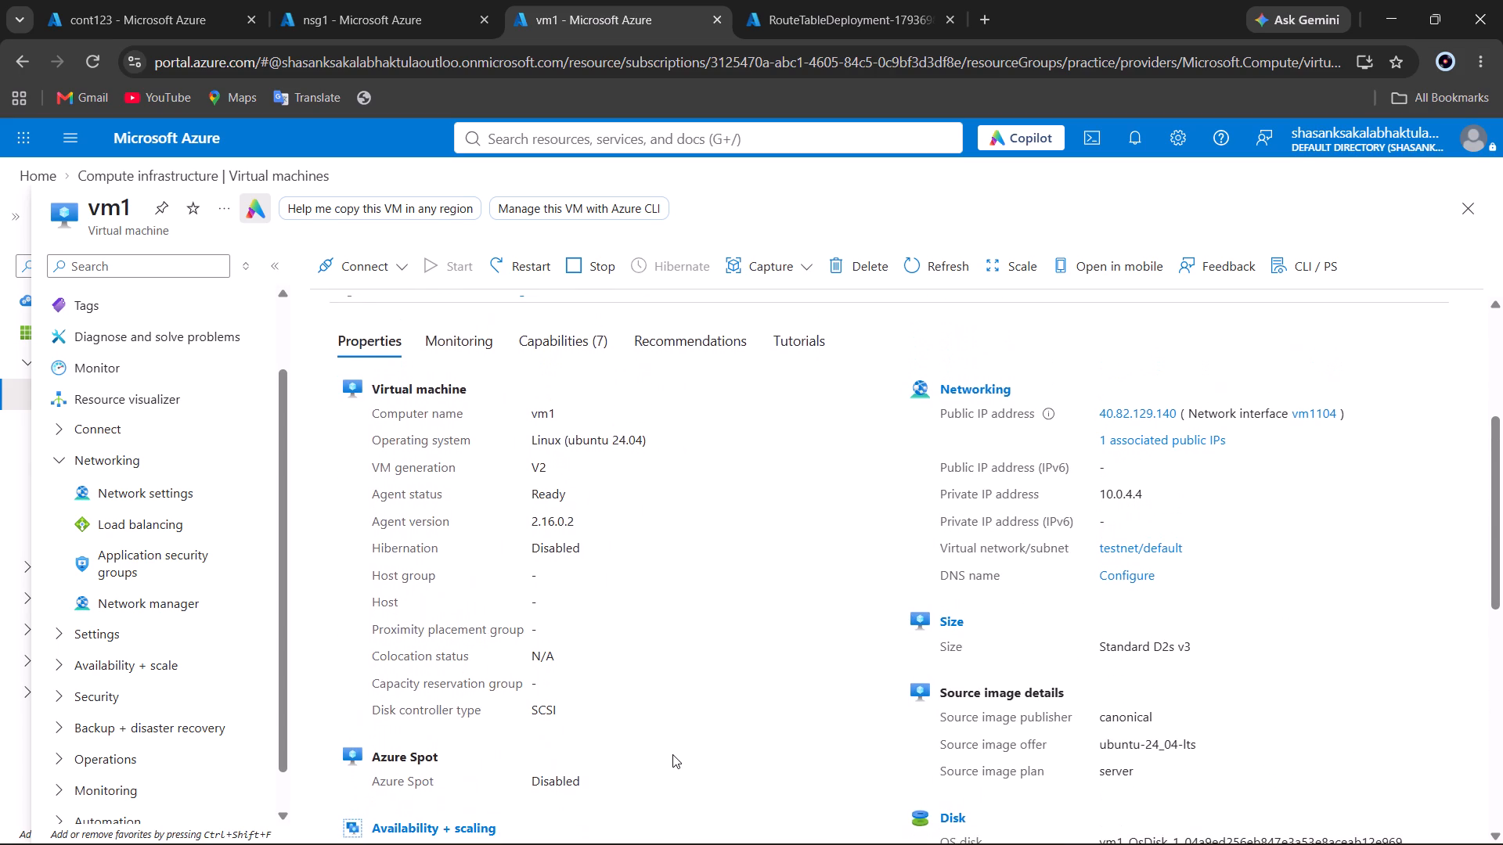
drag(1153, 492, 1128, 492)
drag(1128, 492, 1098, 496)
key(ctrl+c)
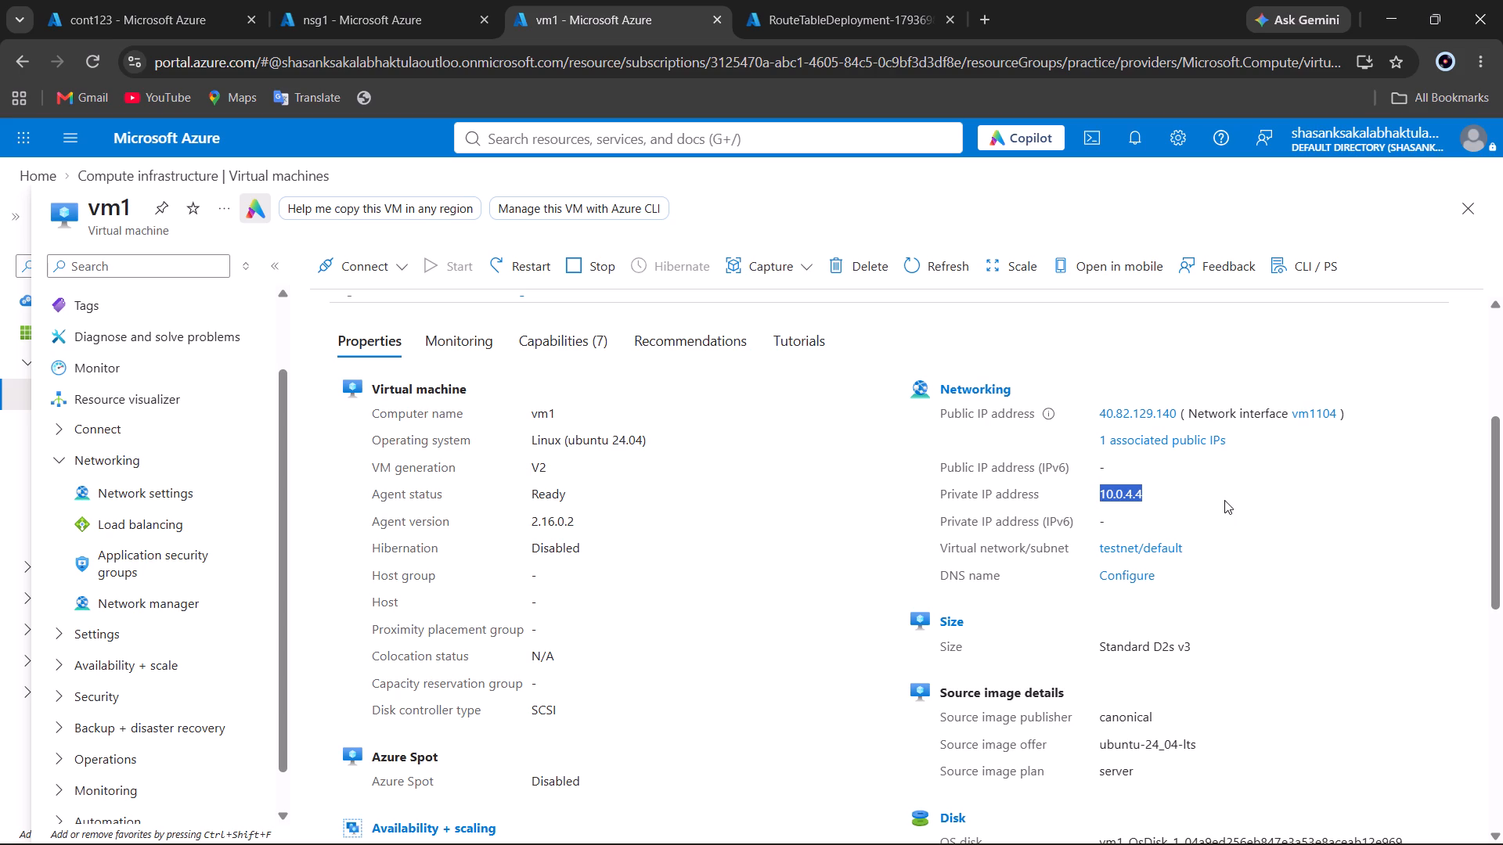
click(1228, 502)
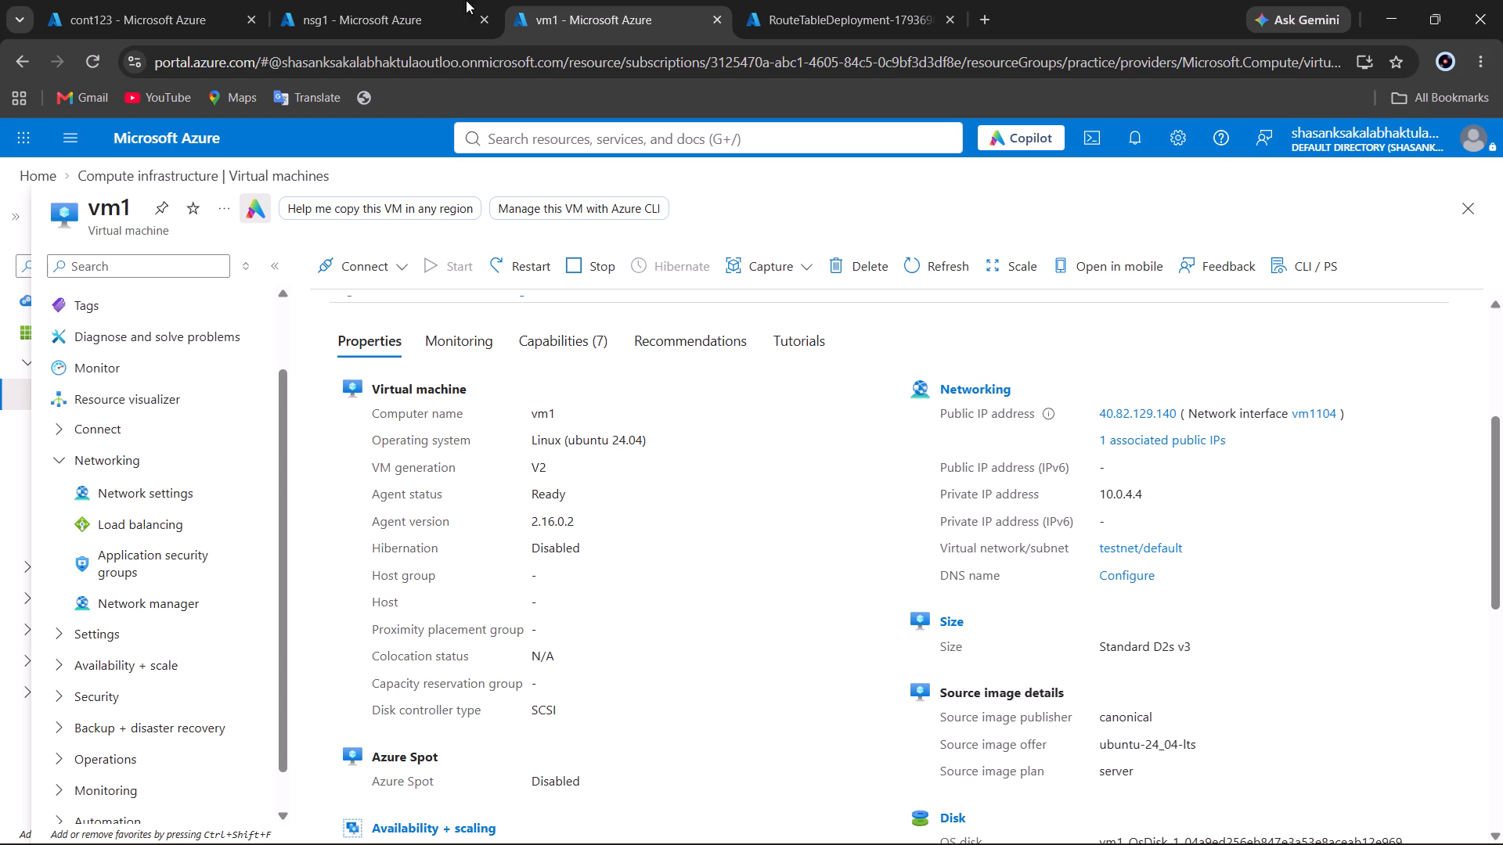
click(442, 0)
click(831, 2)
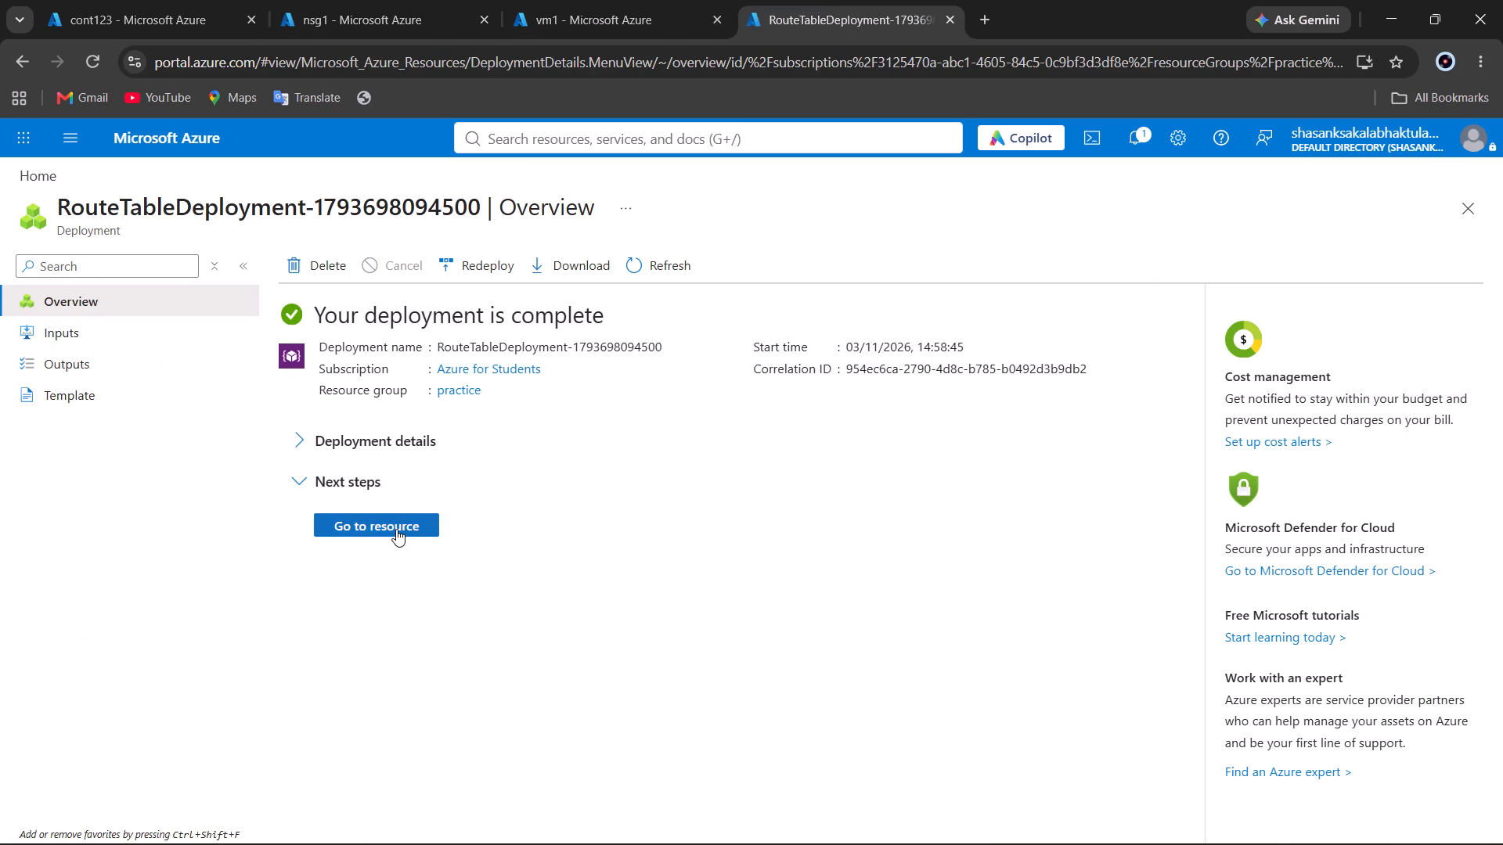
Capture the completed route table deployment page, paste it below the nsg1 subnets screenshot in the Word document, and return to the Azure portal.
key(shift+super+s)
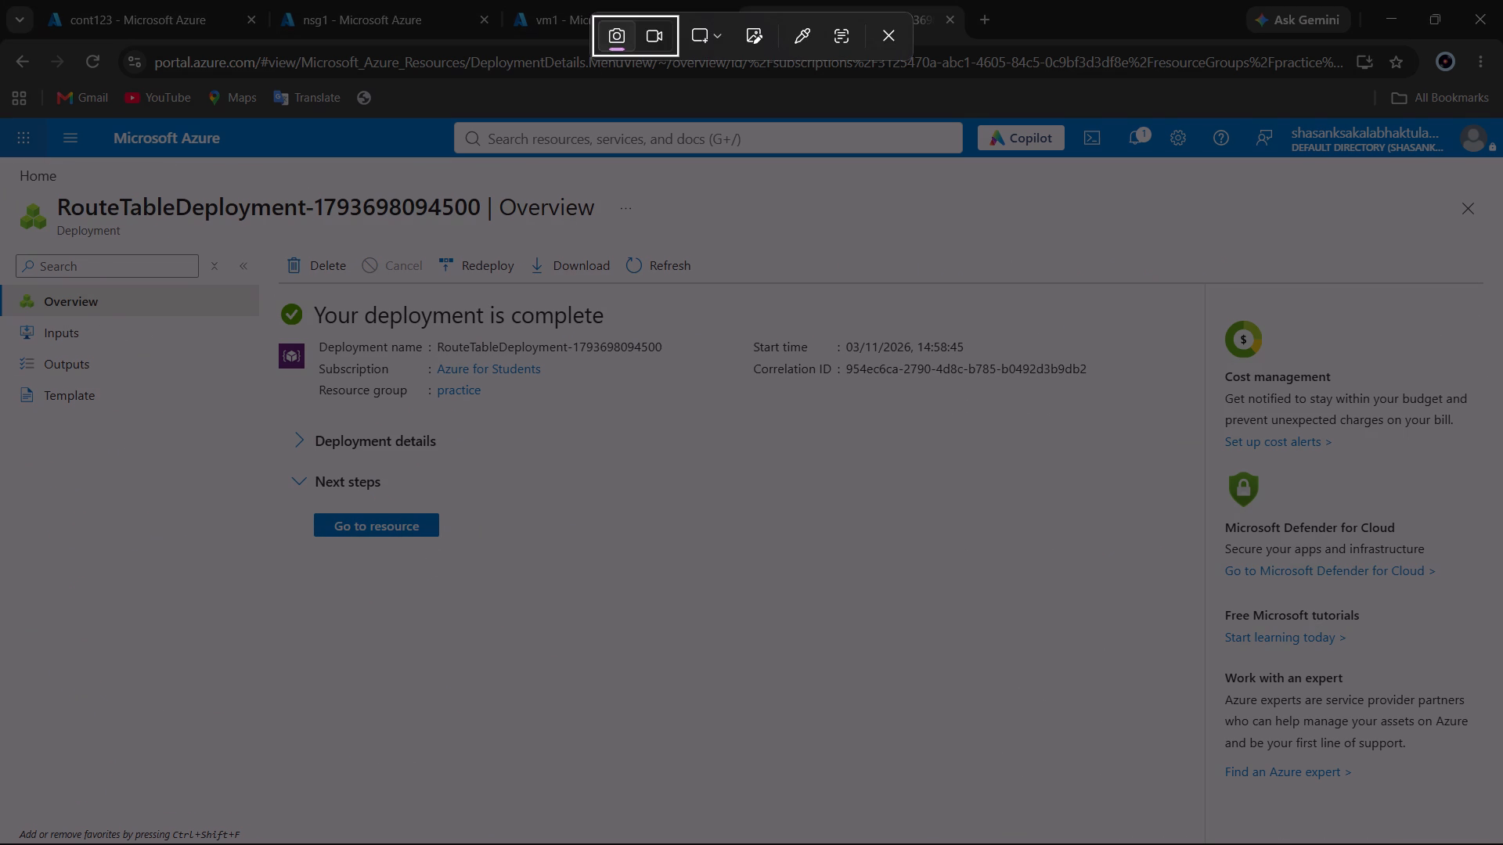
drag(0, 119, 1502, 843)
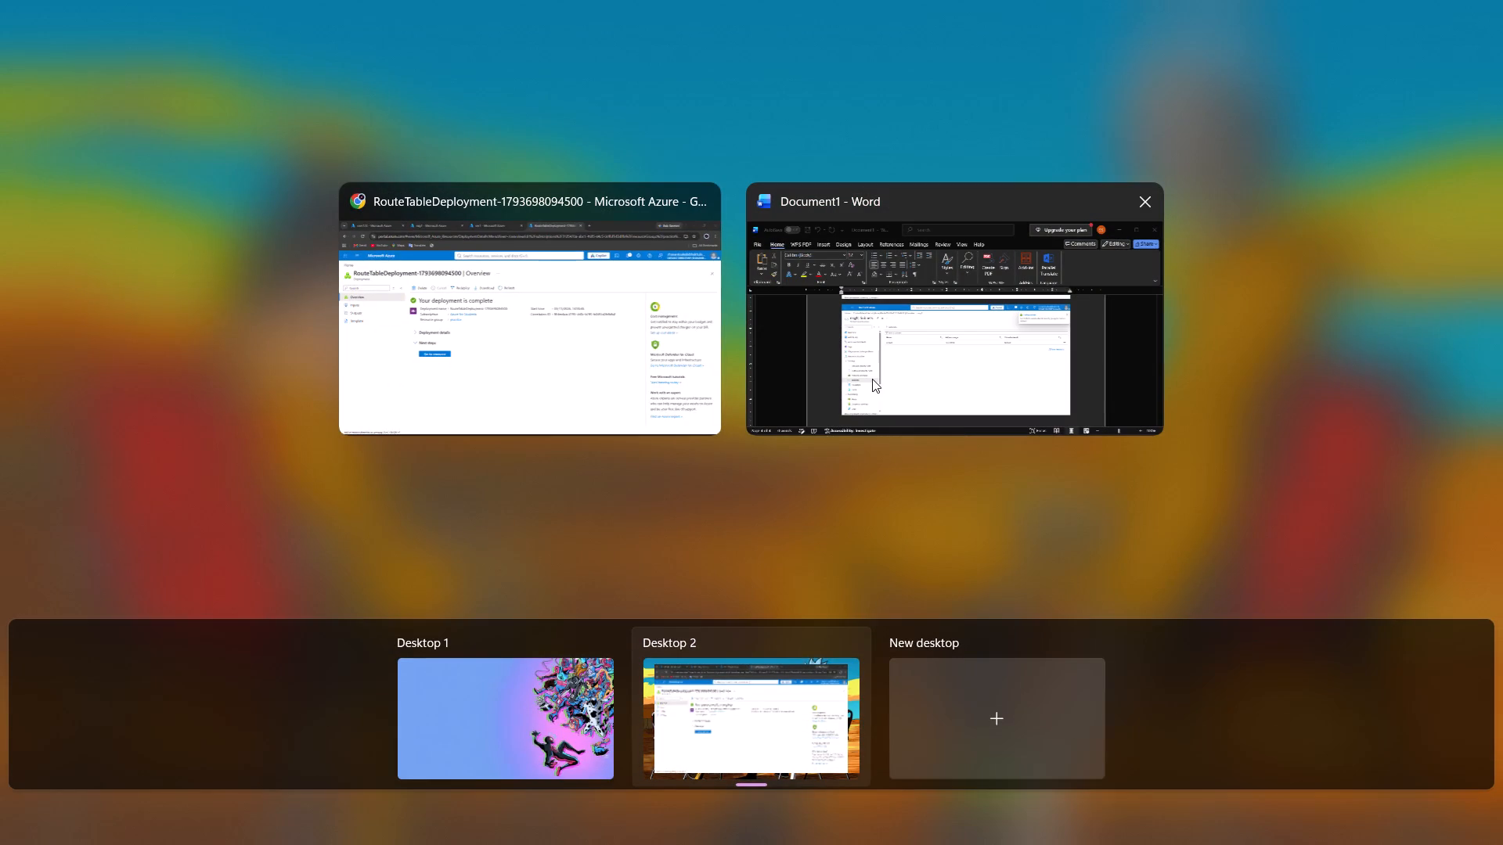
click(872, 379)
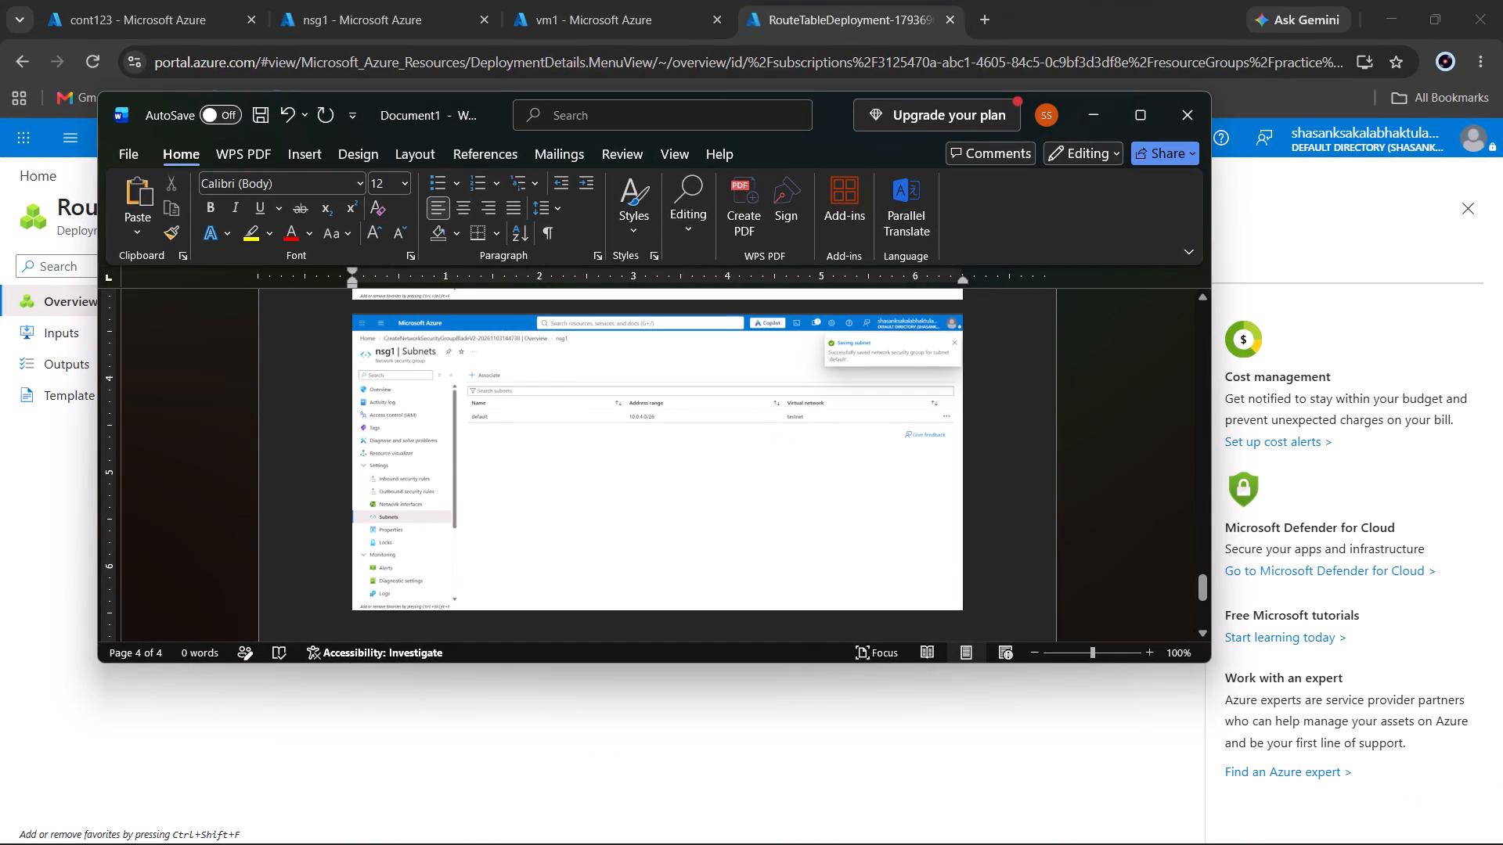
key(ctrl+v)
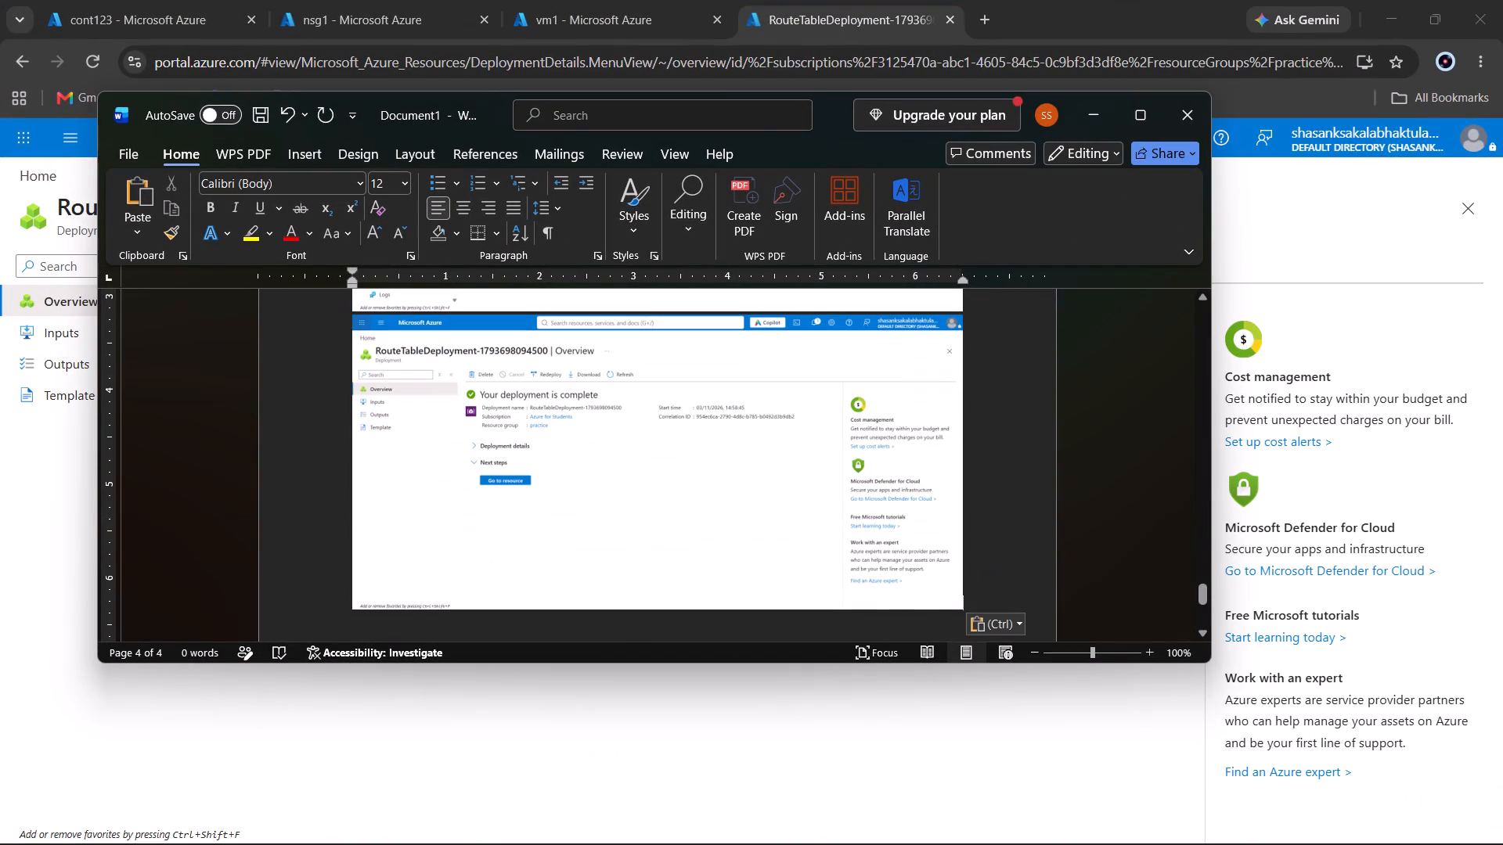
key(Return)
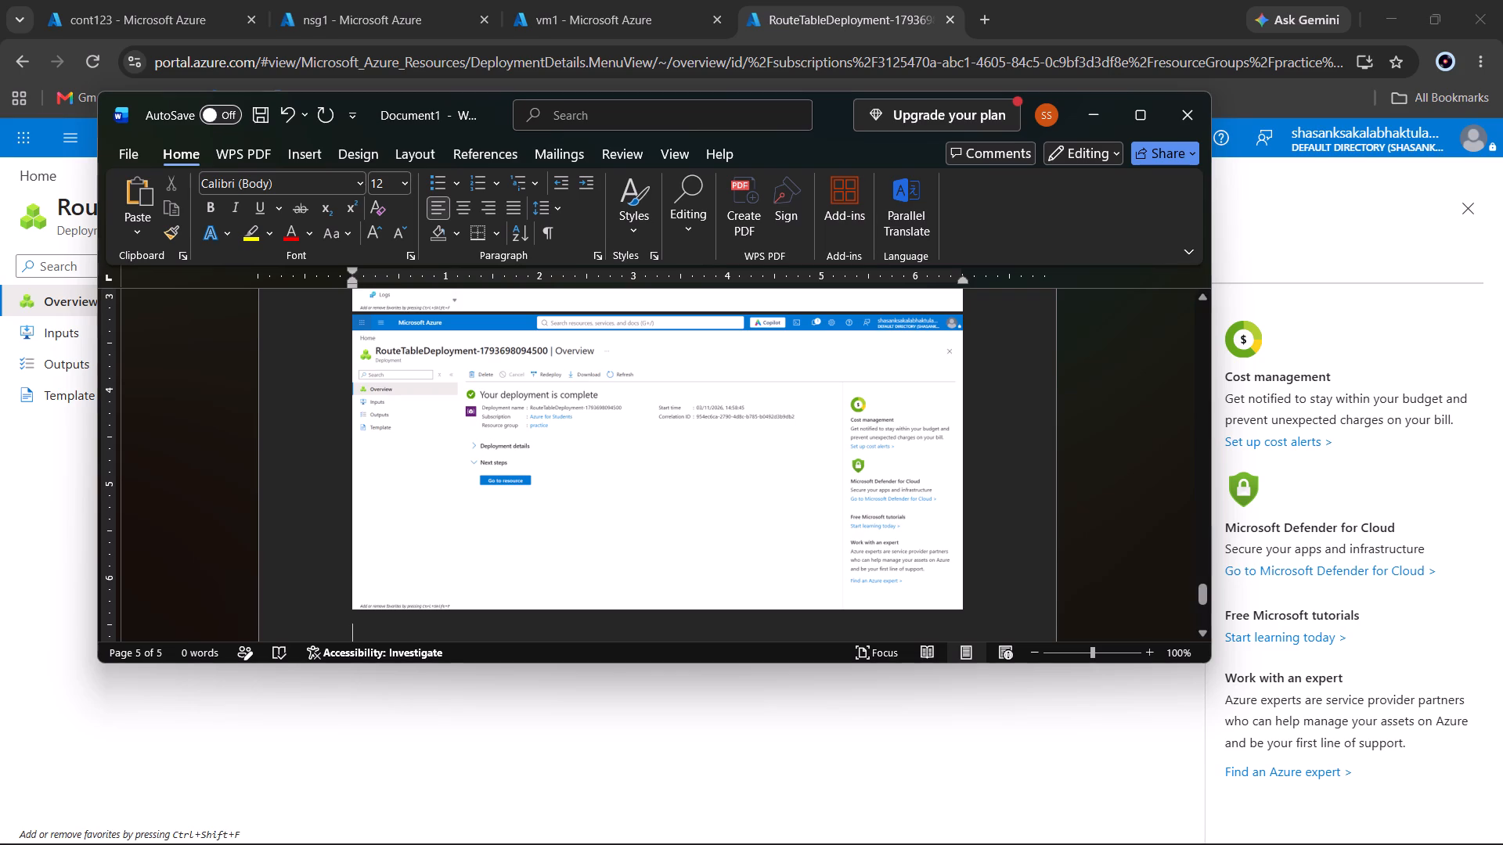
click(899, 285)
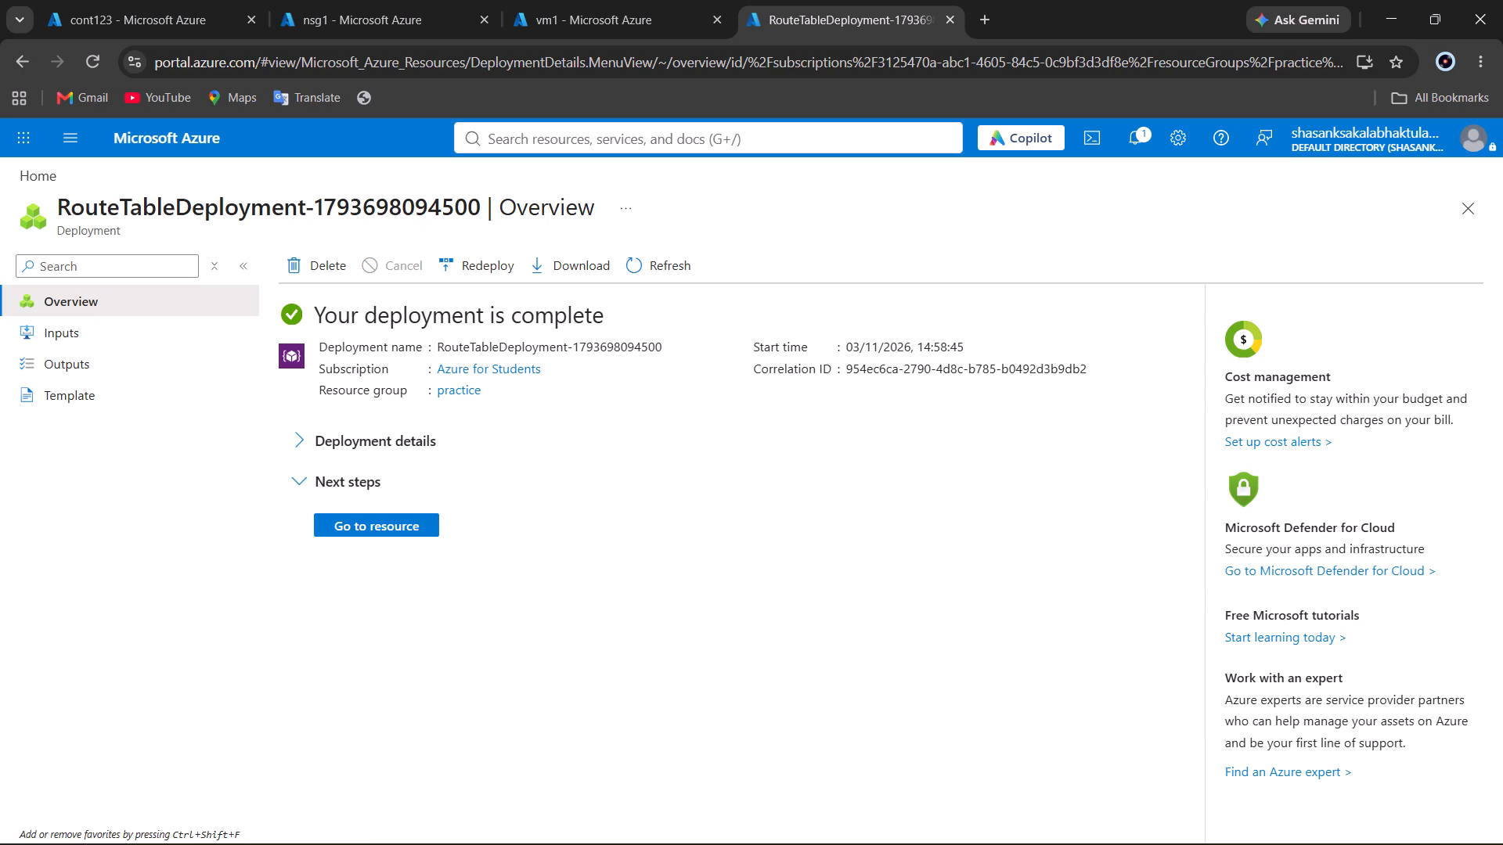
Open the route22 resource from its deployment page, retry loading its menu, check the nsg1 page, and reload the route22 browser page.
click(420, 514)
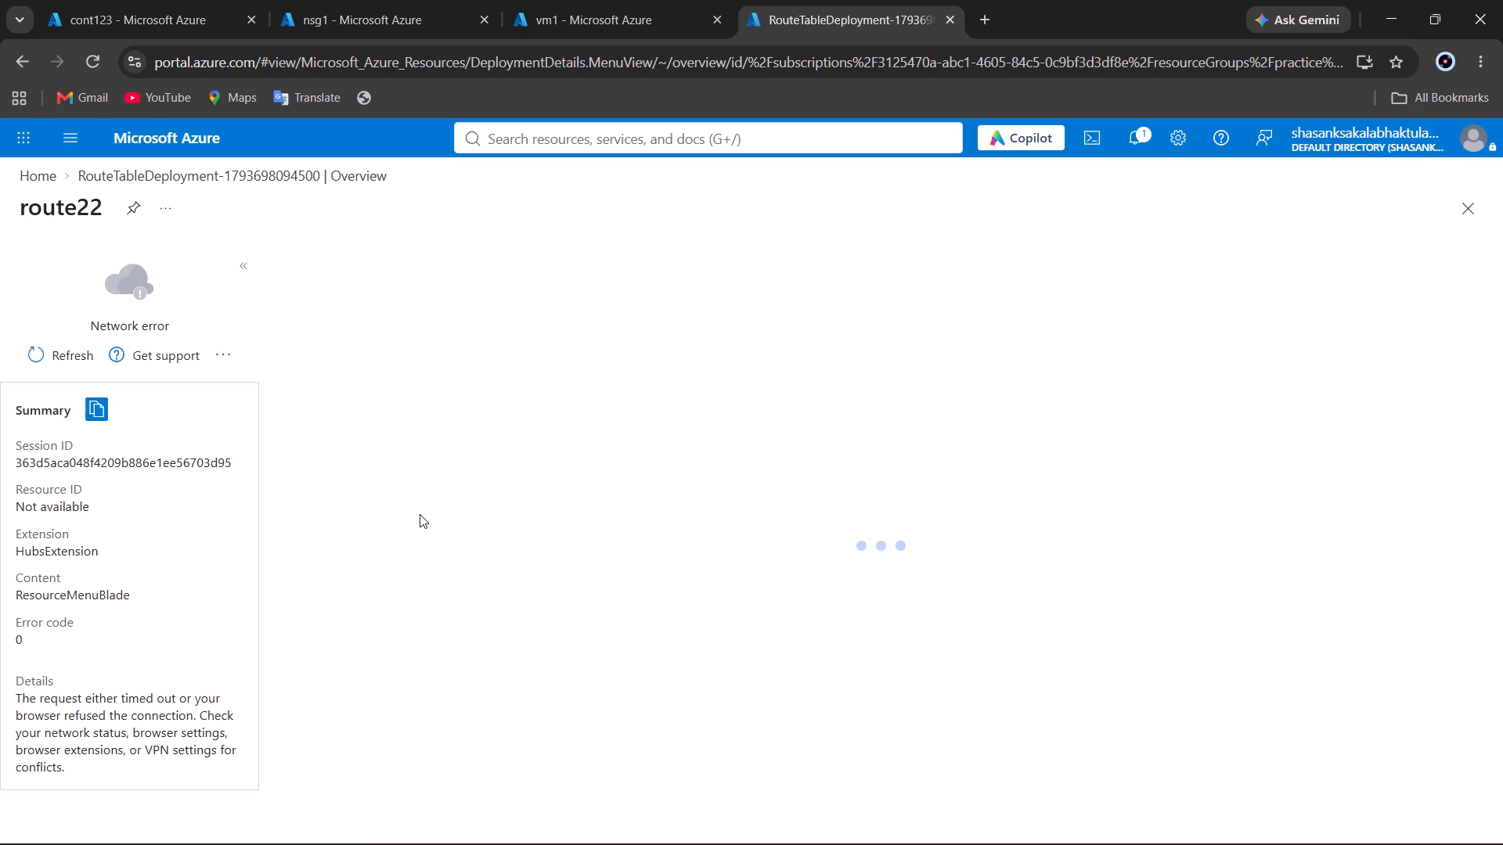
click(46, 347)
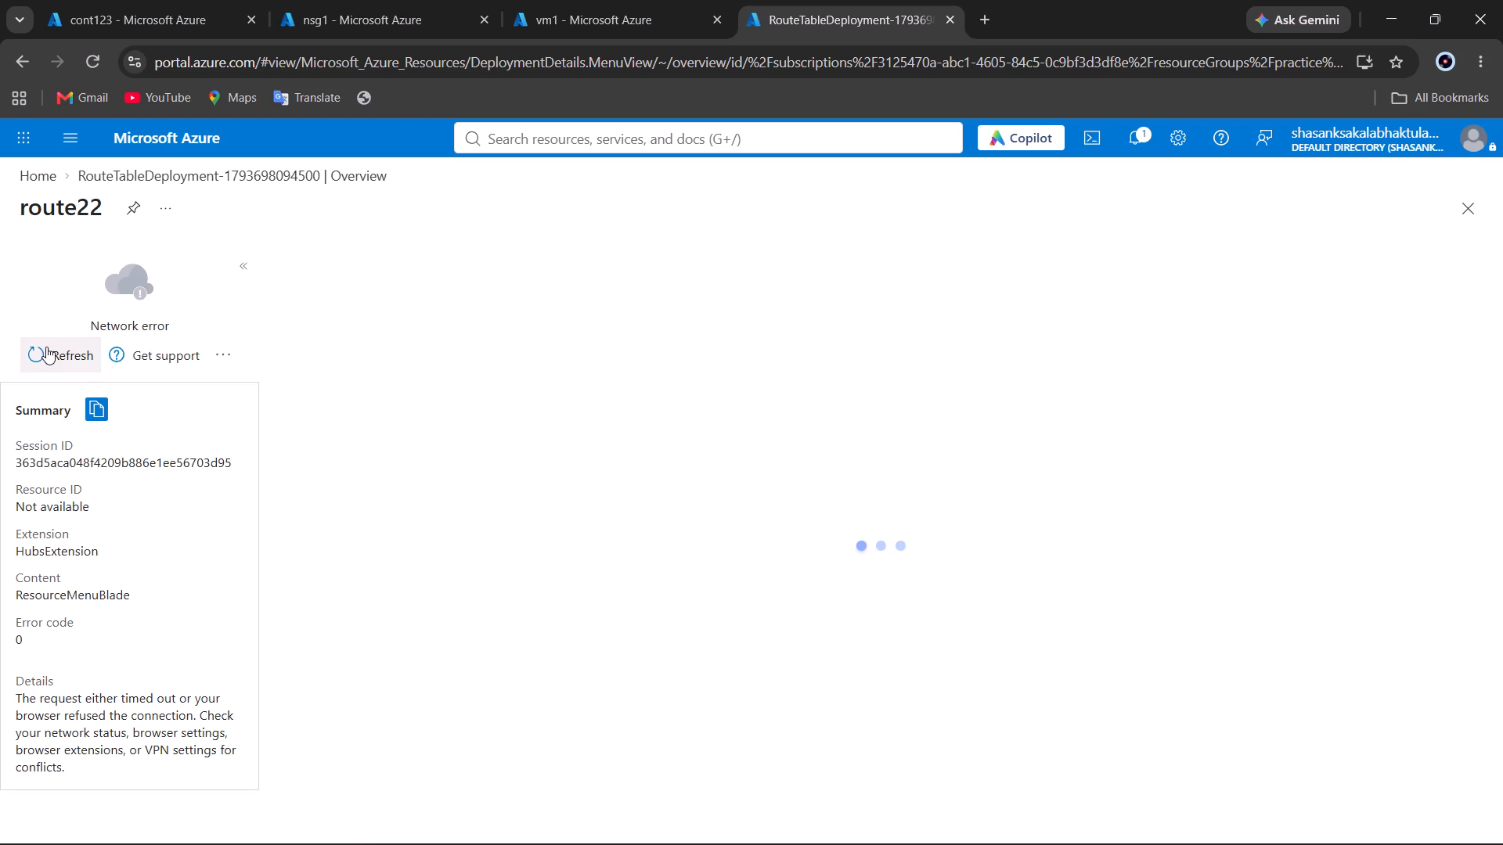
triple_click(46, 347)
click(465, 0)
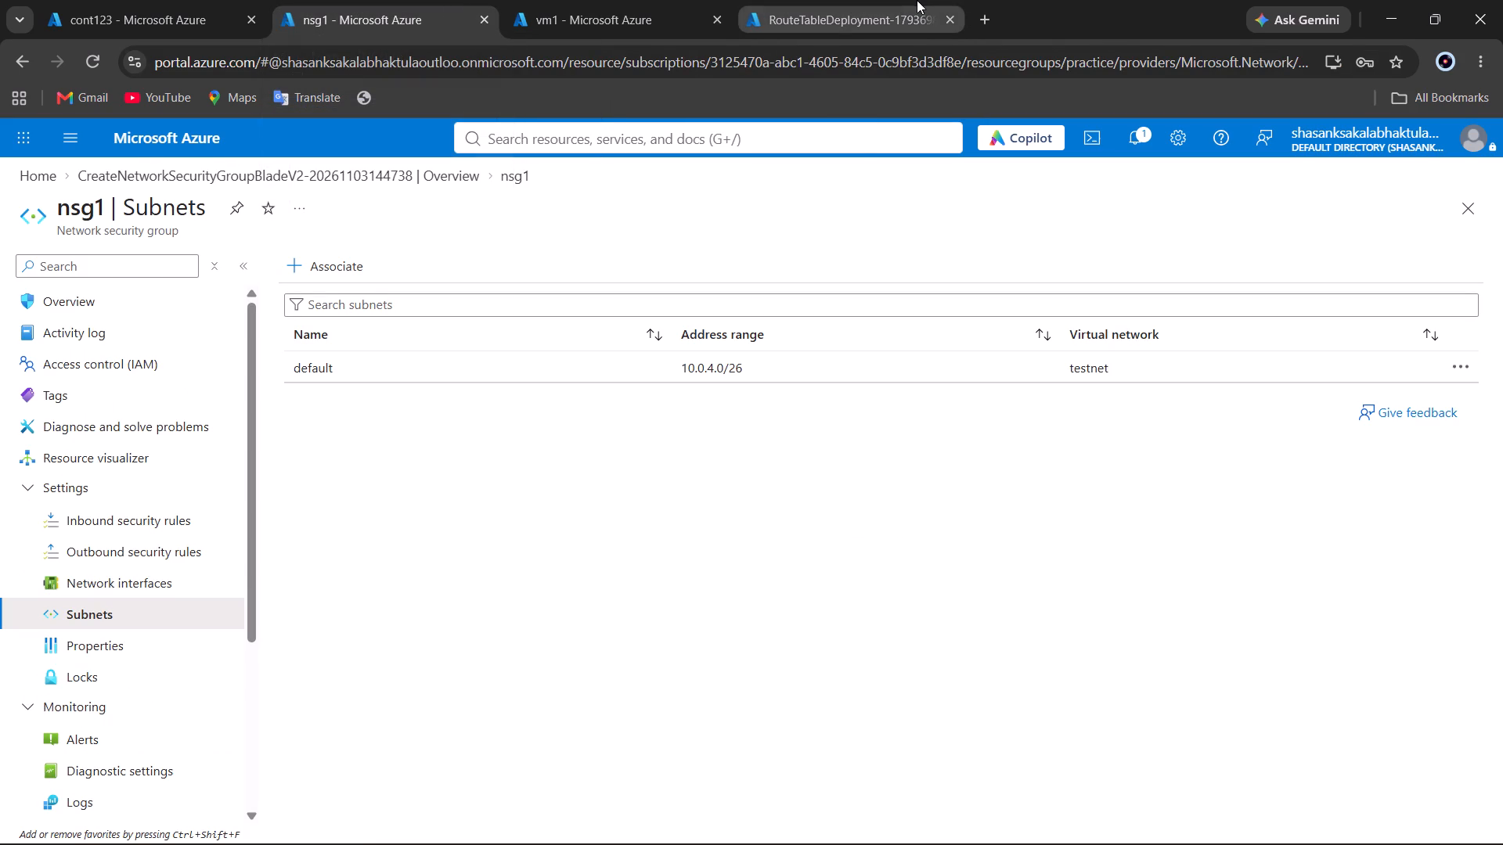
click(917, 0)
click(89, 49)
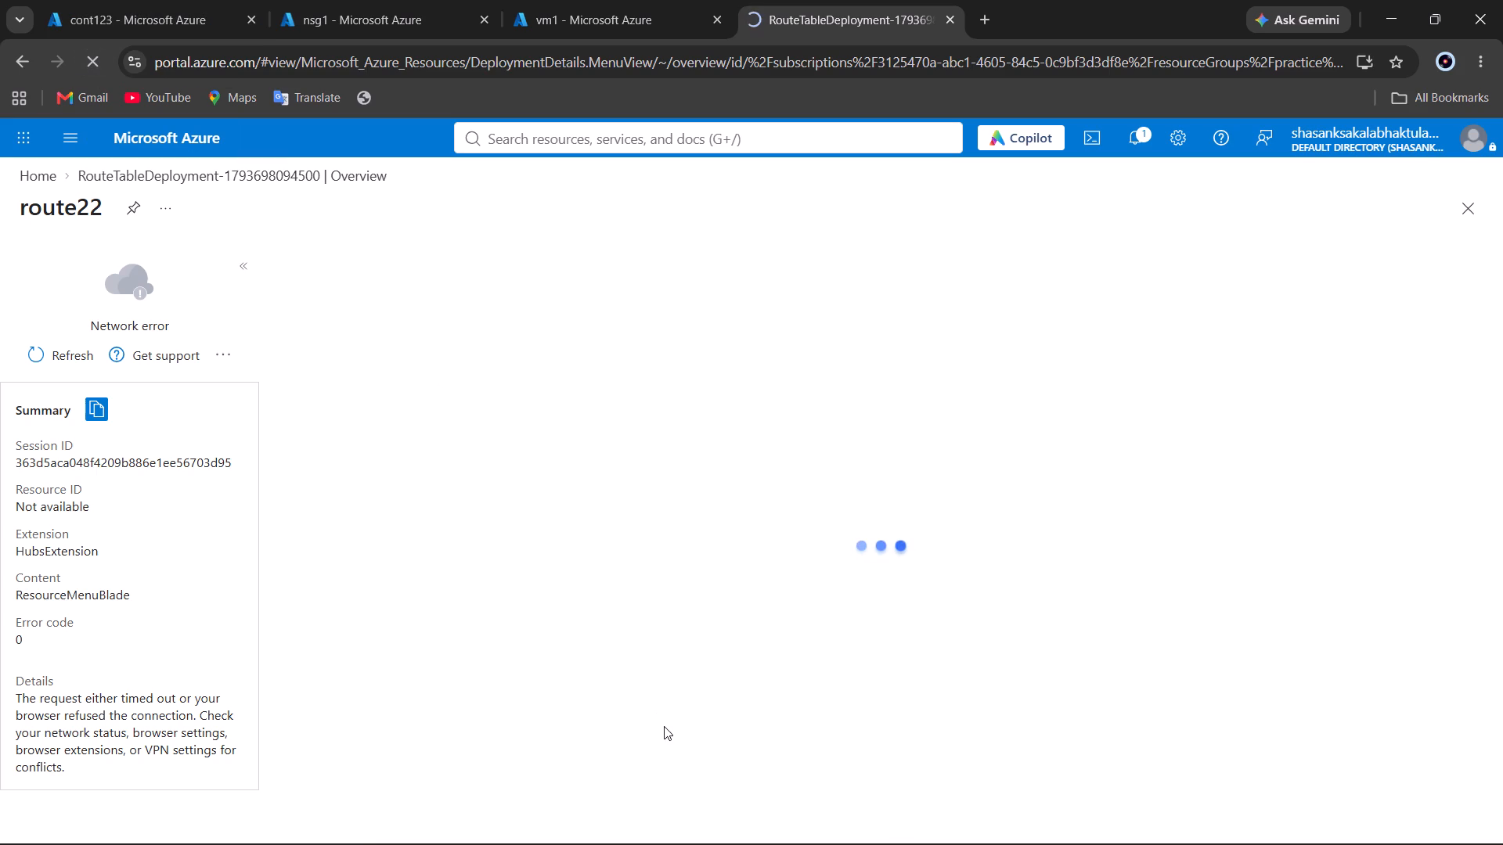
Check the computer's Wi-Fi connection in the system quick settings and return to the reloading Azure page.
click(1335, 823)
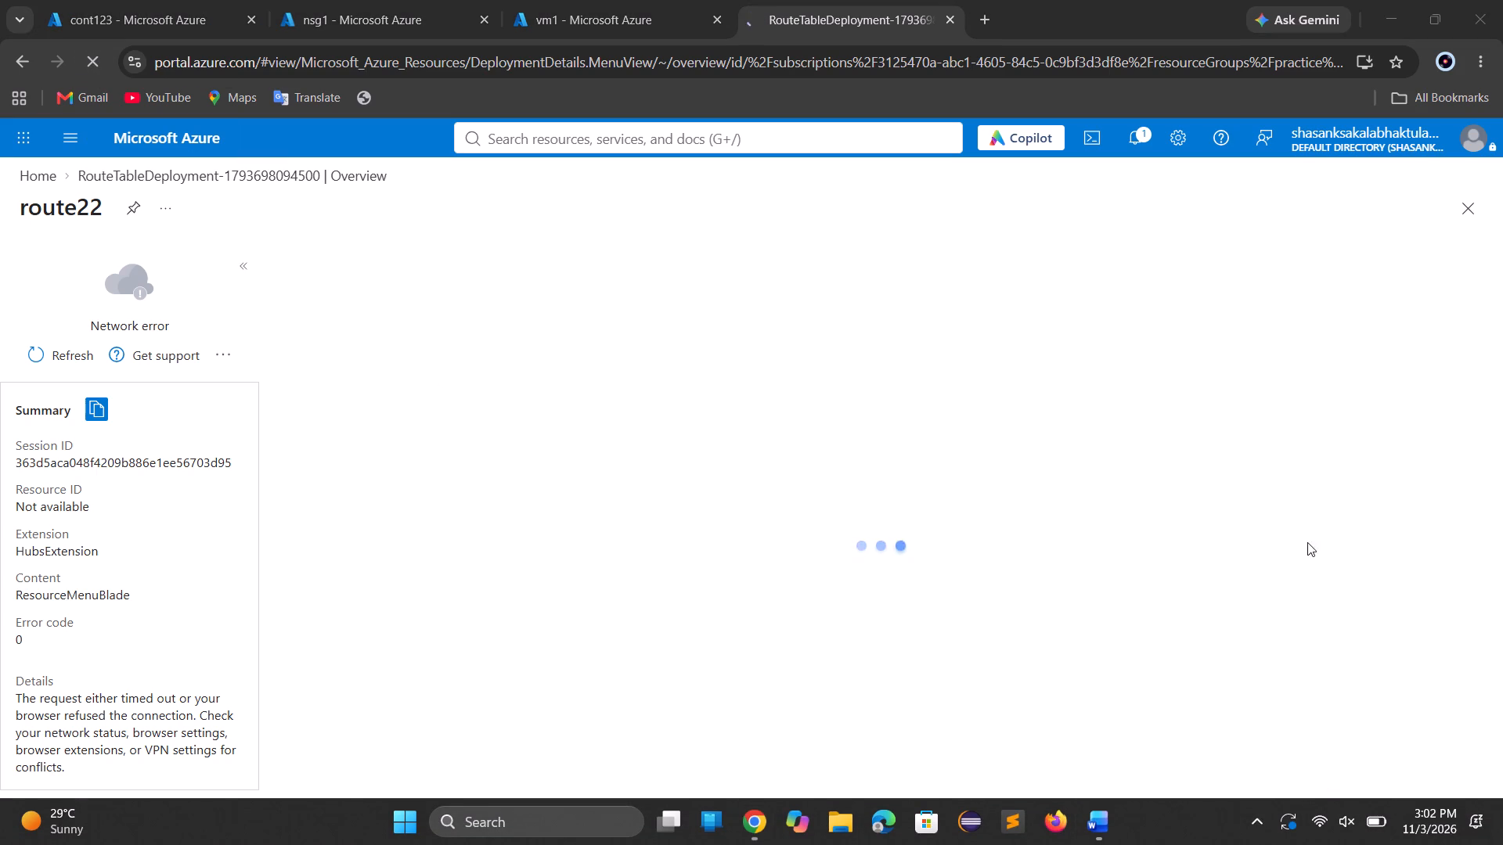
click(1338, 818)
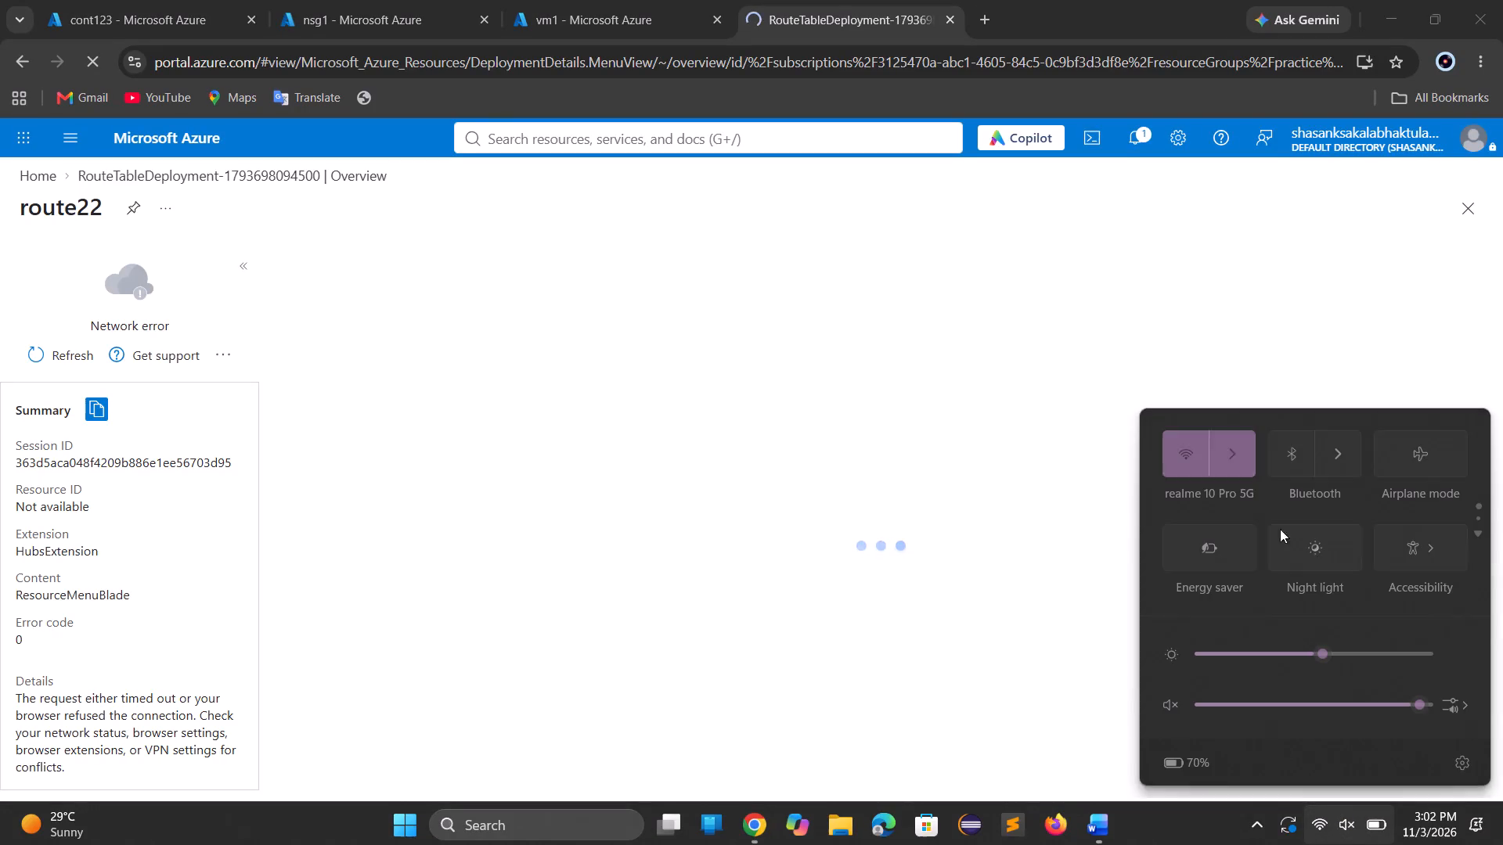
click(958, 370)
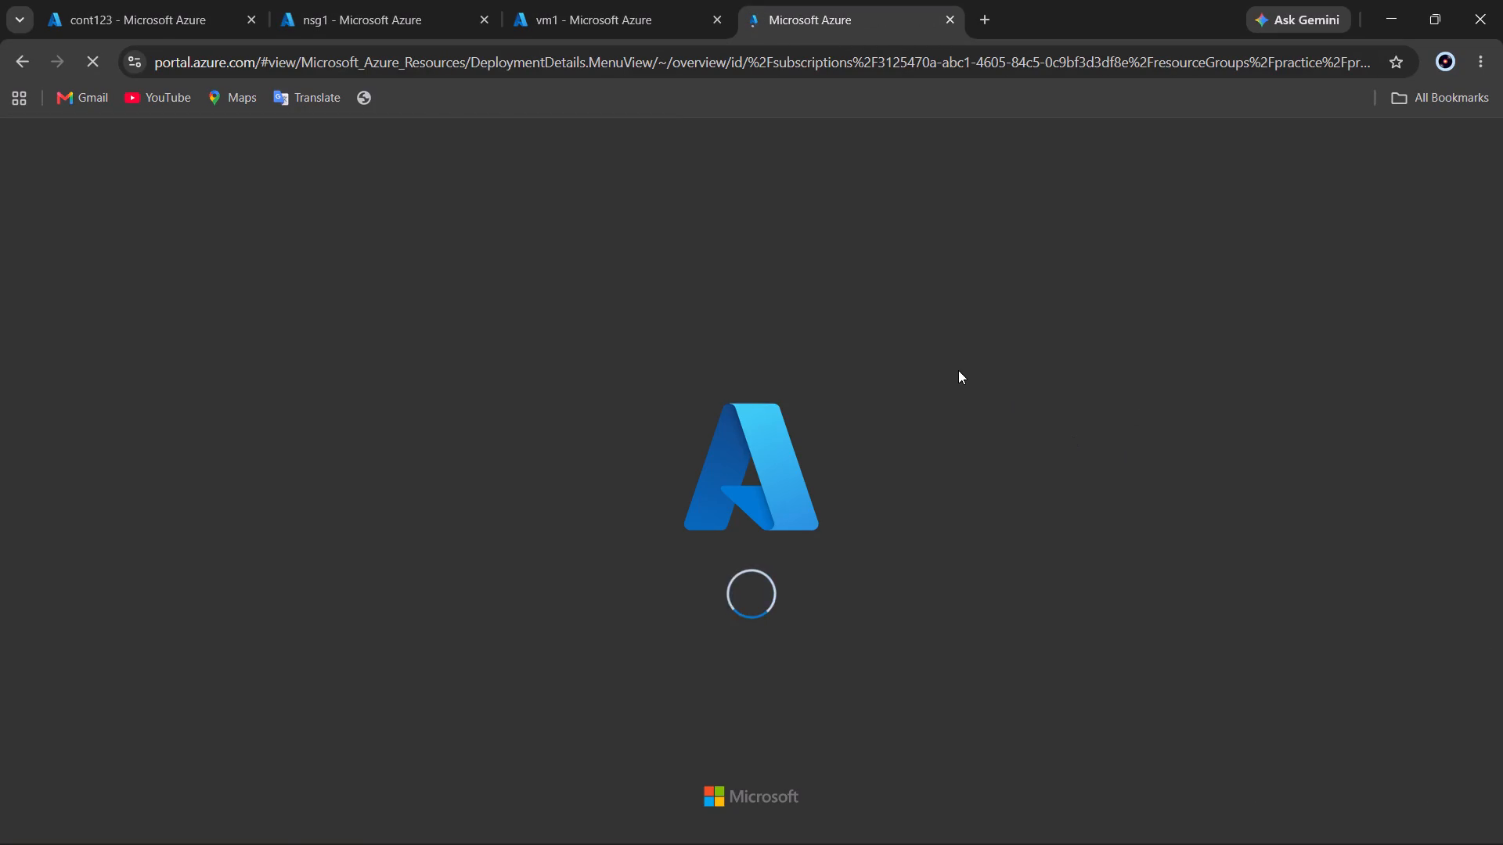
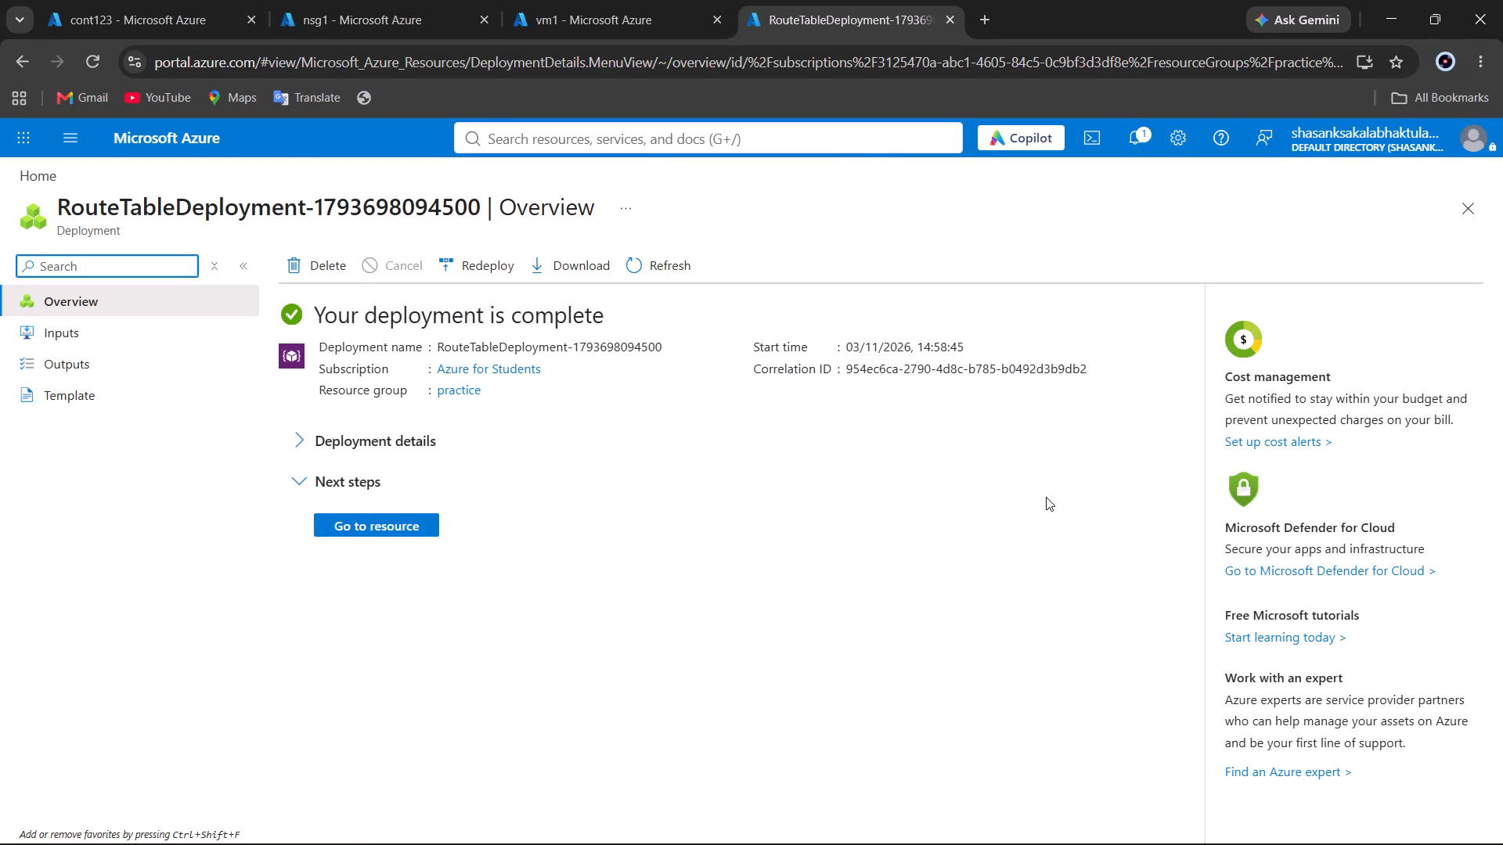
Open the route22 resource from its deployment page, check the Word document, and return to the Azure portal.
click(405, 525)
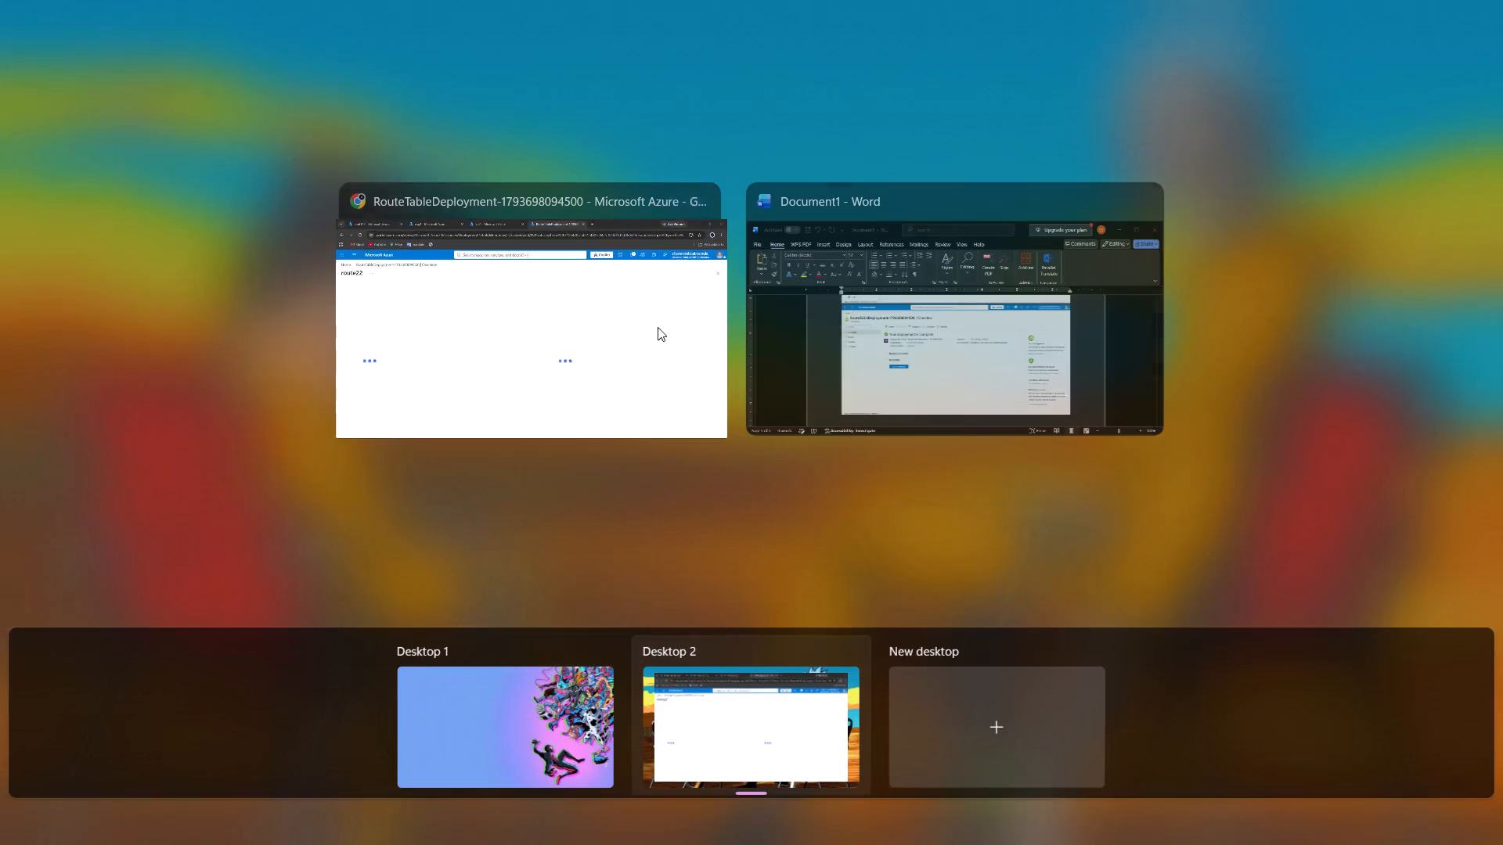
click(842, 314)
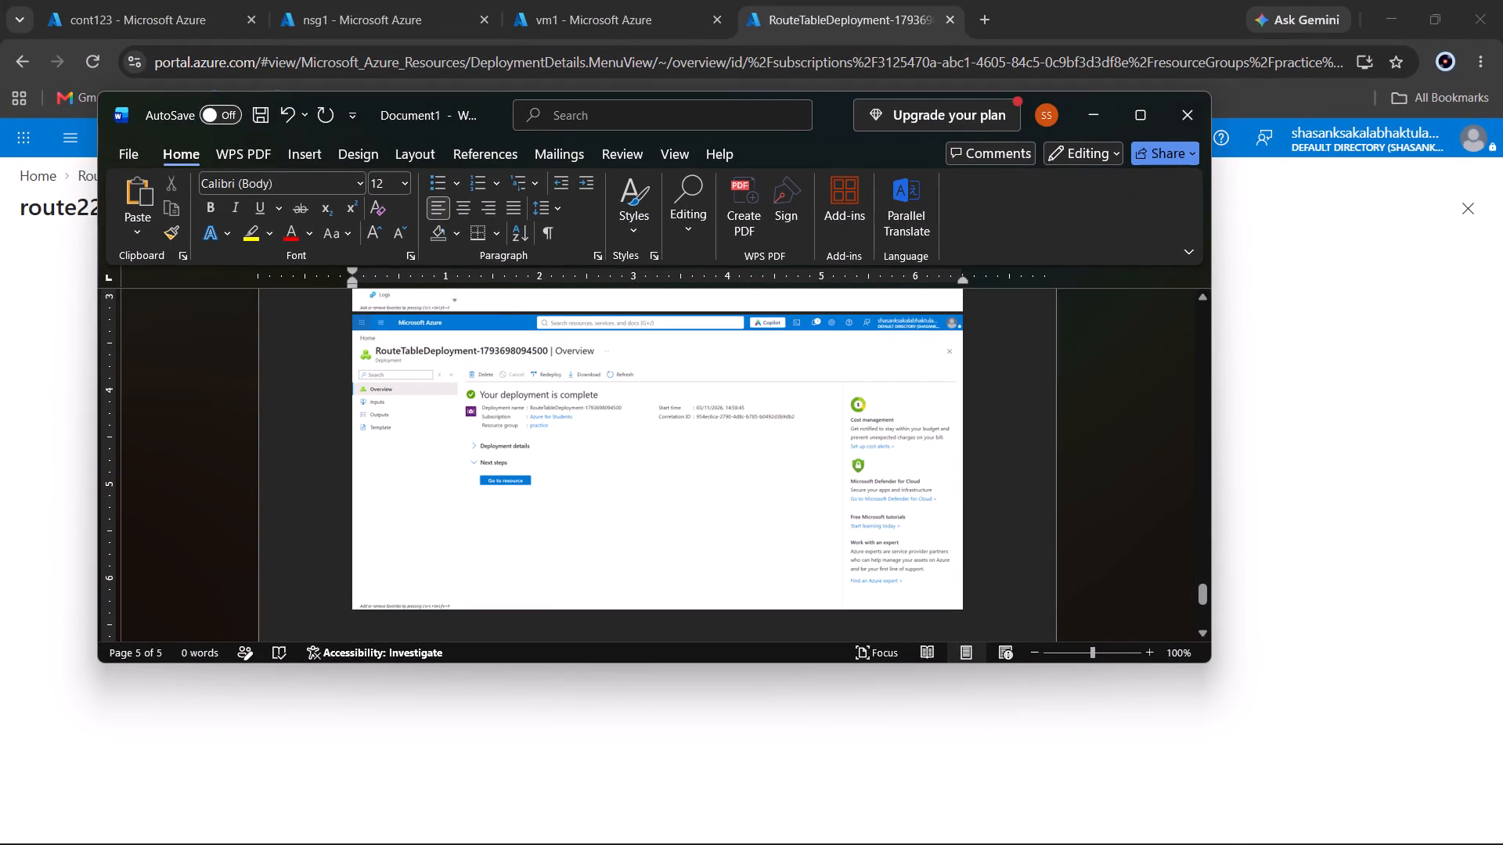
click(1320, 379)
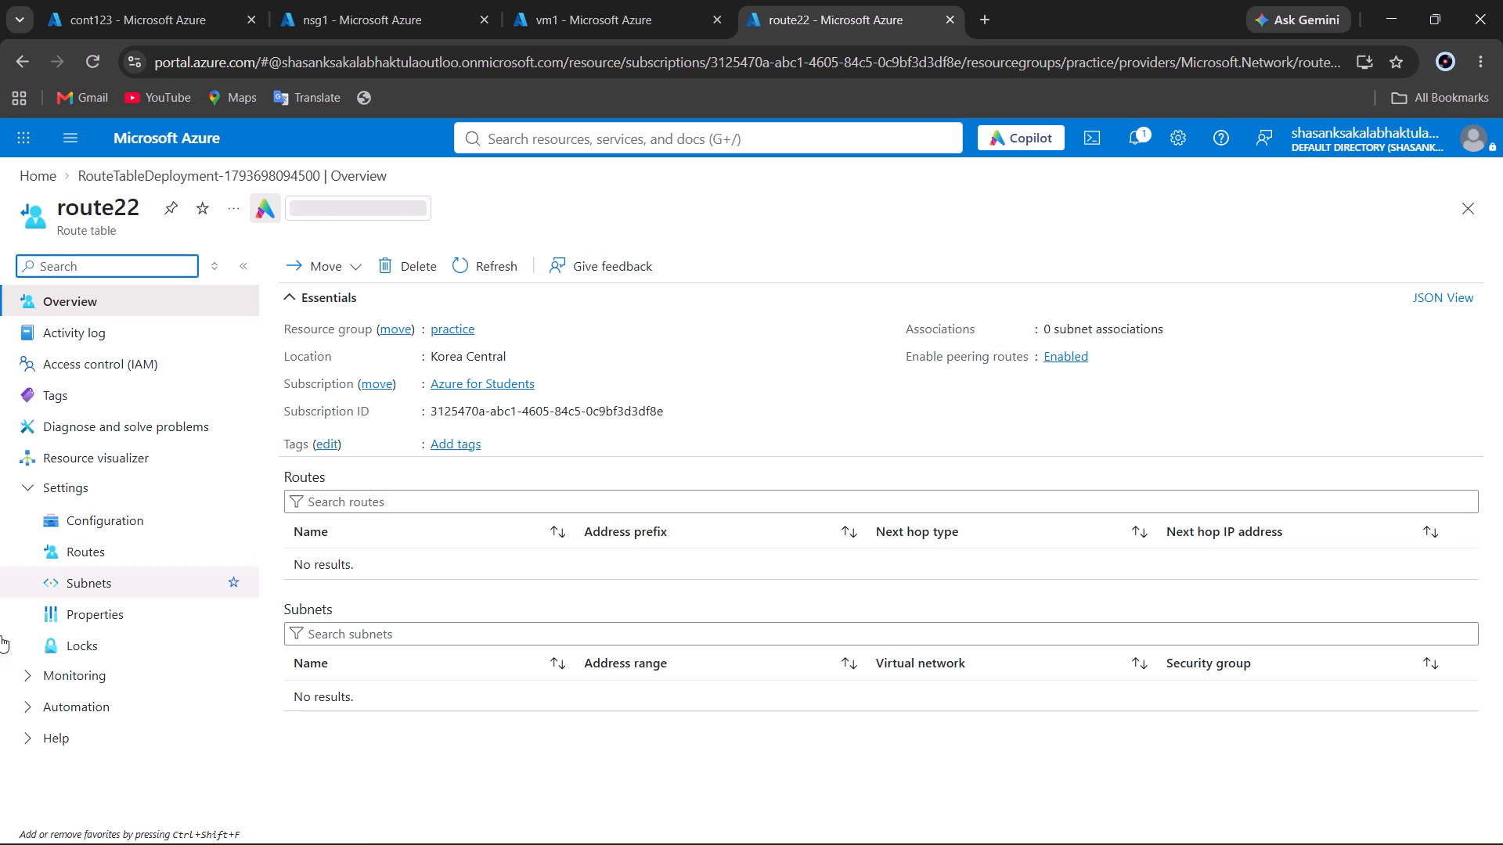
Start a new route in route22 with next hop type Virtual appliance and next hop address 10.0.4.2.
click(60, 556)
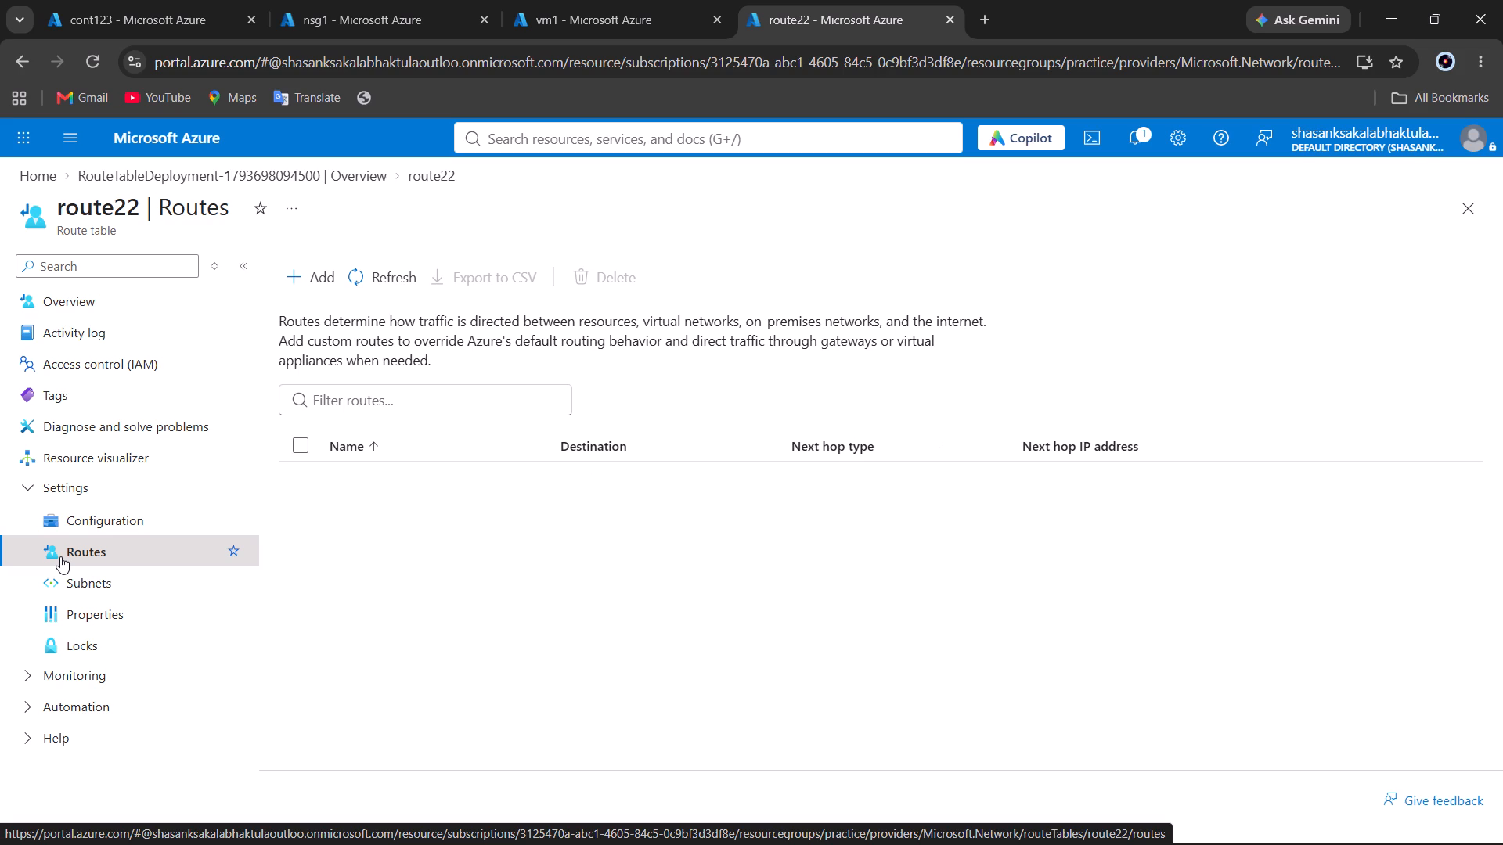
click(300, 273)
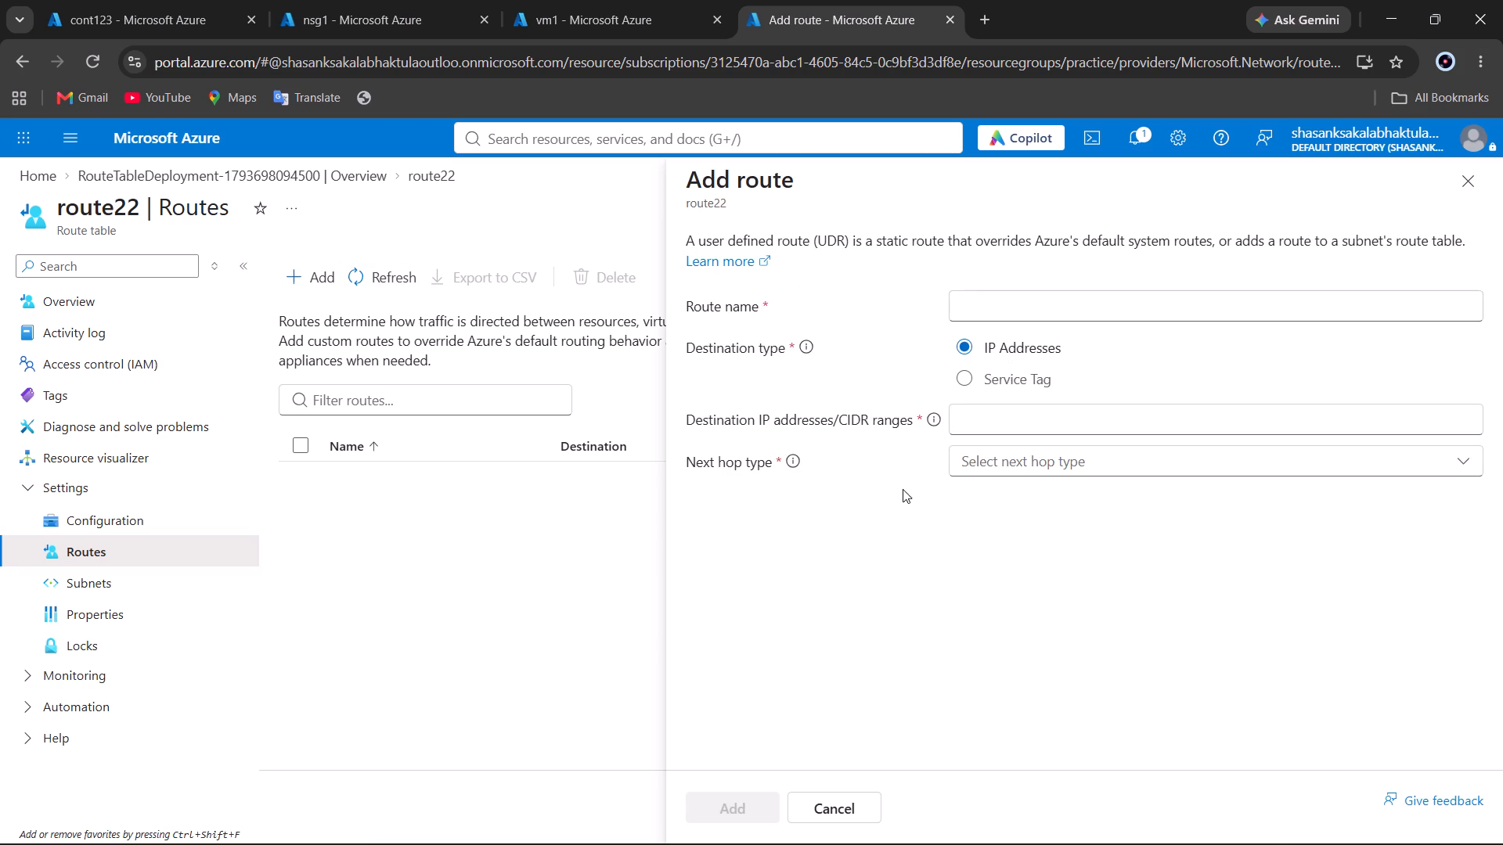
click(970, 466)
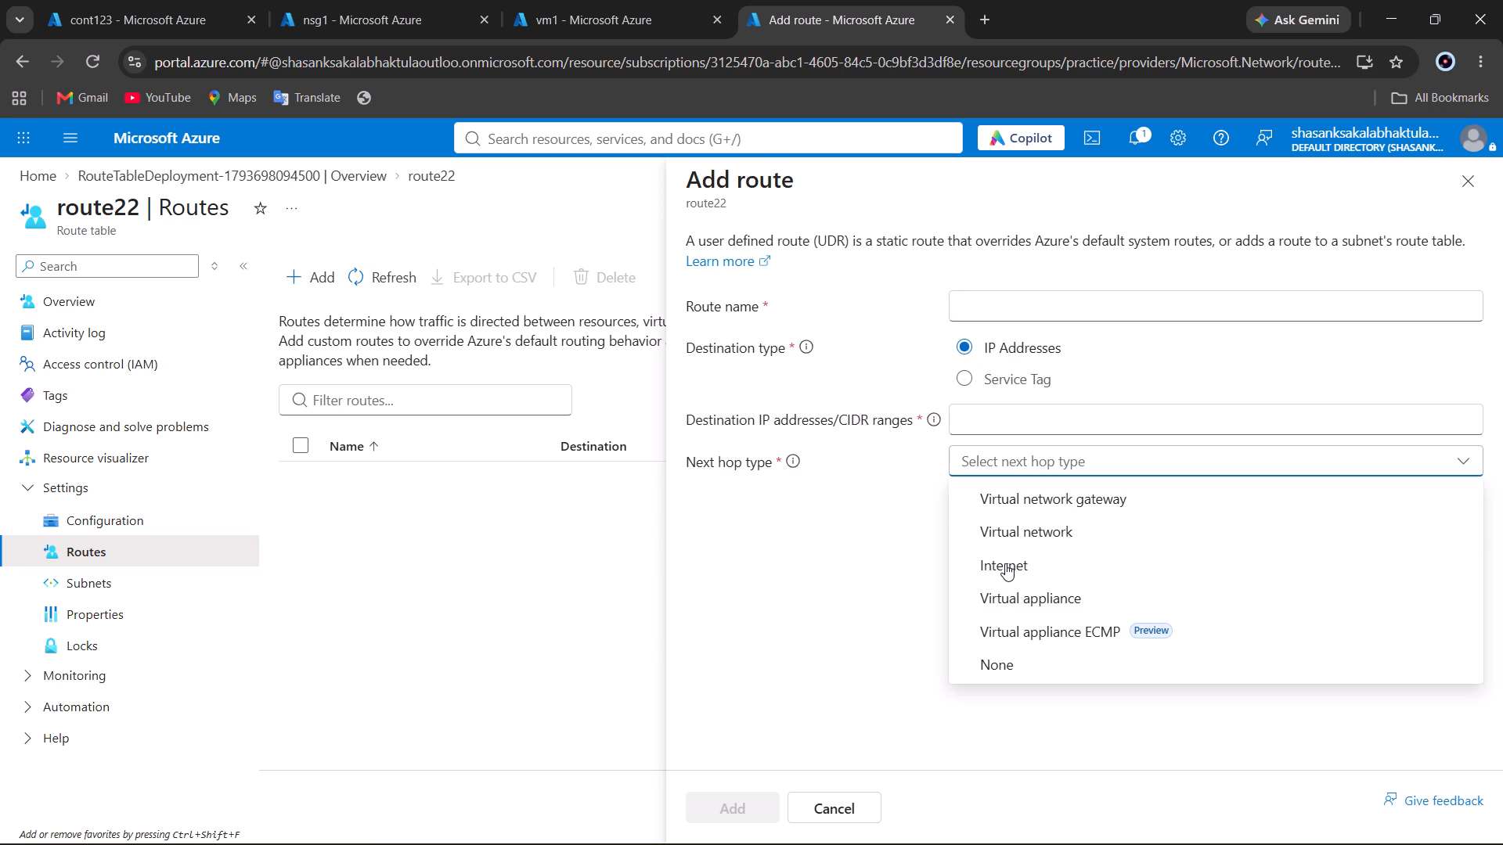
click(1006, 605)
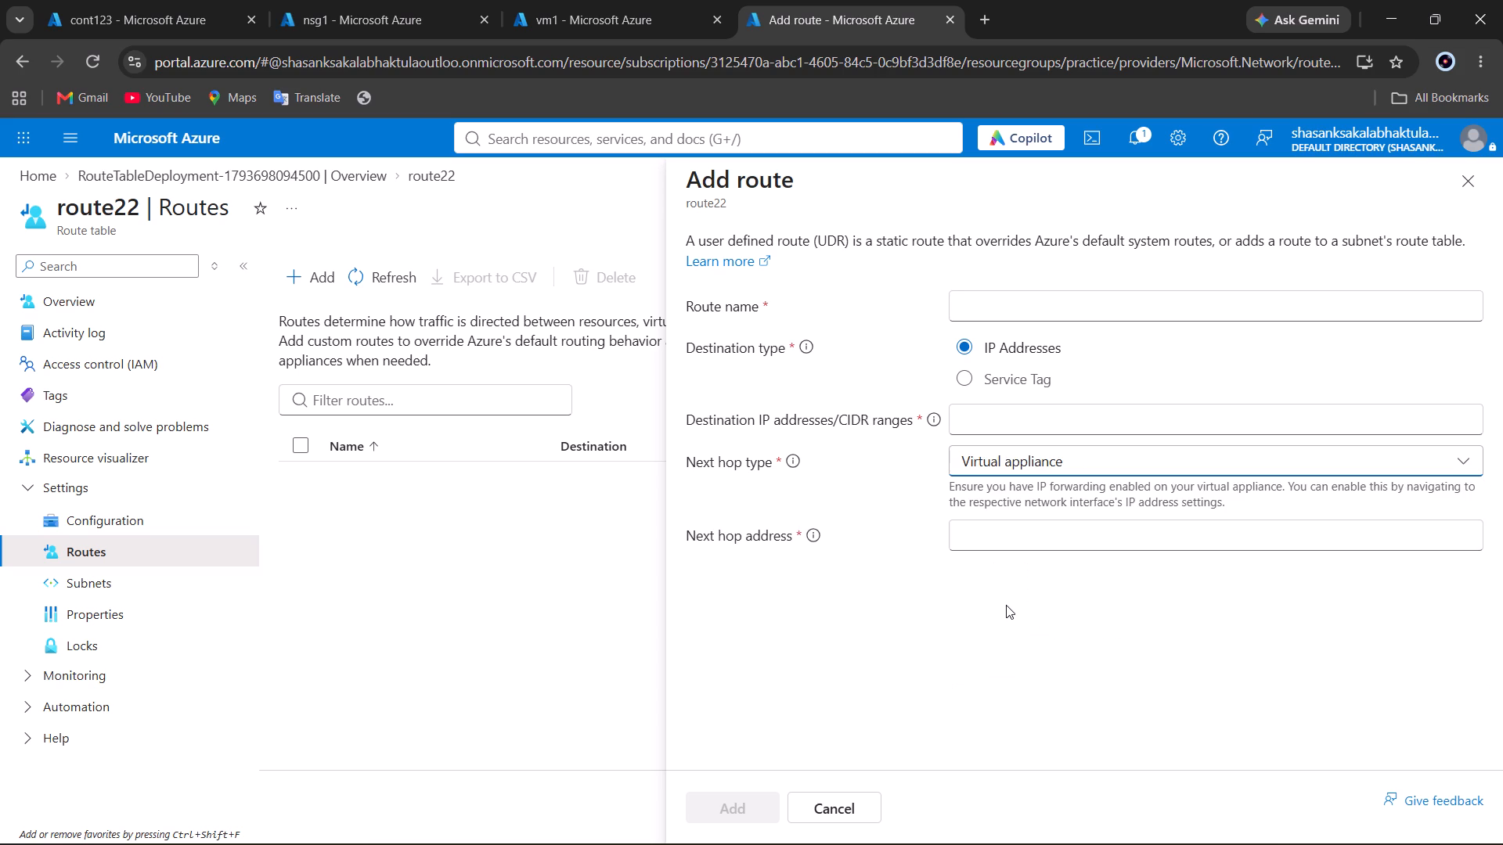
click(978, 547)
key(ctrl+v)
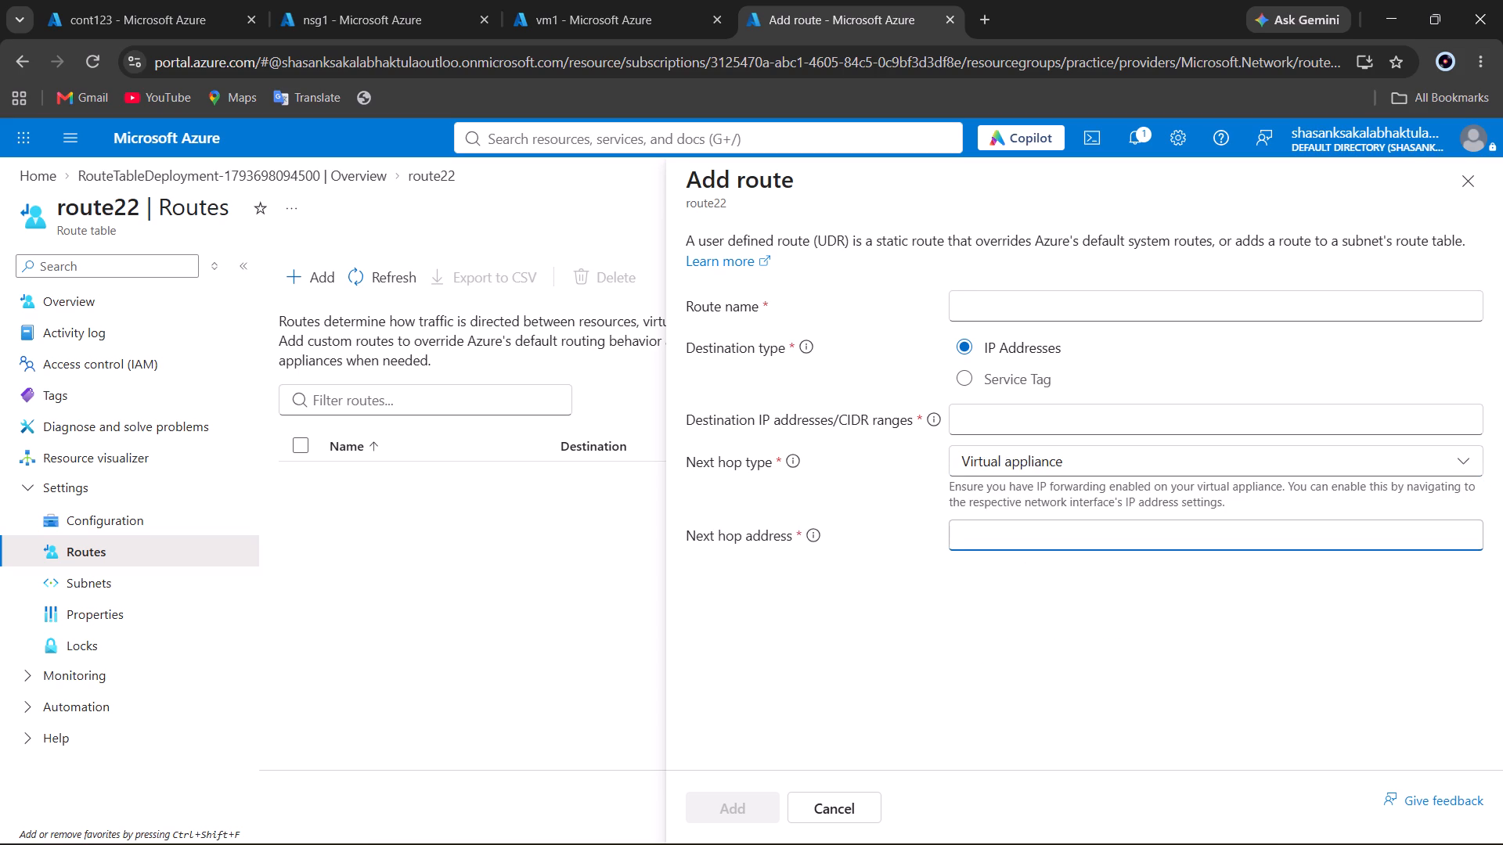
key(ctrl+v)
triple_click(976, 535)
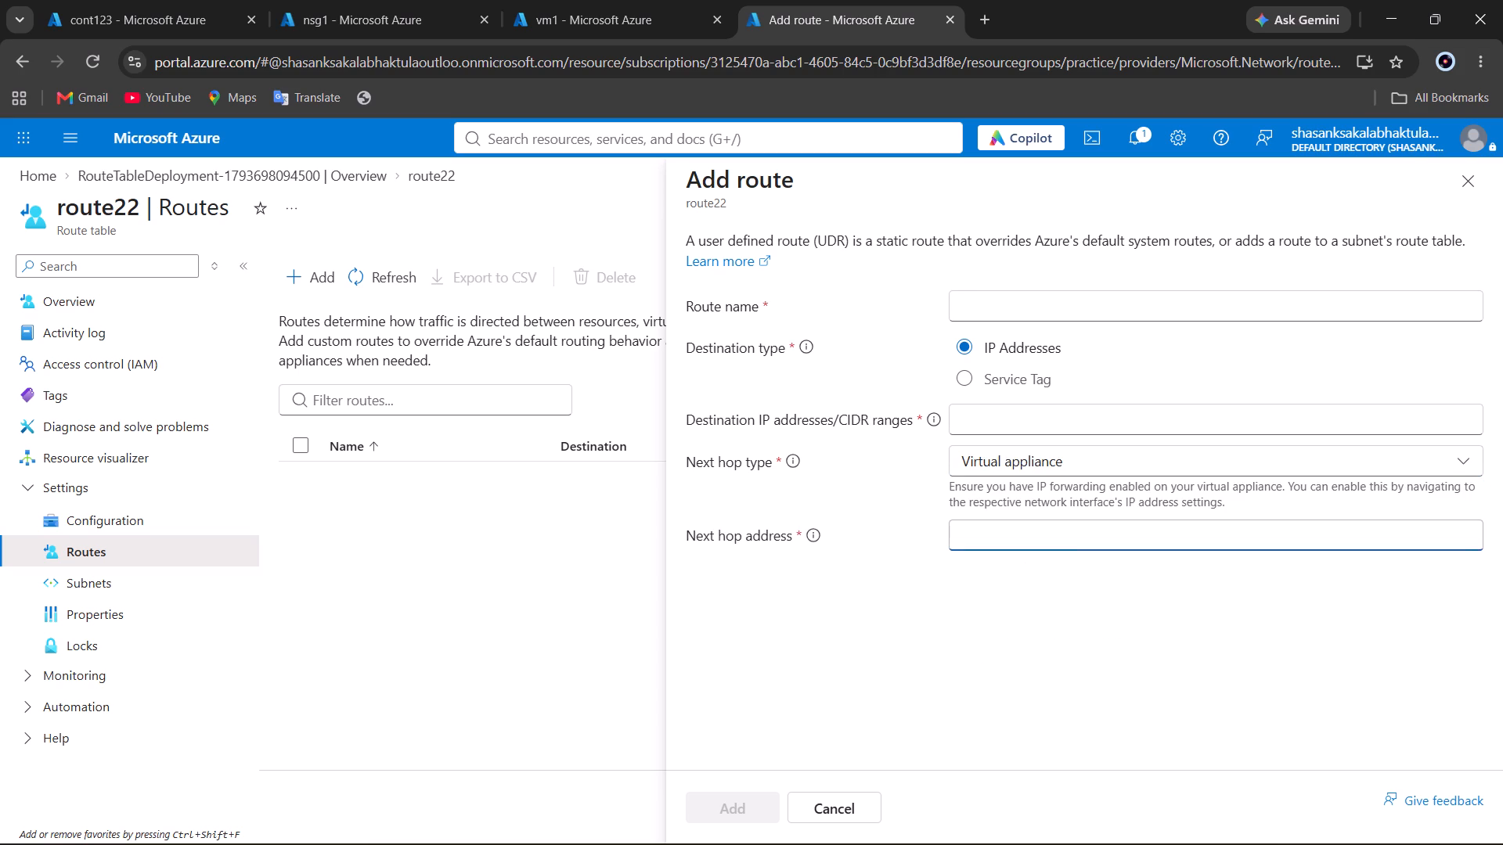
text(10)
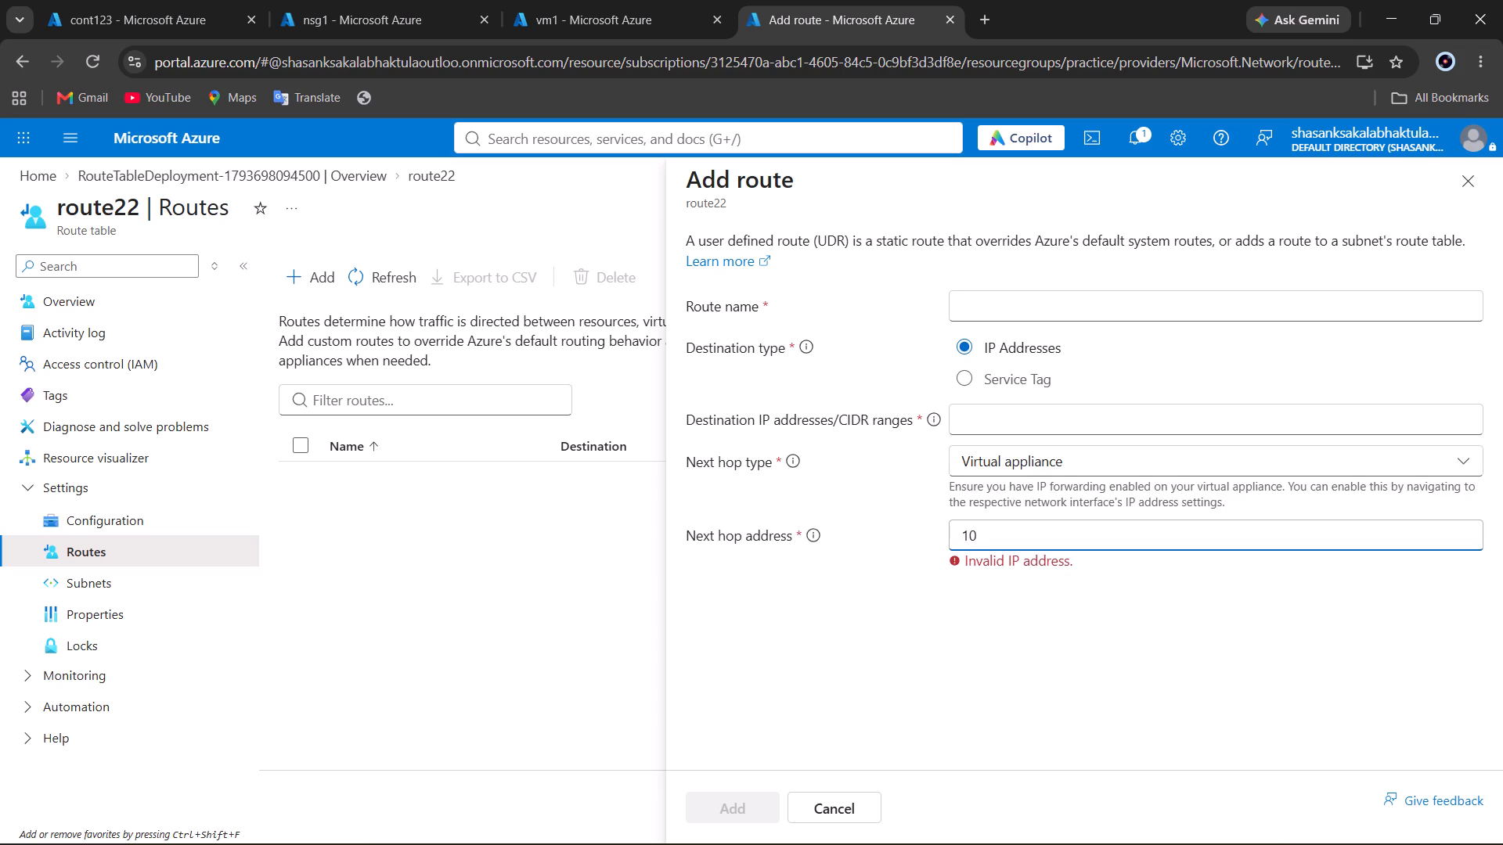
key(period)
text(0.)
text(4.)
key(2)
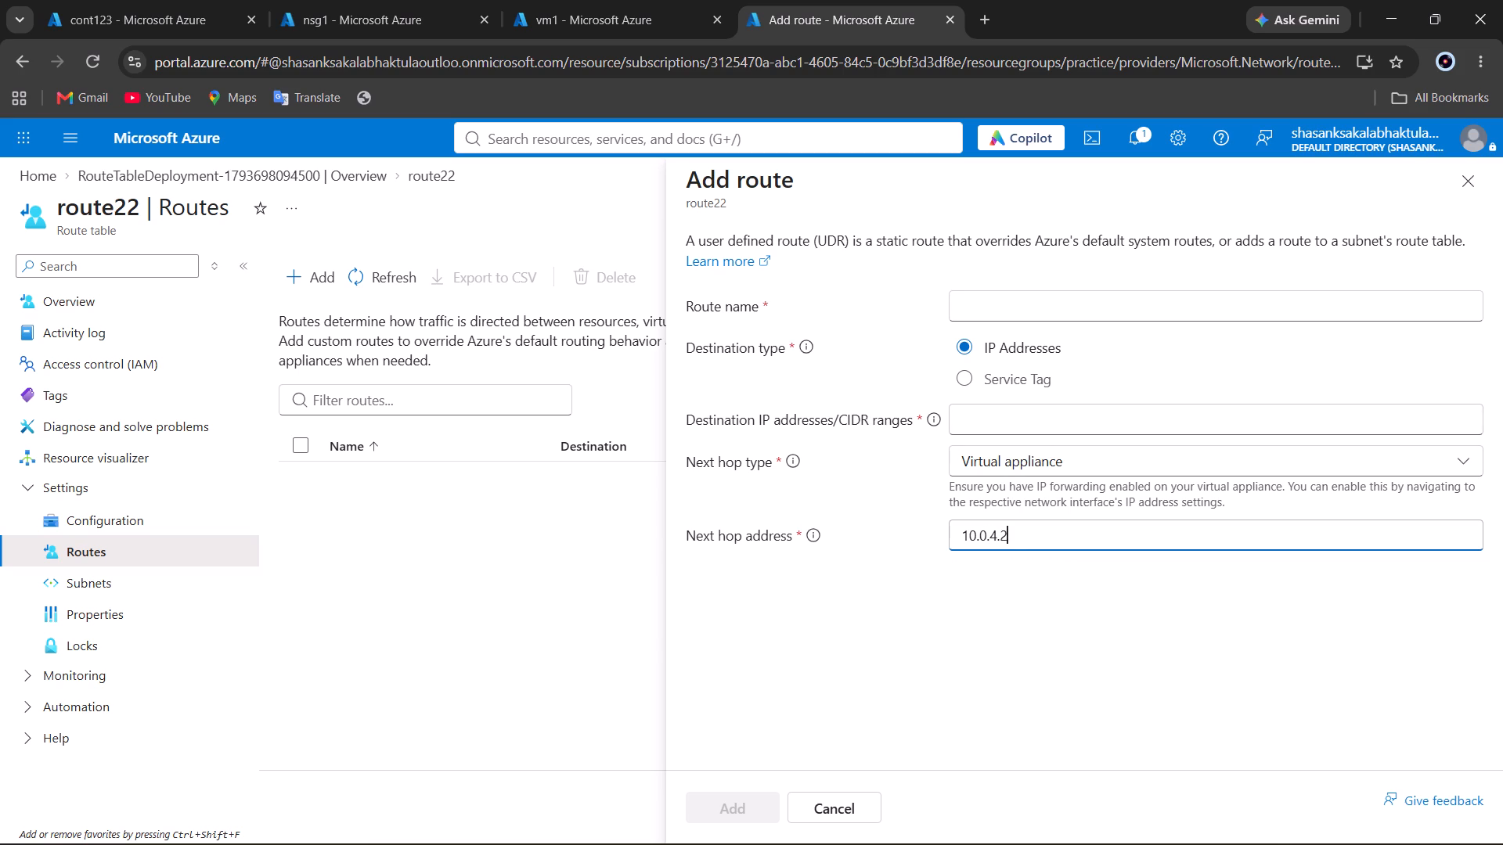
Set the new route's destination IP address range to 10.0.4.0/24.
click(997, 419)
text(10.0.0.)
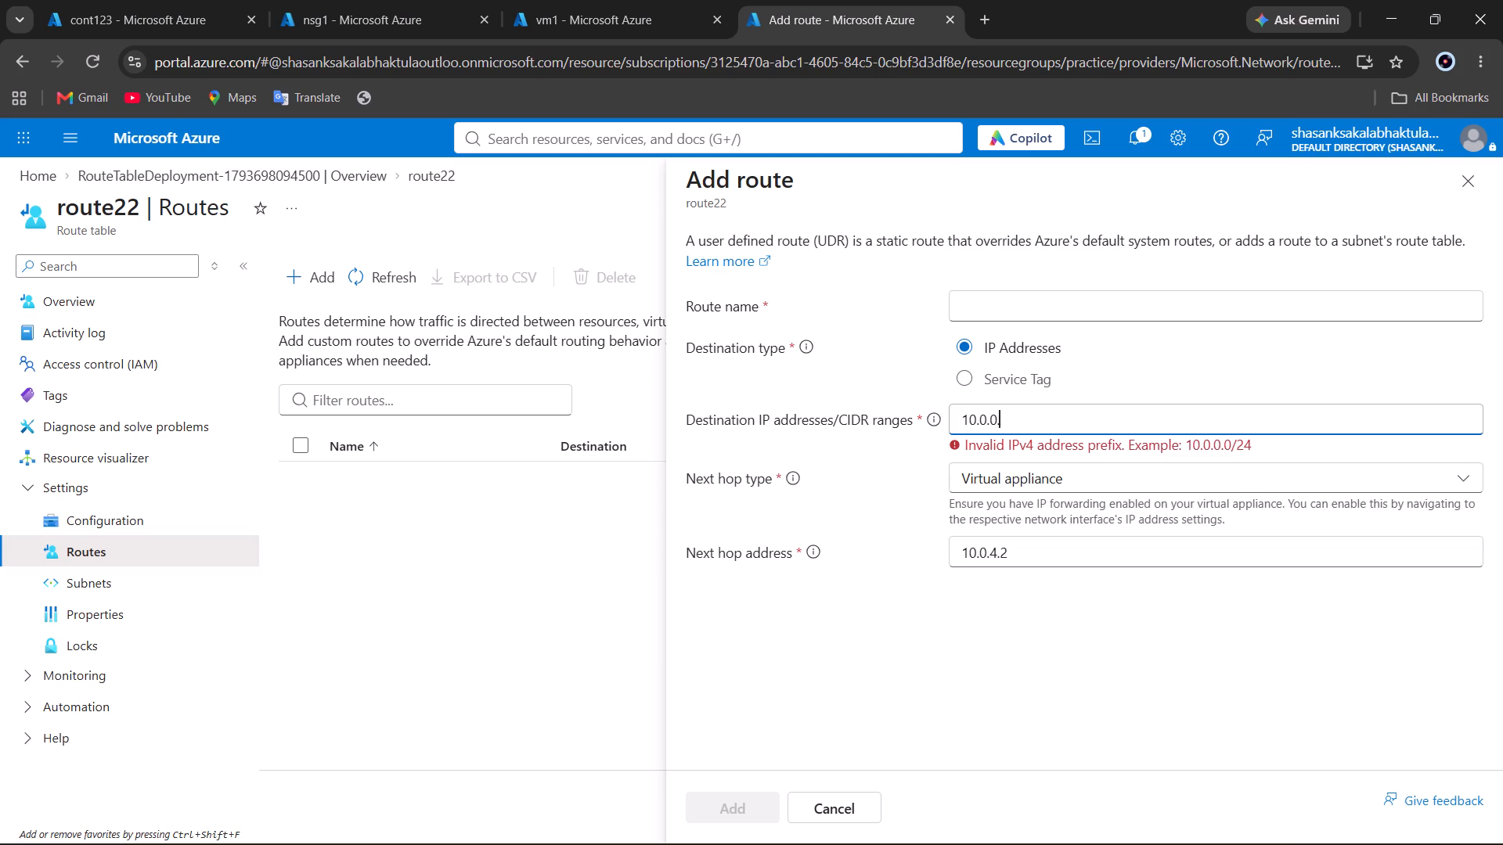
key(BackSpace)
key(BackSpace)
text(4.0)
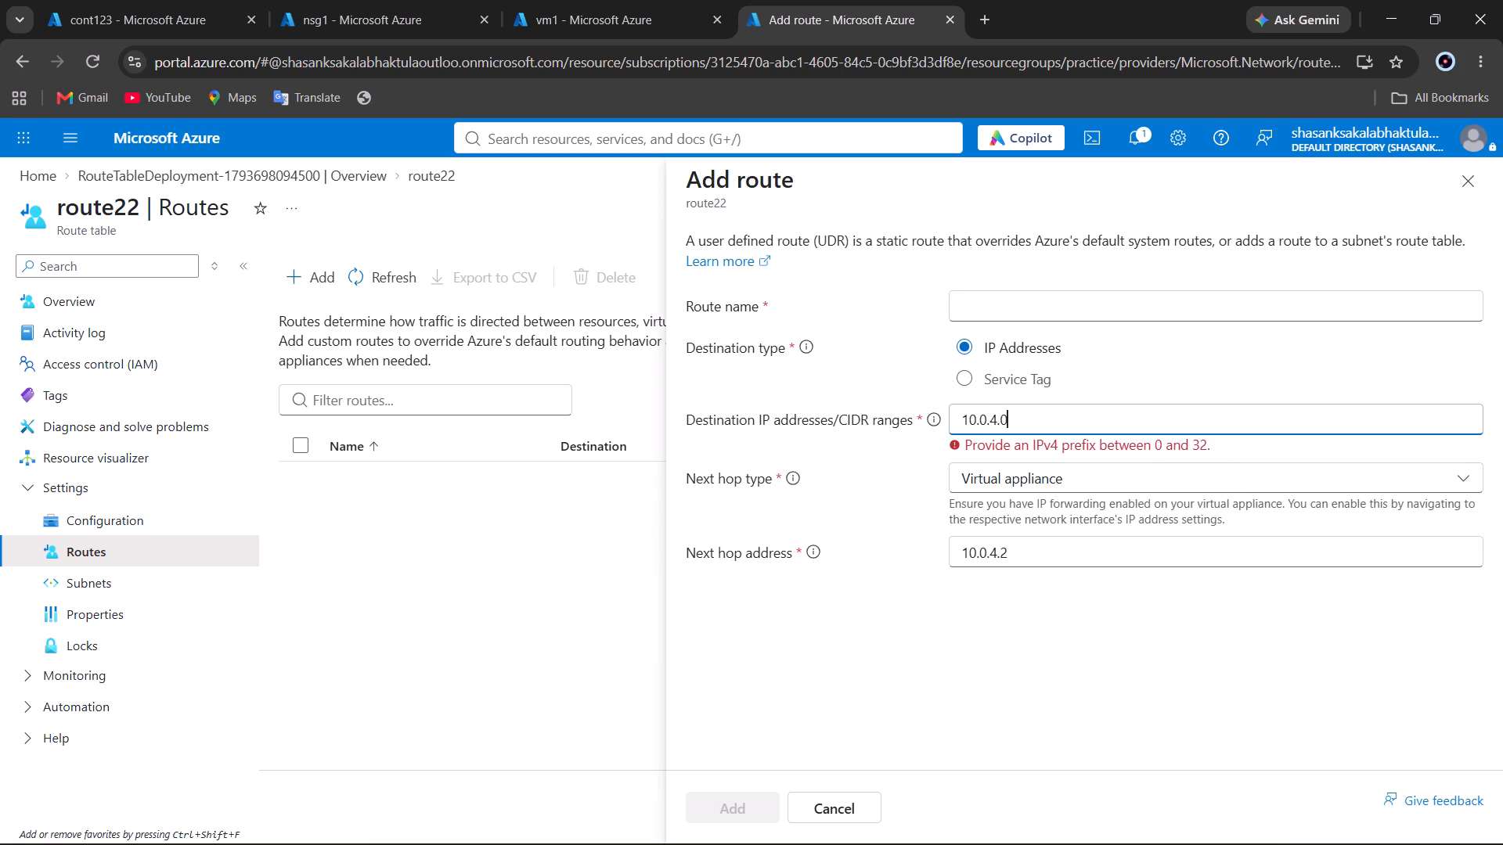
key(slash)
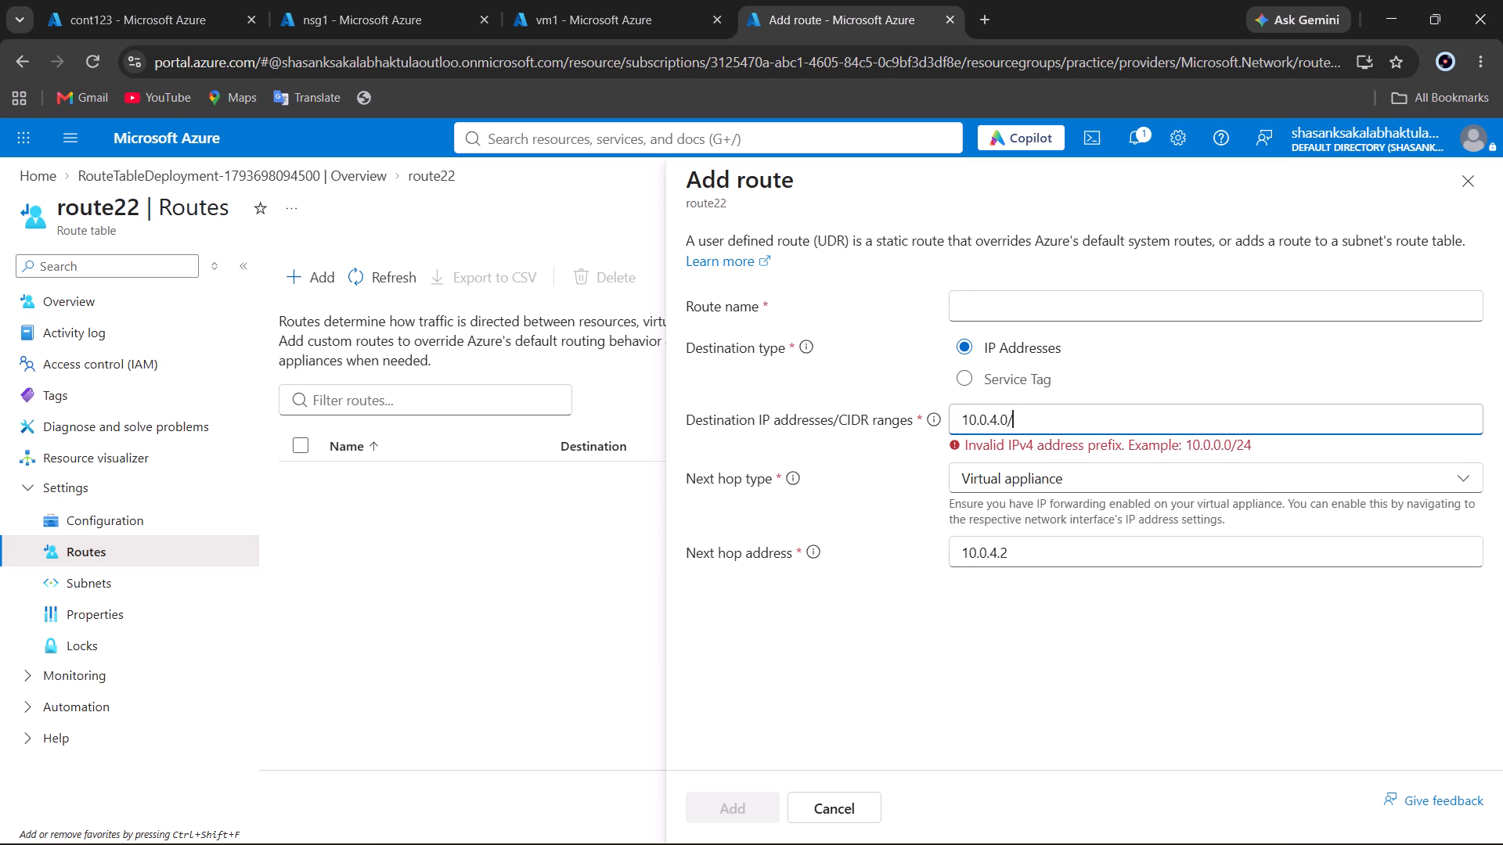
text(16)
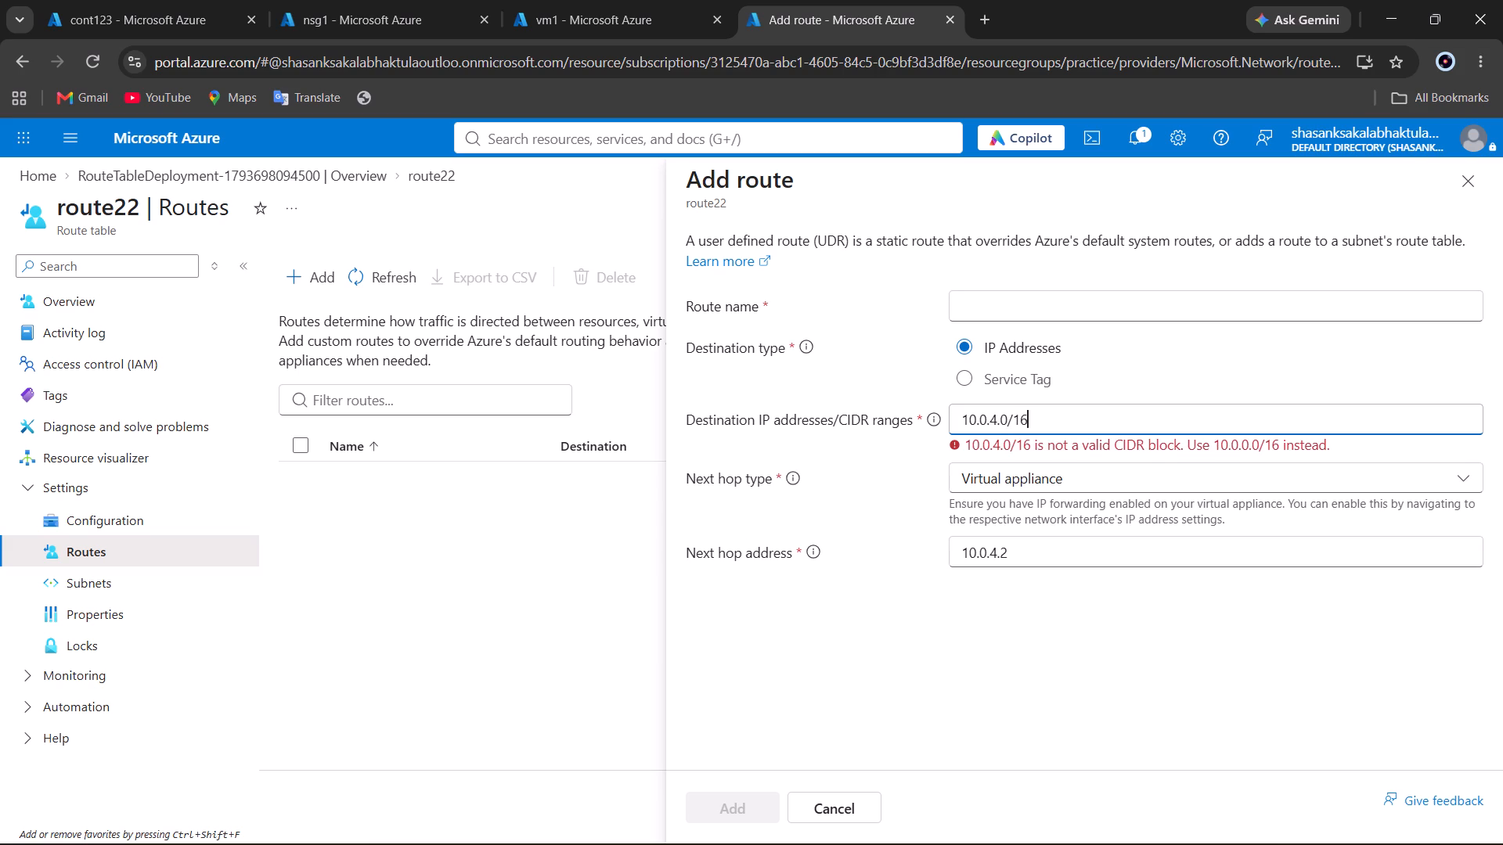
key(BackSpace)
key(BackSpace)
text(24)
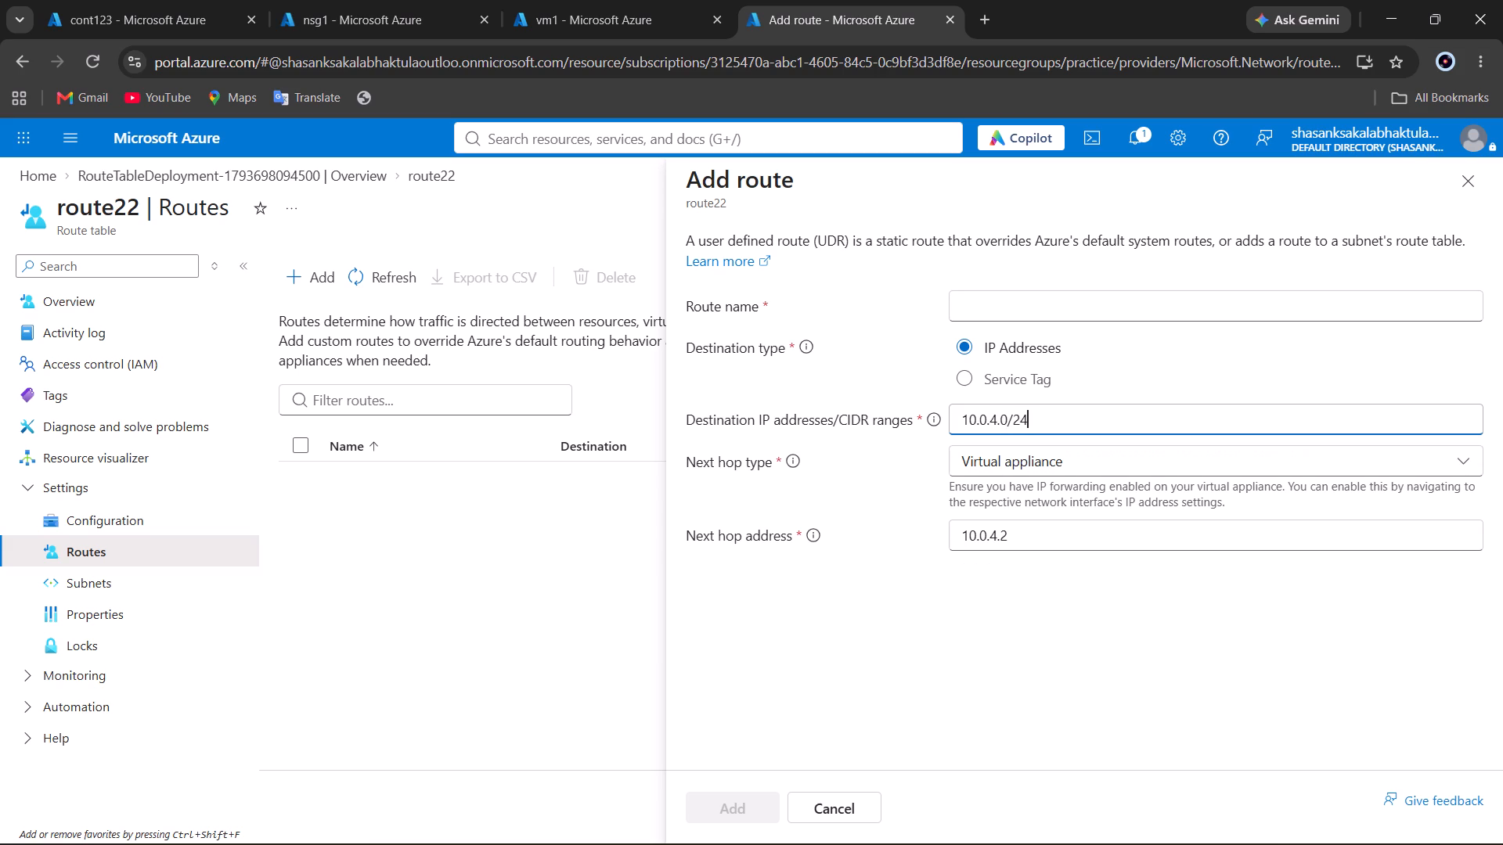
Name the new route route1.
click(1075, 302)
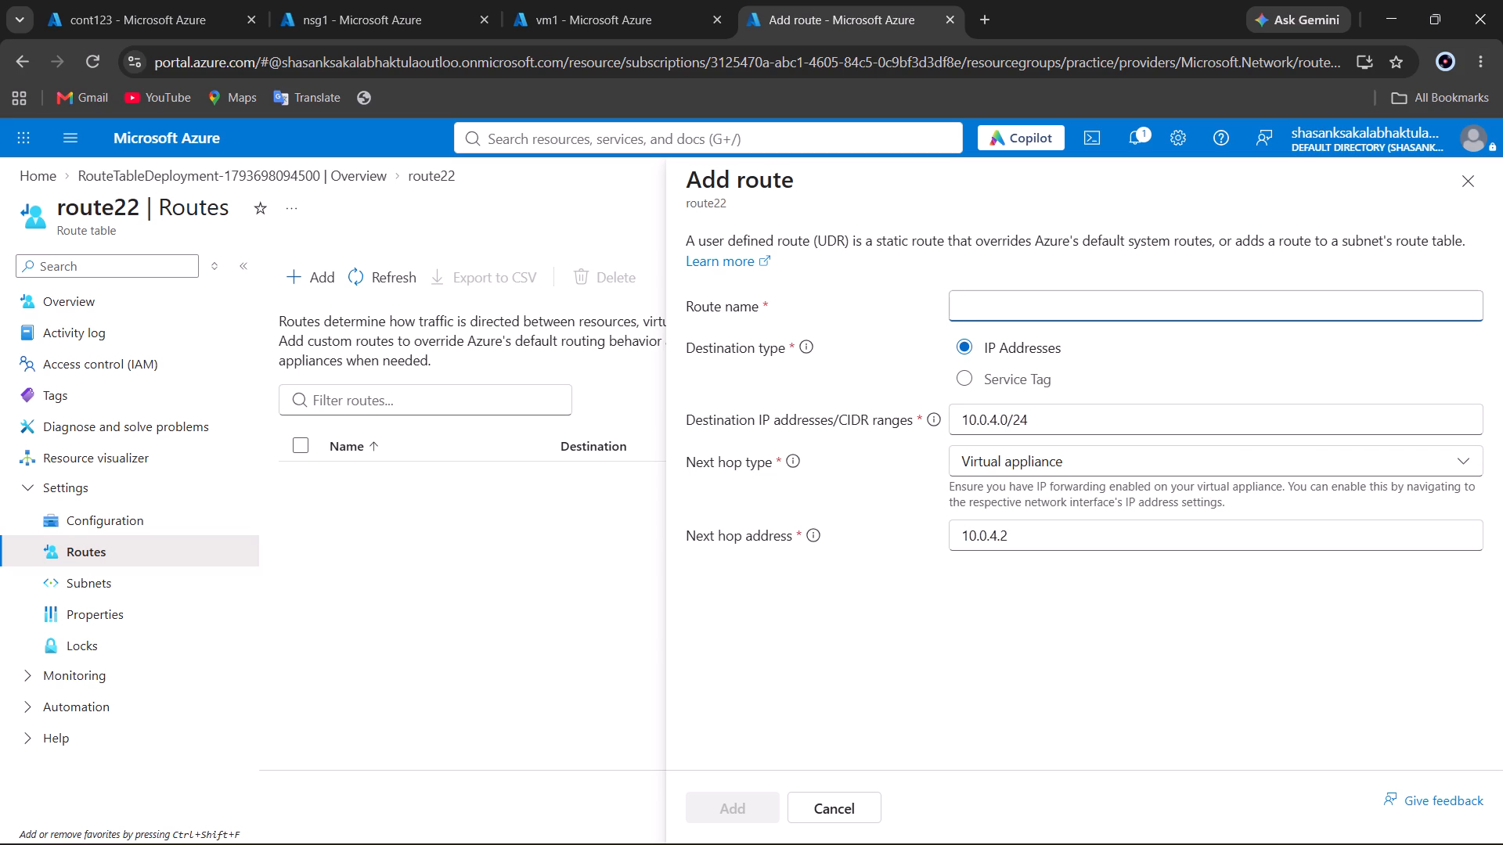
text(route)
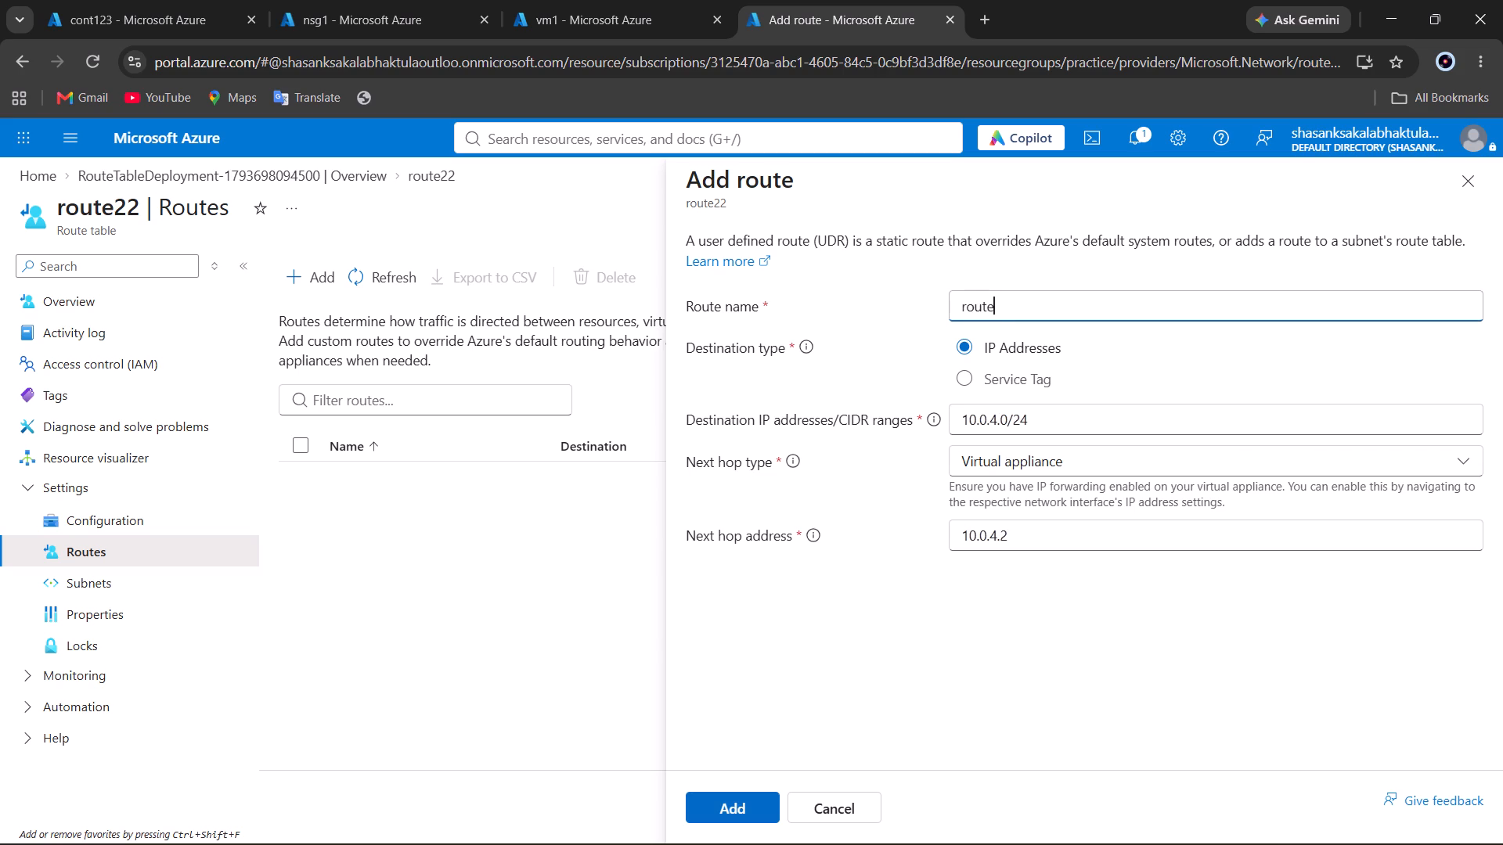
key(1)
Capture a screenshot of the Azure page with the filled-in Add route form.
key(shift+super+s)
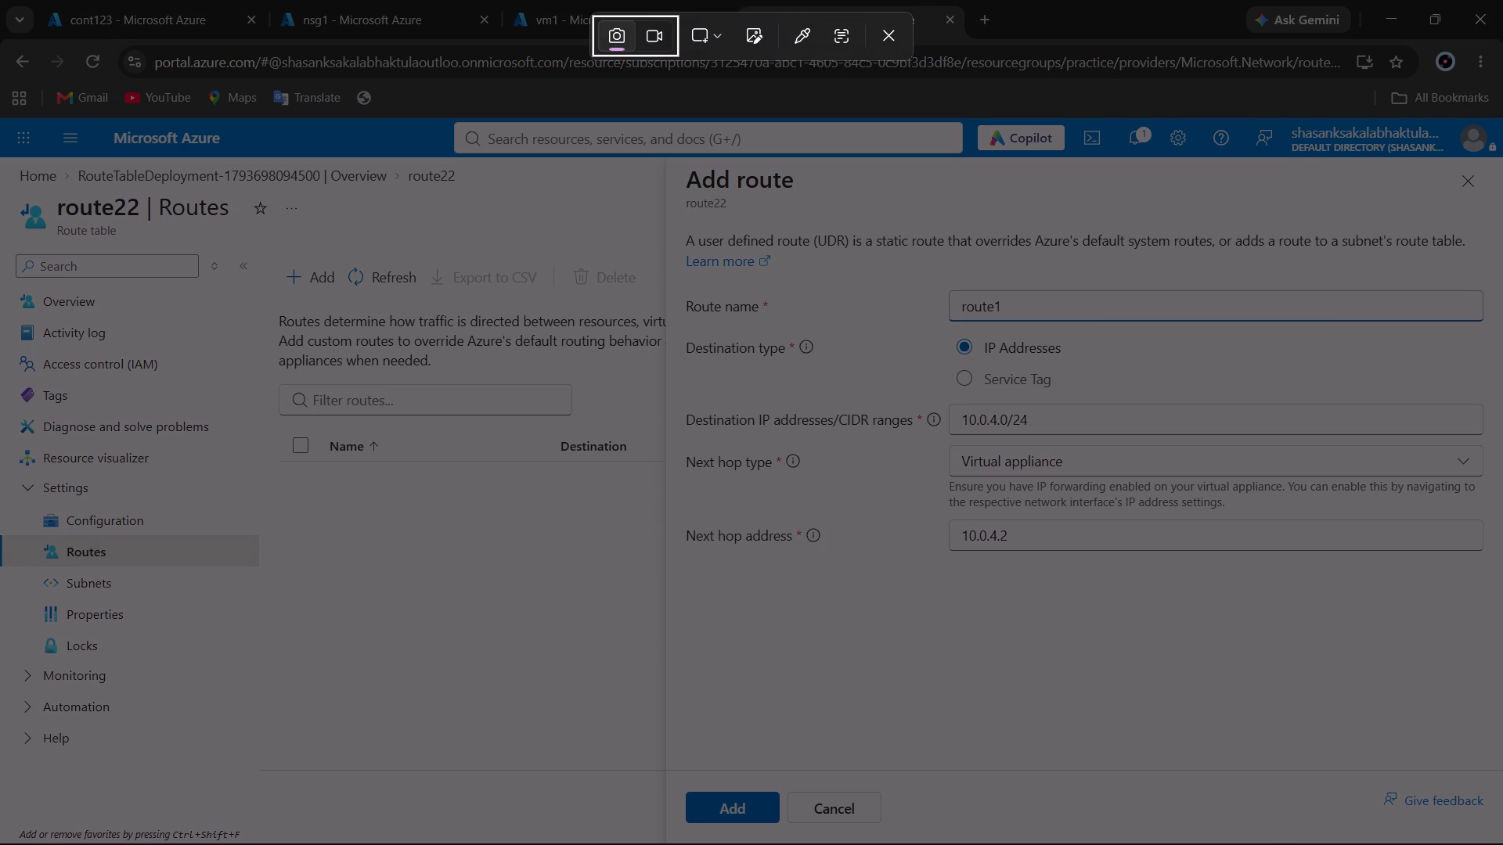
drag(0, 117, 1502, 843)
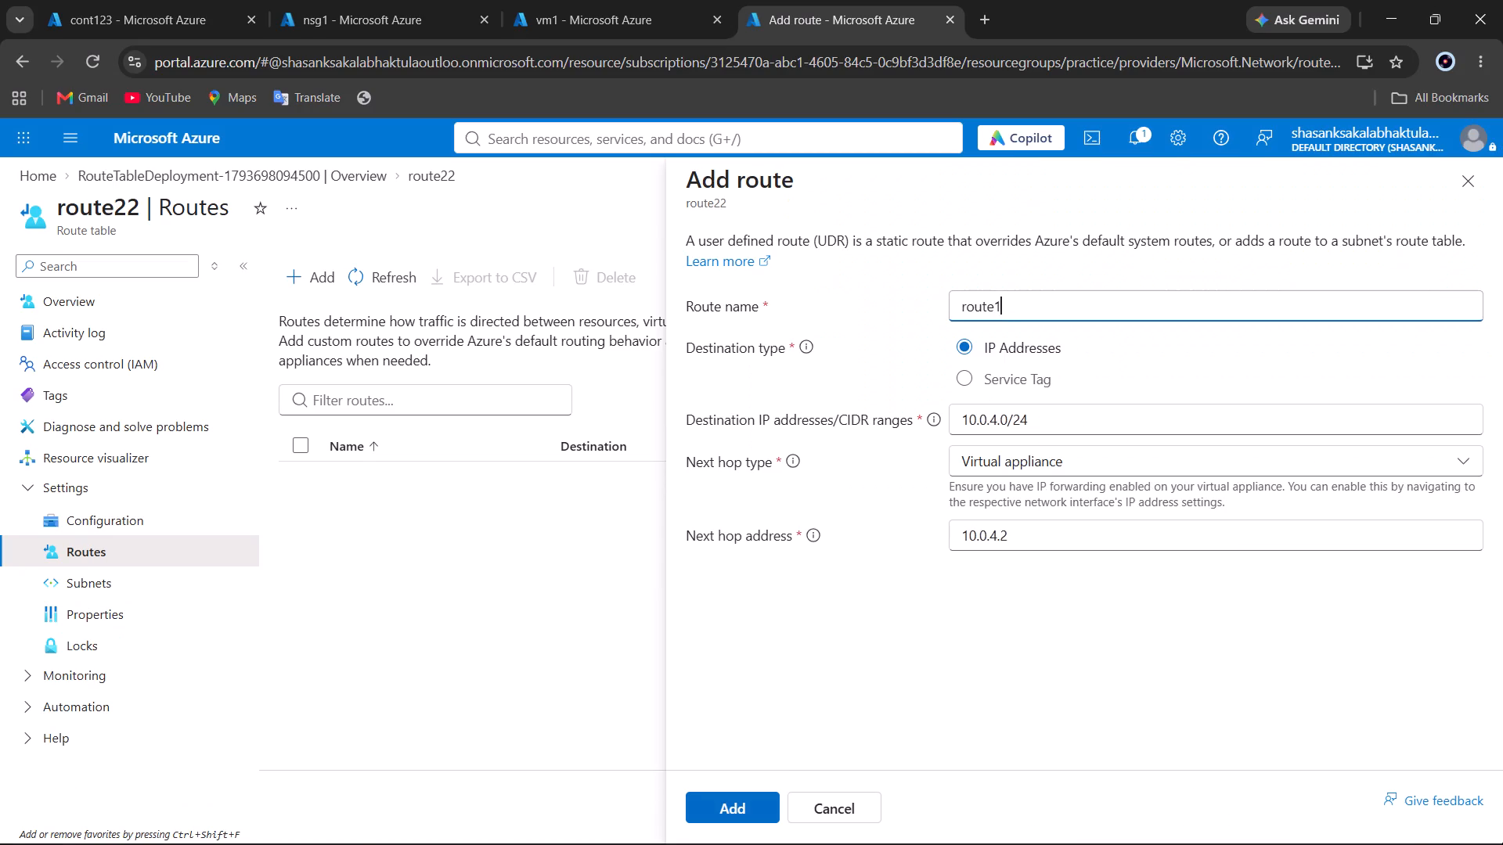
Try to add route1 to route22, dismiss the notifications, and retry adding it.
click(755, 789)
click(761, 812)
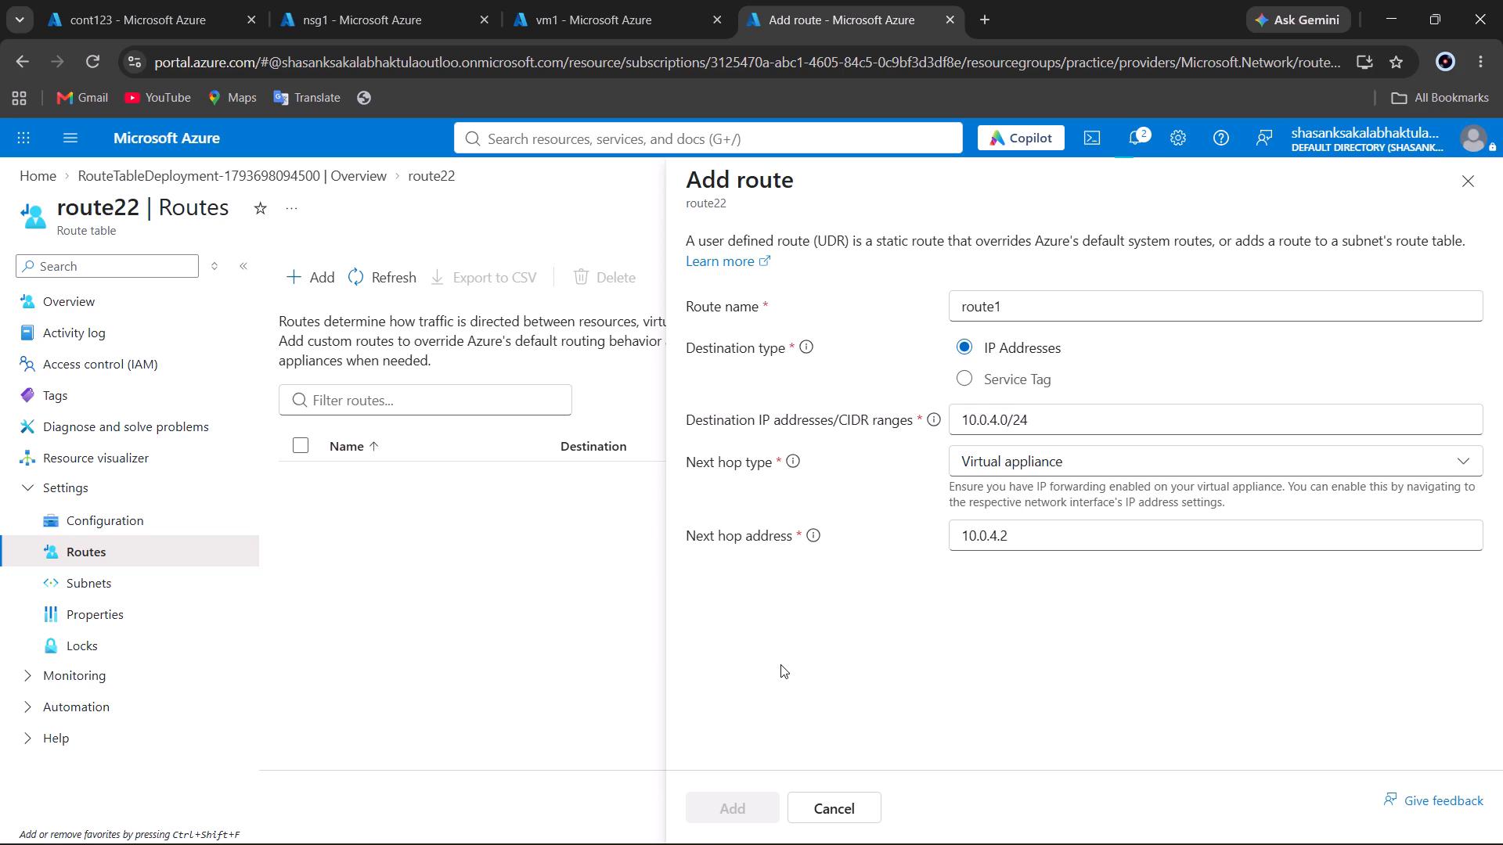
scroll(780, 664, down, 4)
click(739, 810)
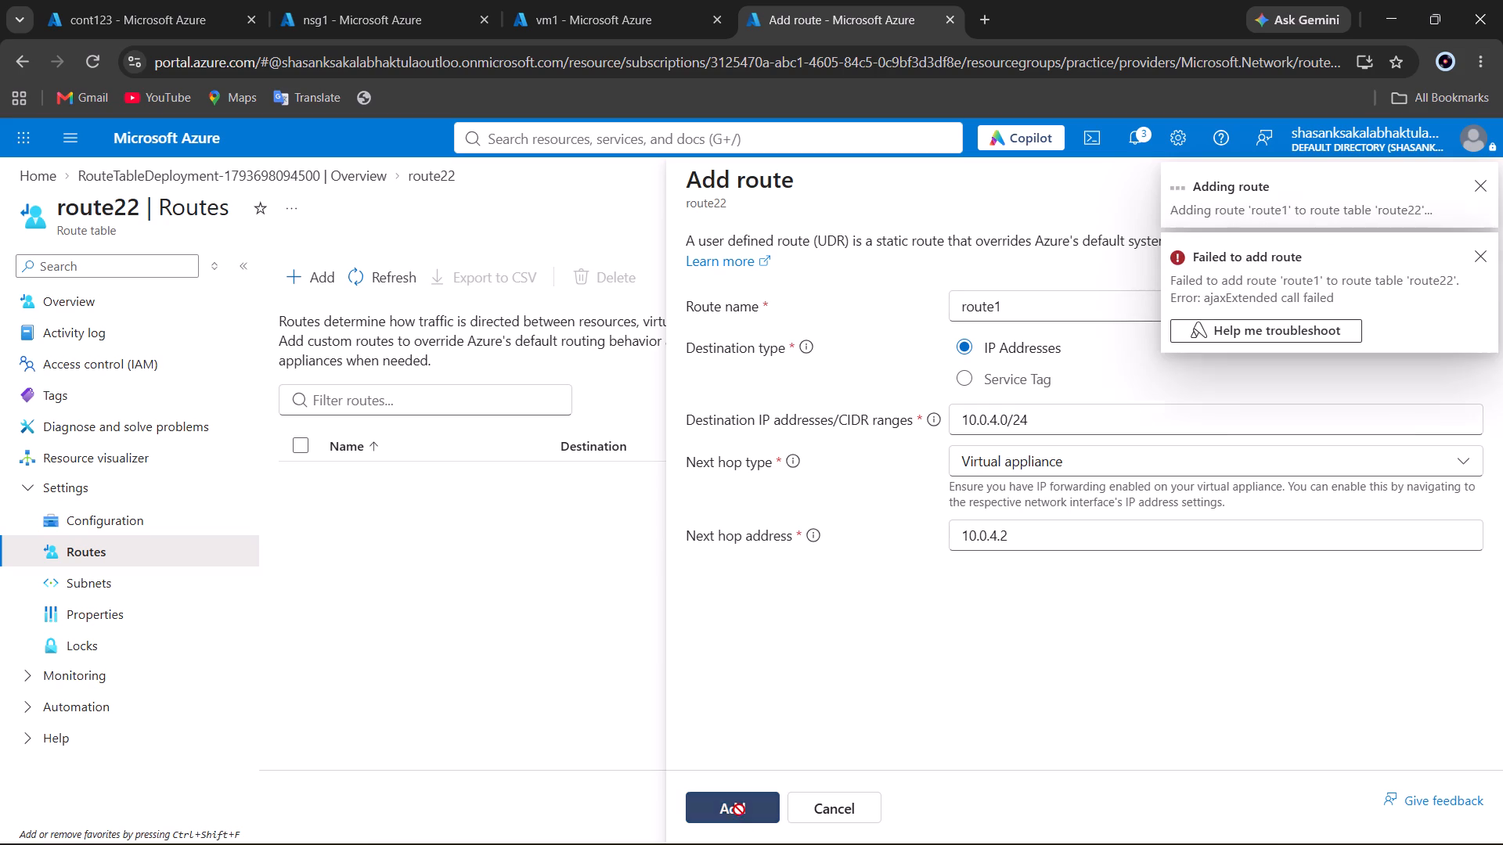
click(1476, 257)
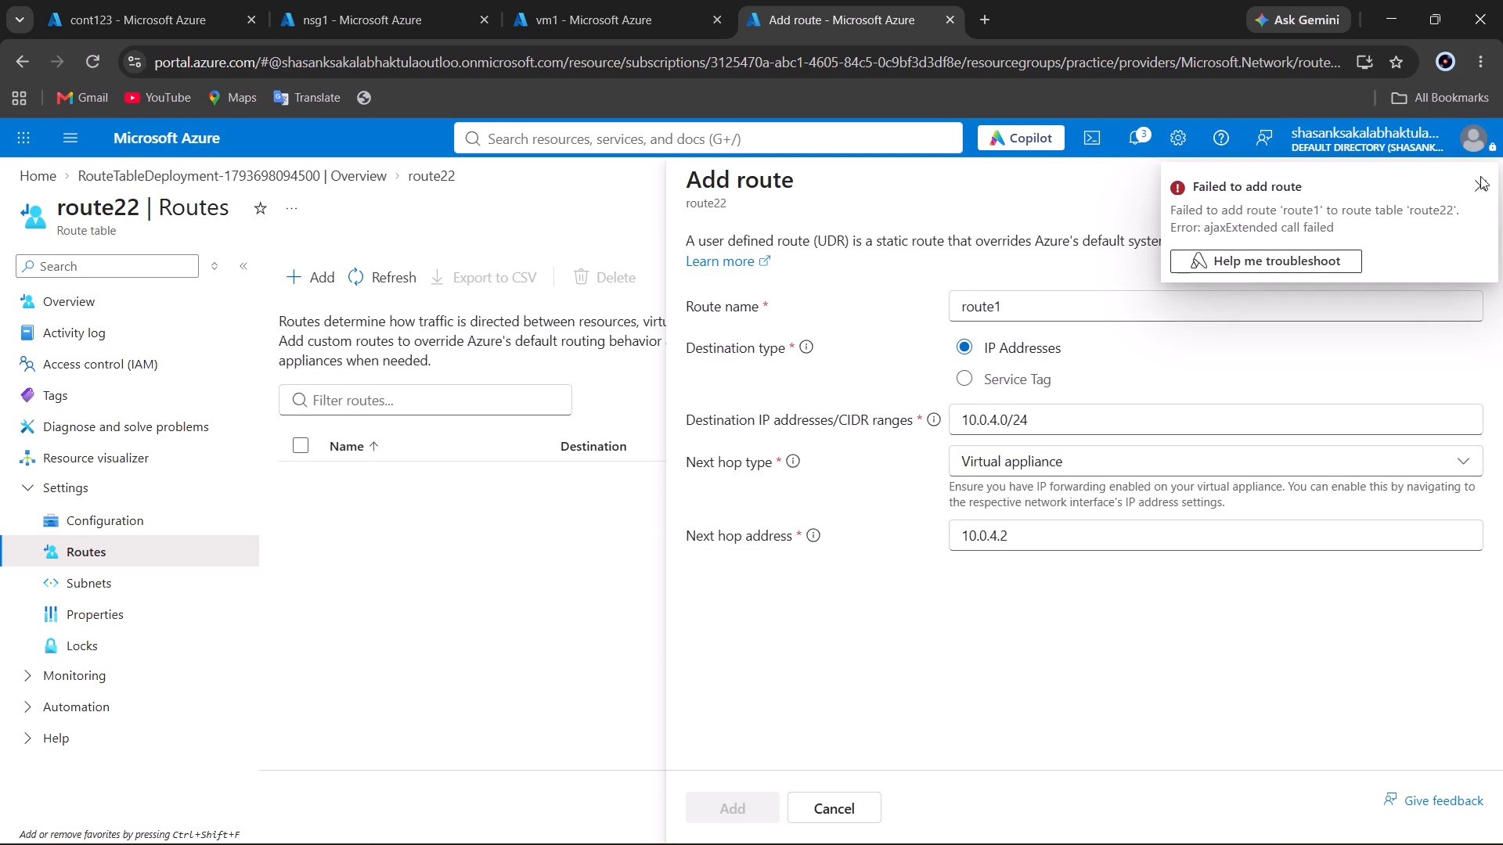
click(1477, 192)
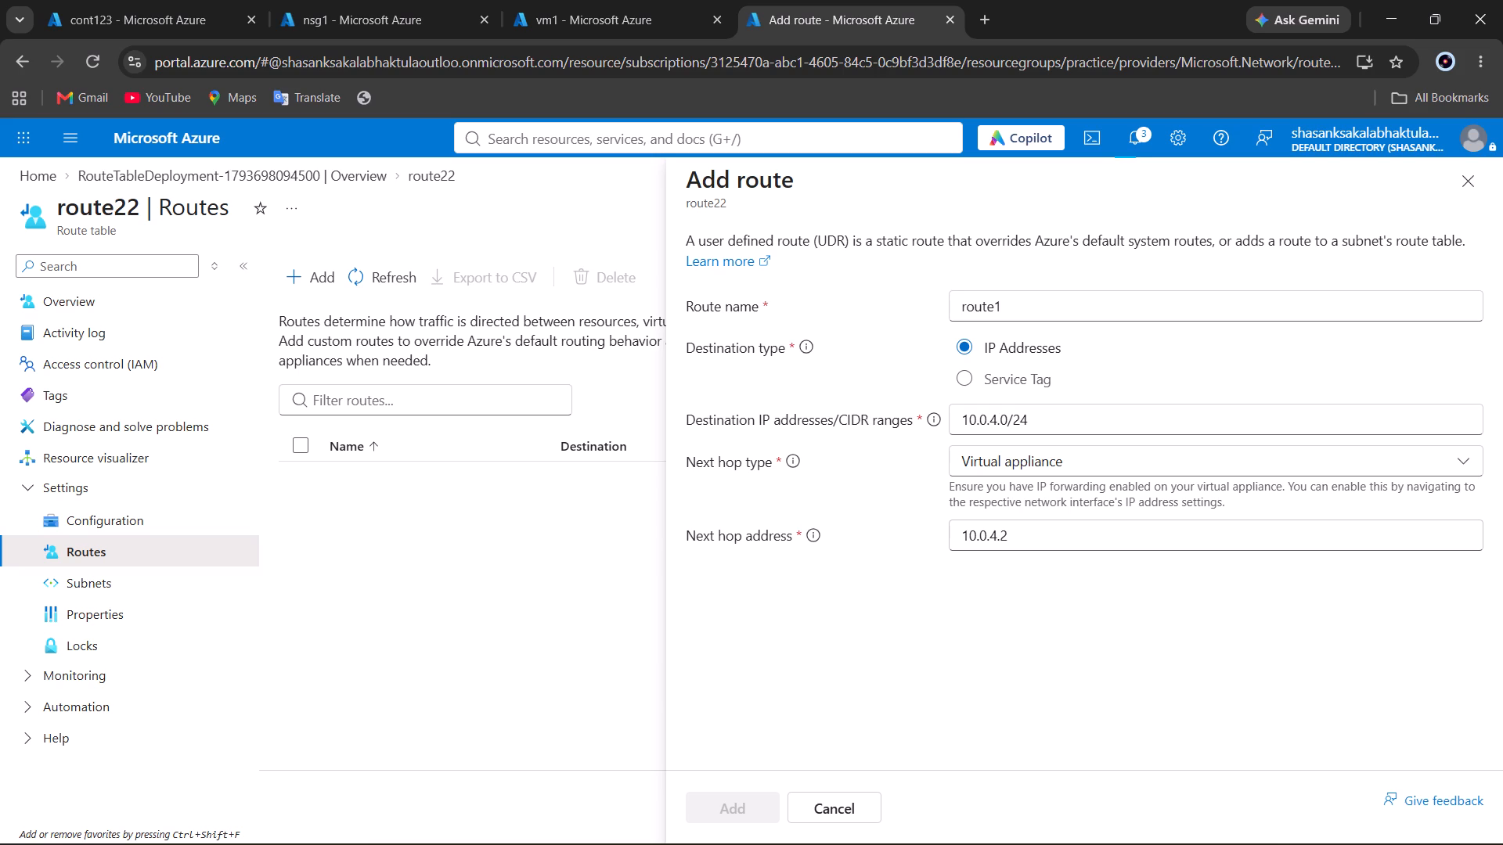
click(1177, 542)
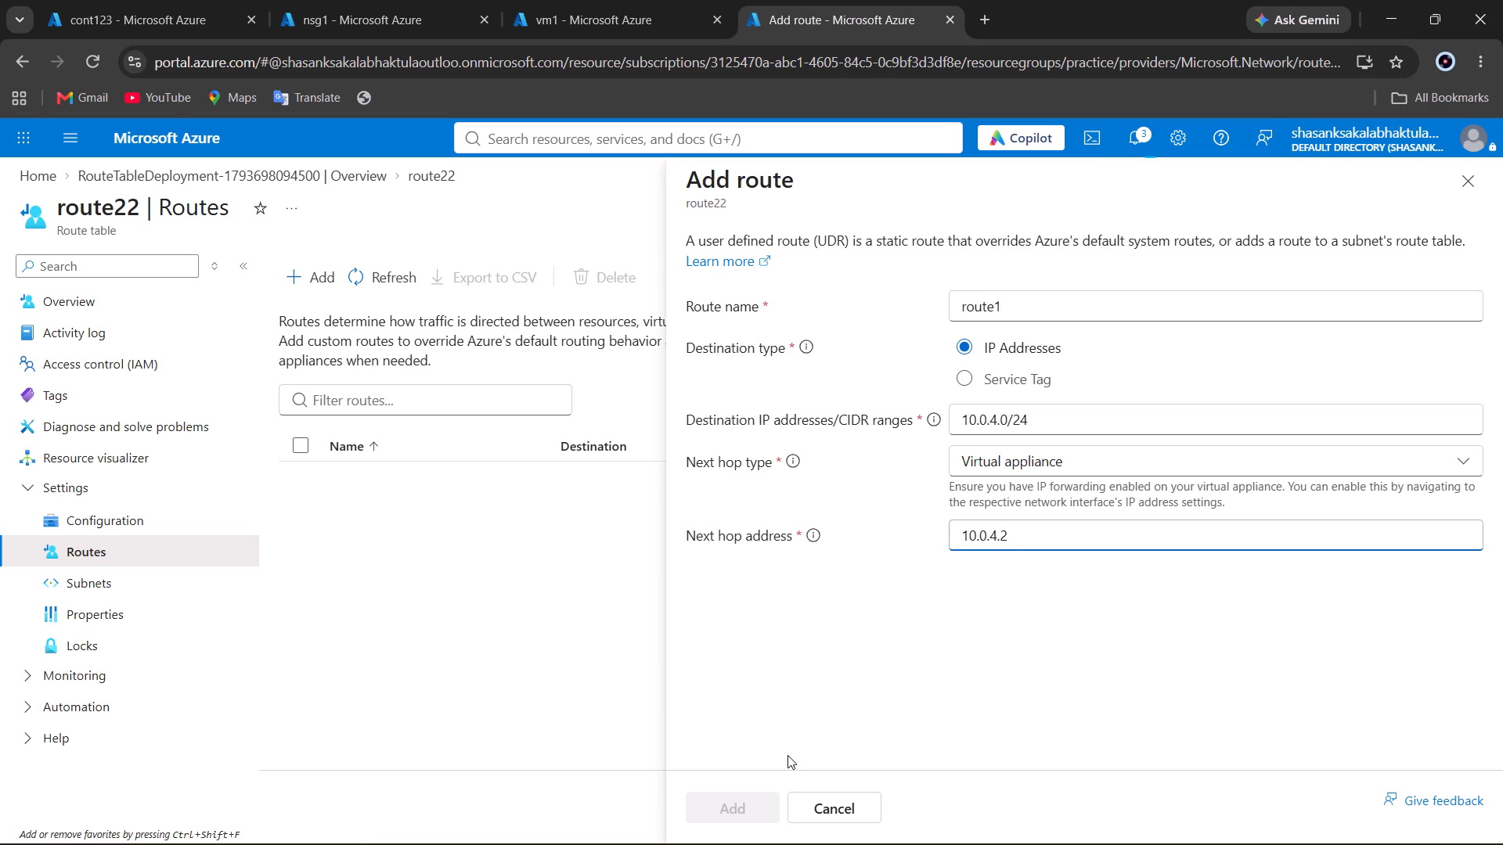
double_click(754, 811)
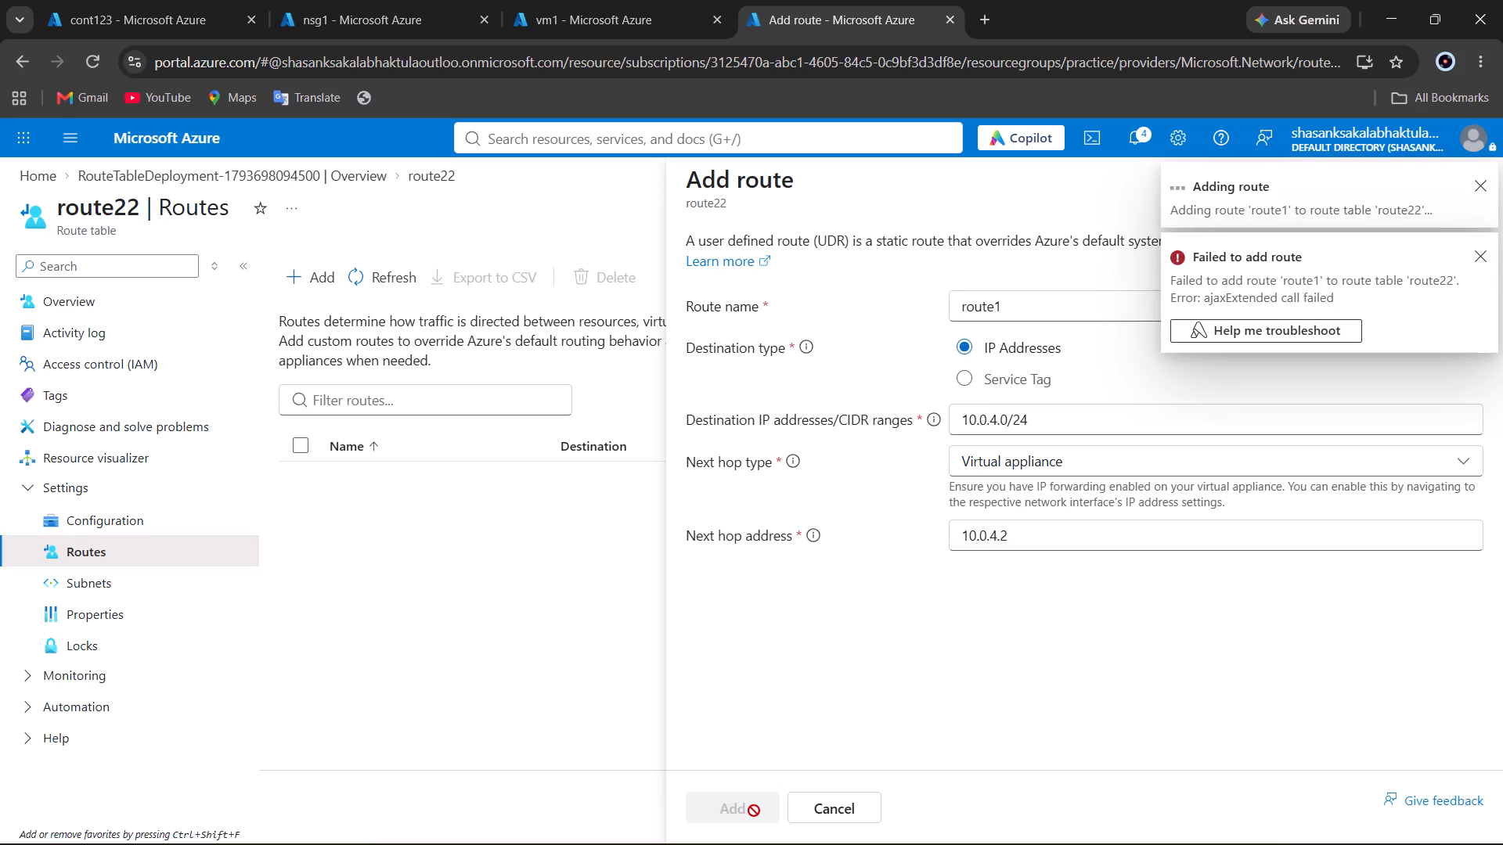
Request Copilot troubleshooting help for adding route1, look over the next hop types while it loads, and dismiss the notification.
click(1301, 335)
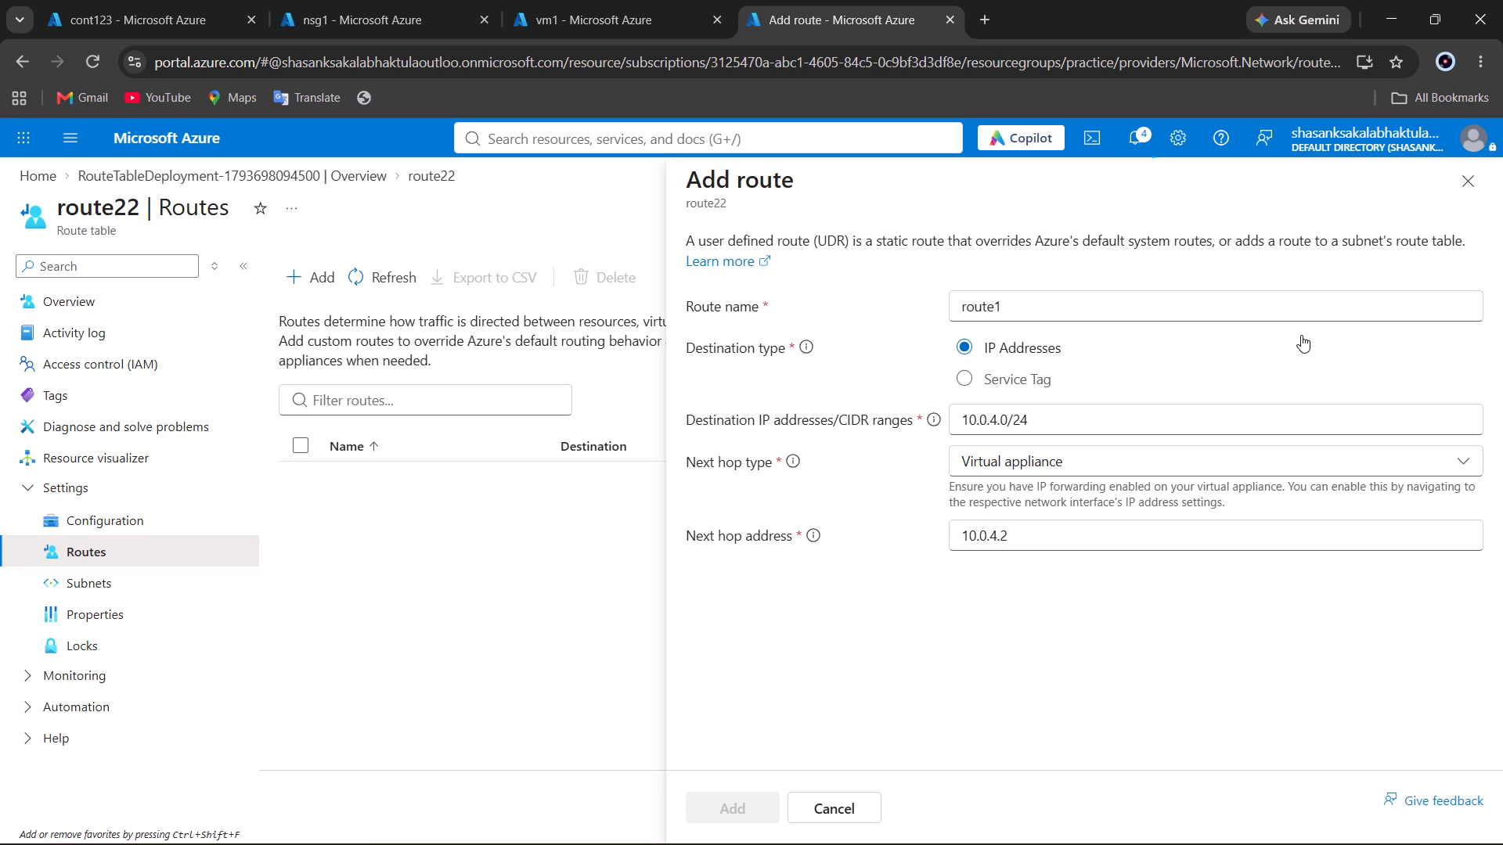
click(1284, 476)
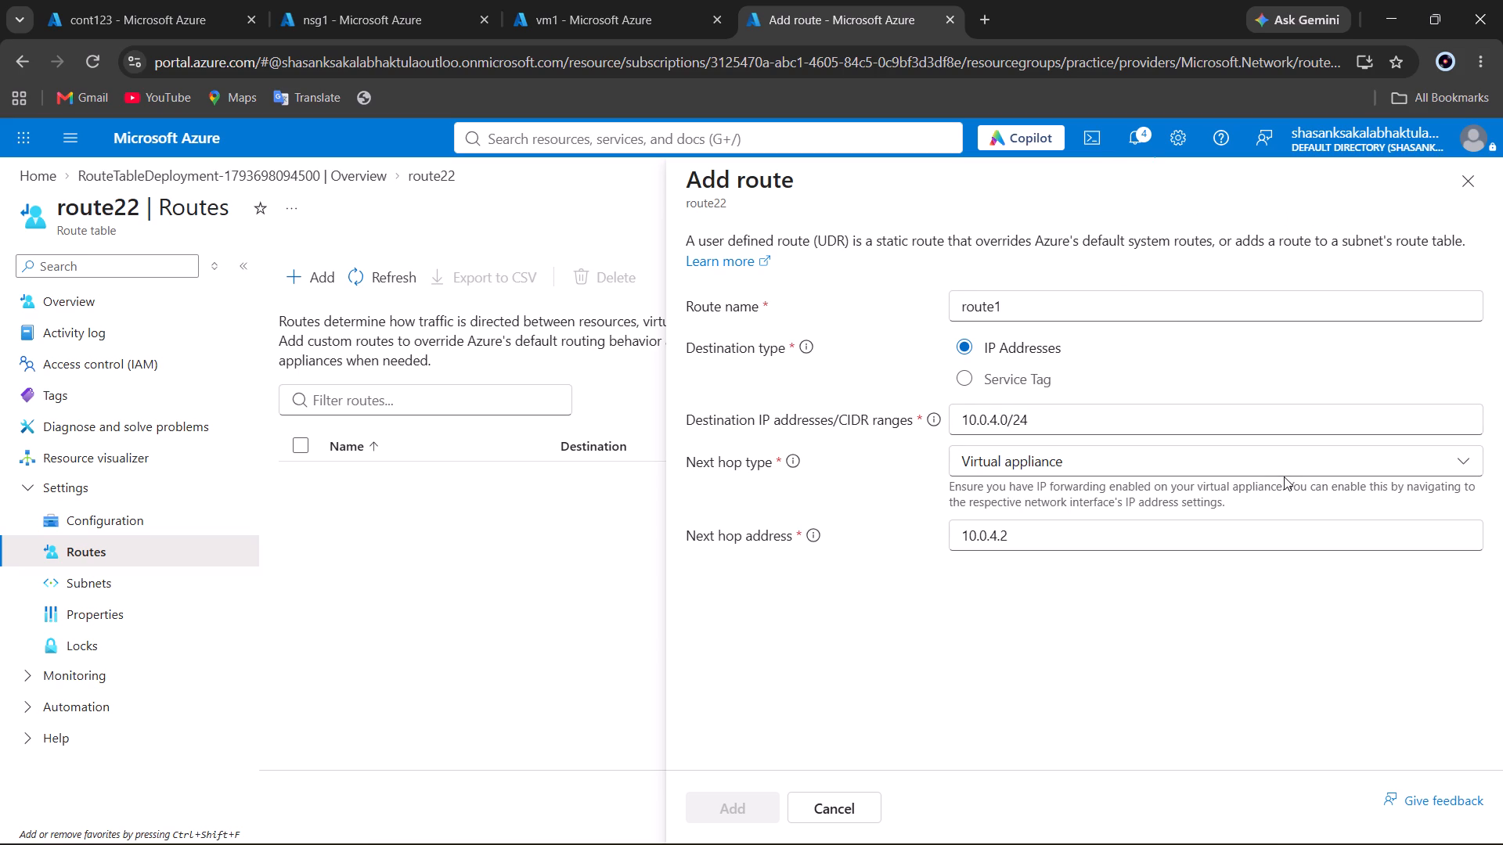
click(1286, 471)
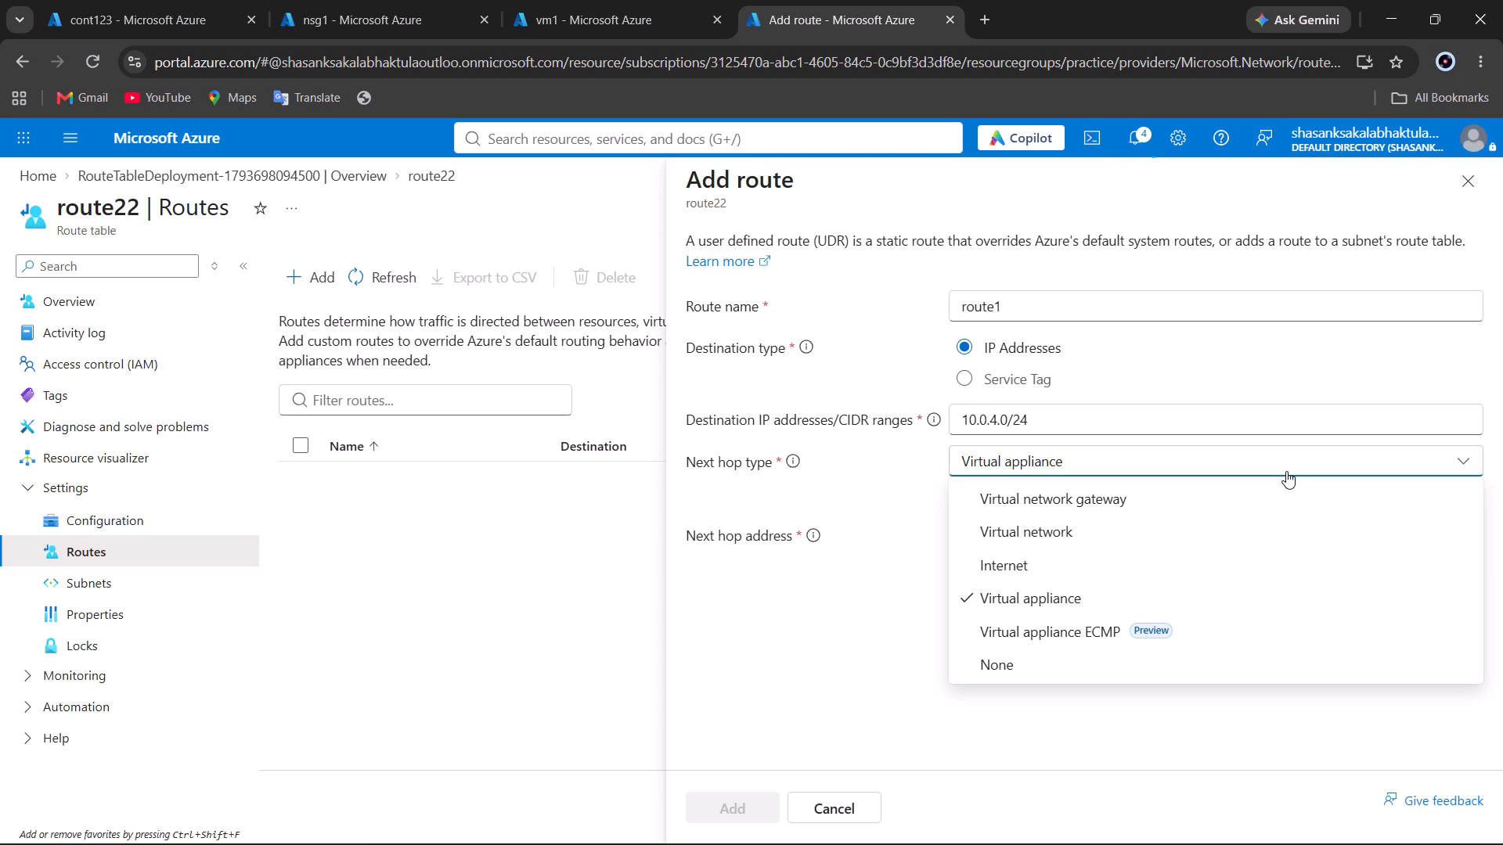
click(1286, 471)
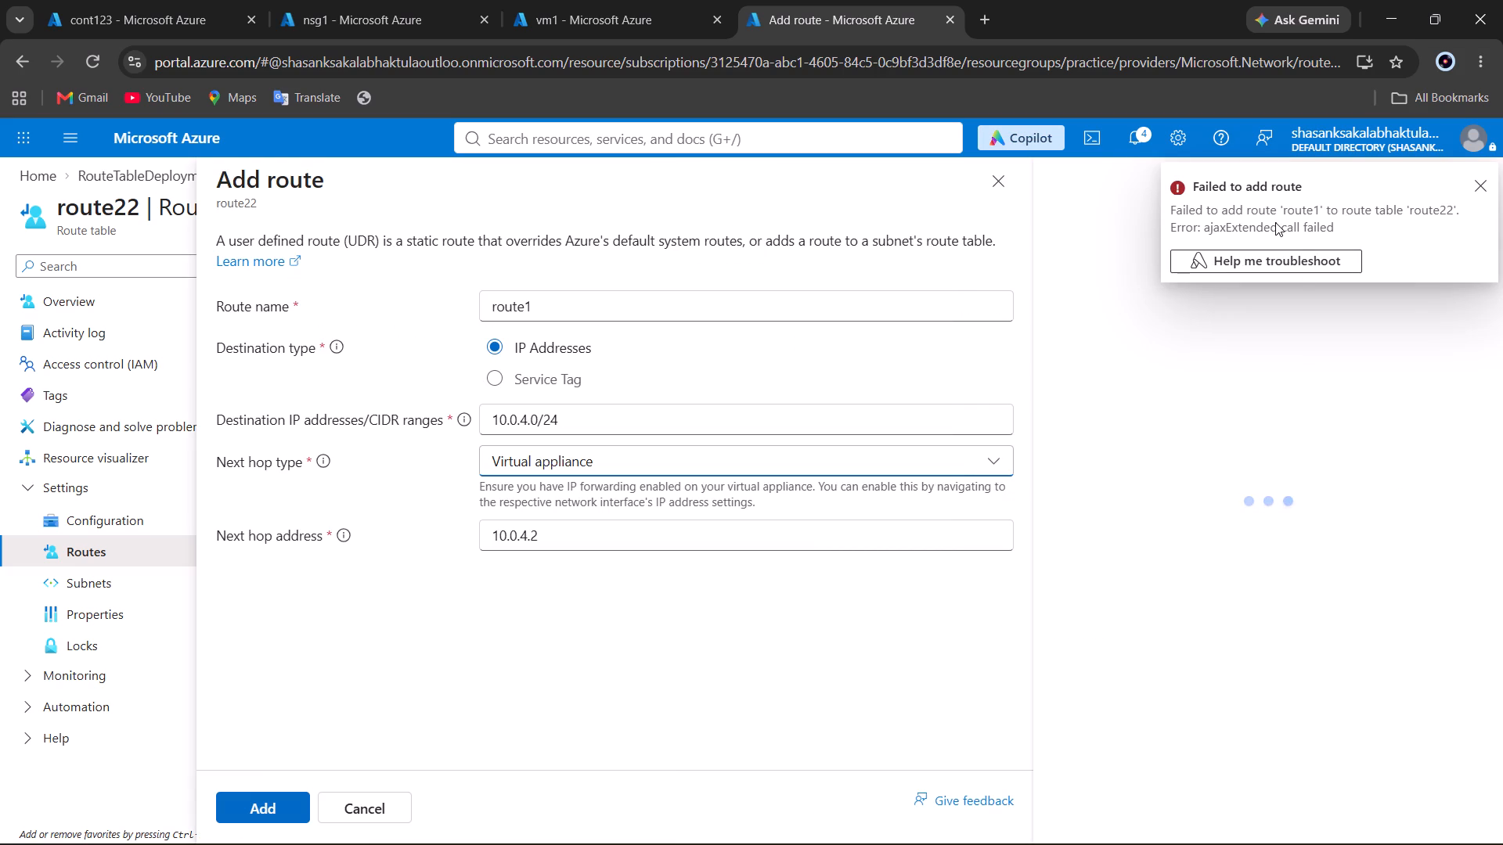
click(1483, 185)
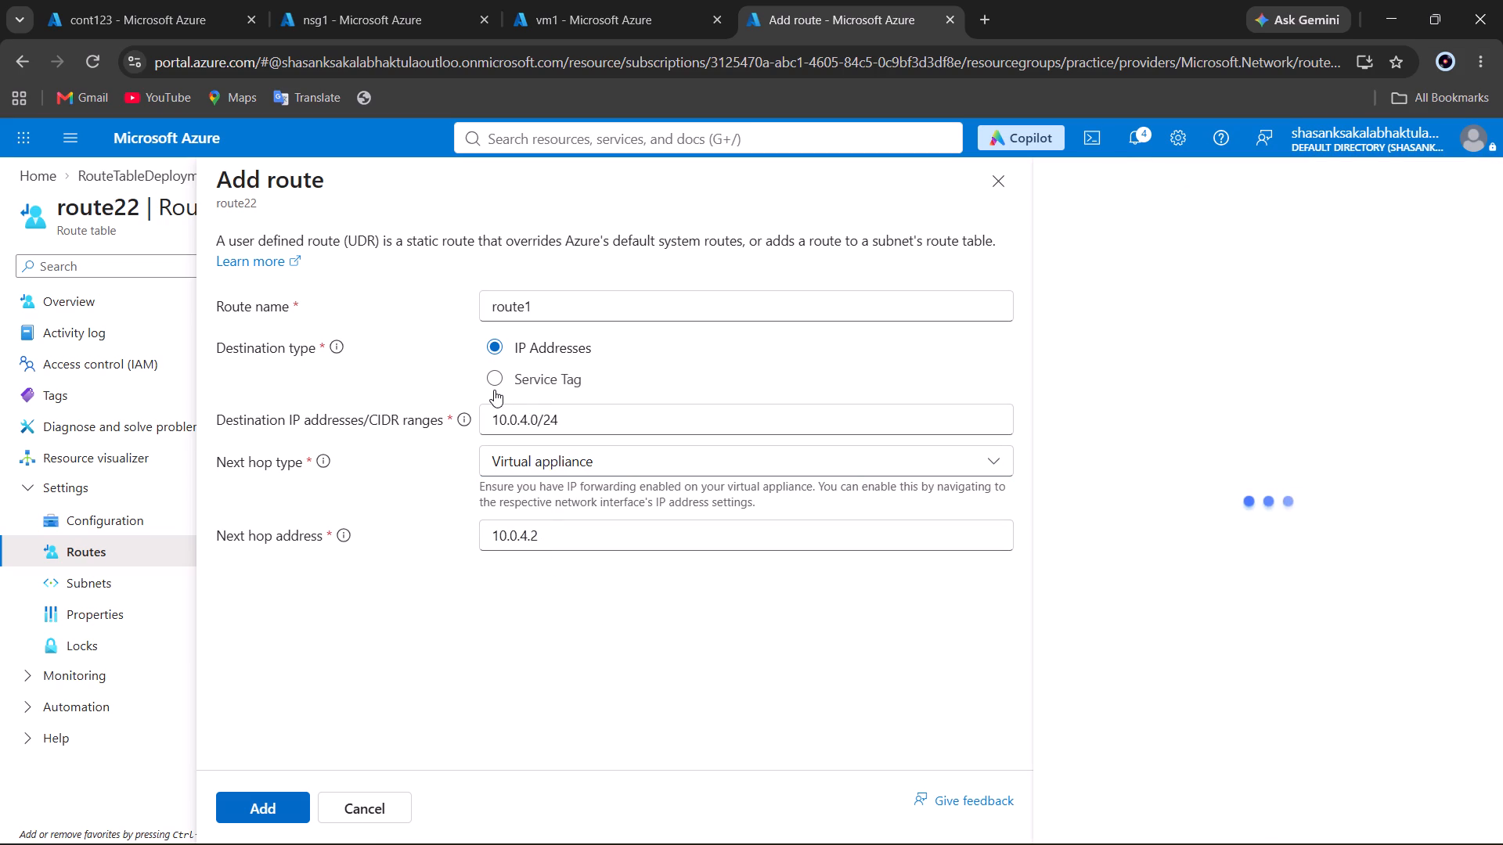
Change route1's next hop type to Virtual network.
click(514, 422)
drag(539, 480, 528, 458)
click(528, 458)
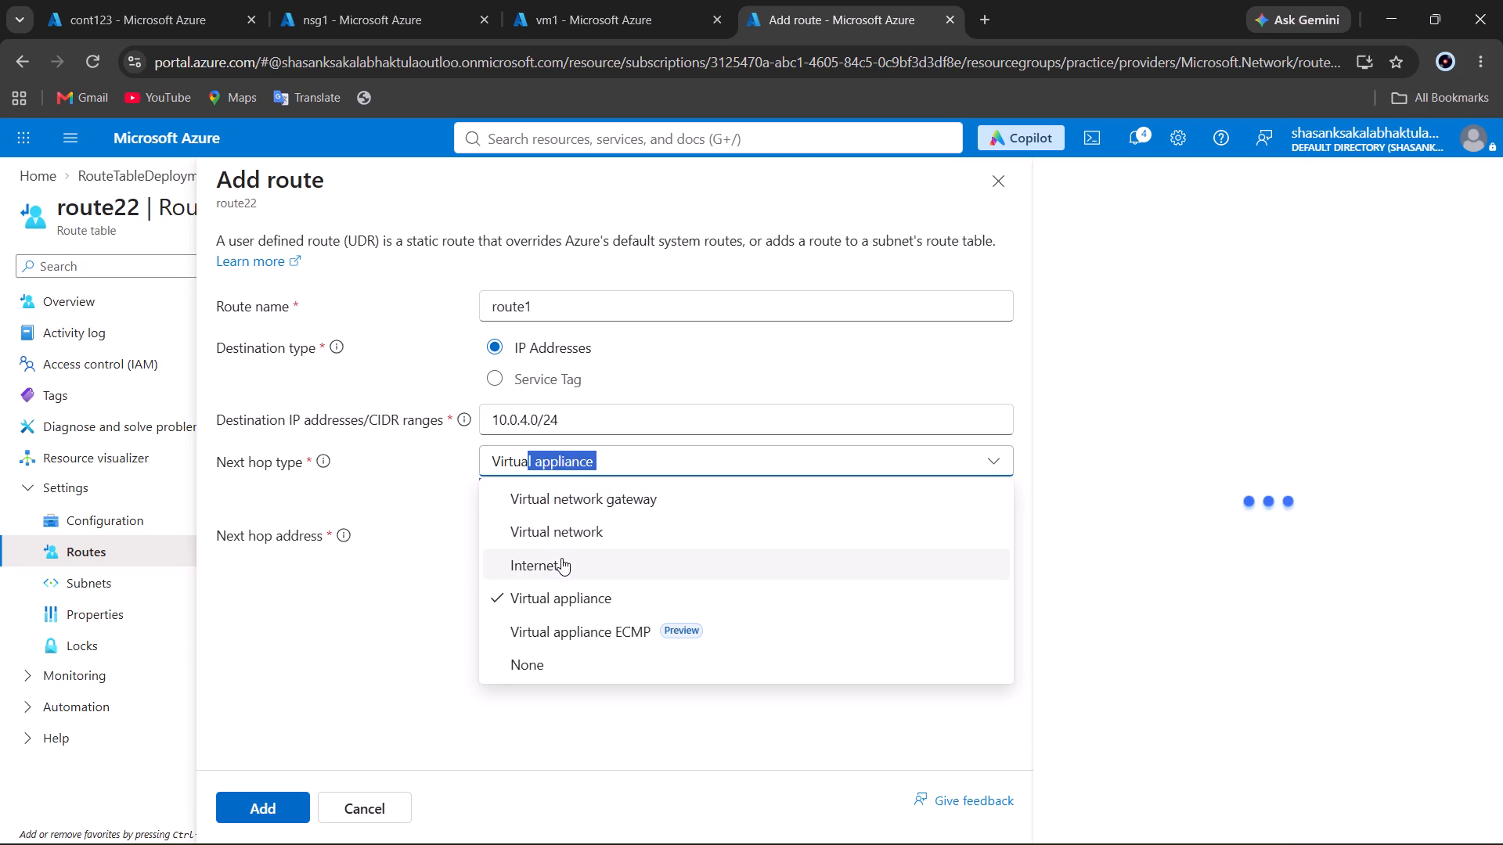
click(550, 532)
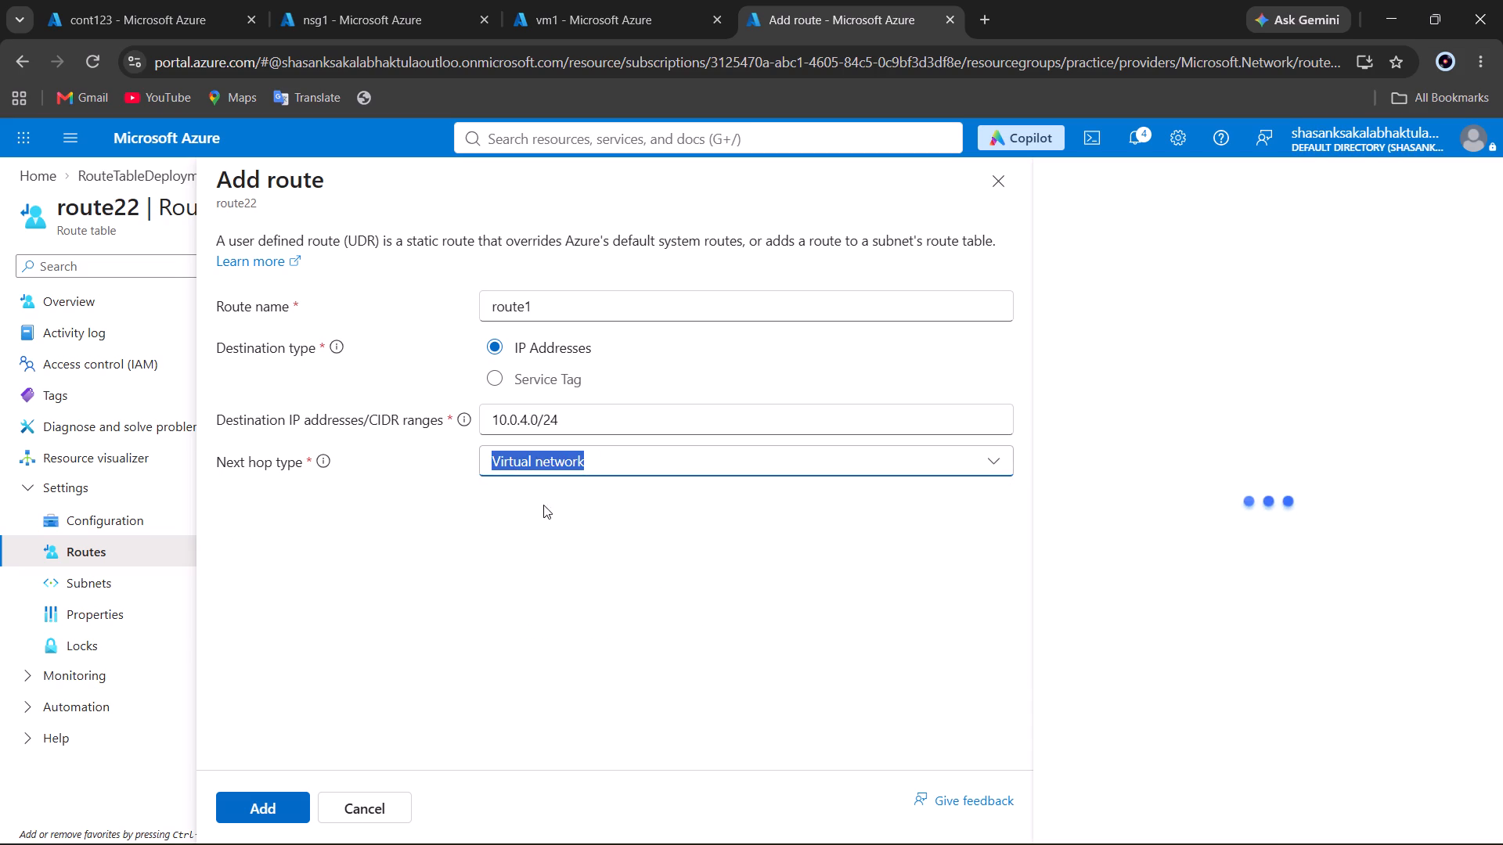
Submit route1 to route22 with destination 10.0.4.0/24 and the Virtual network next hop type.
click(492, 542)
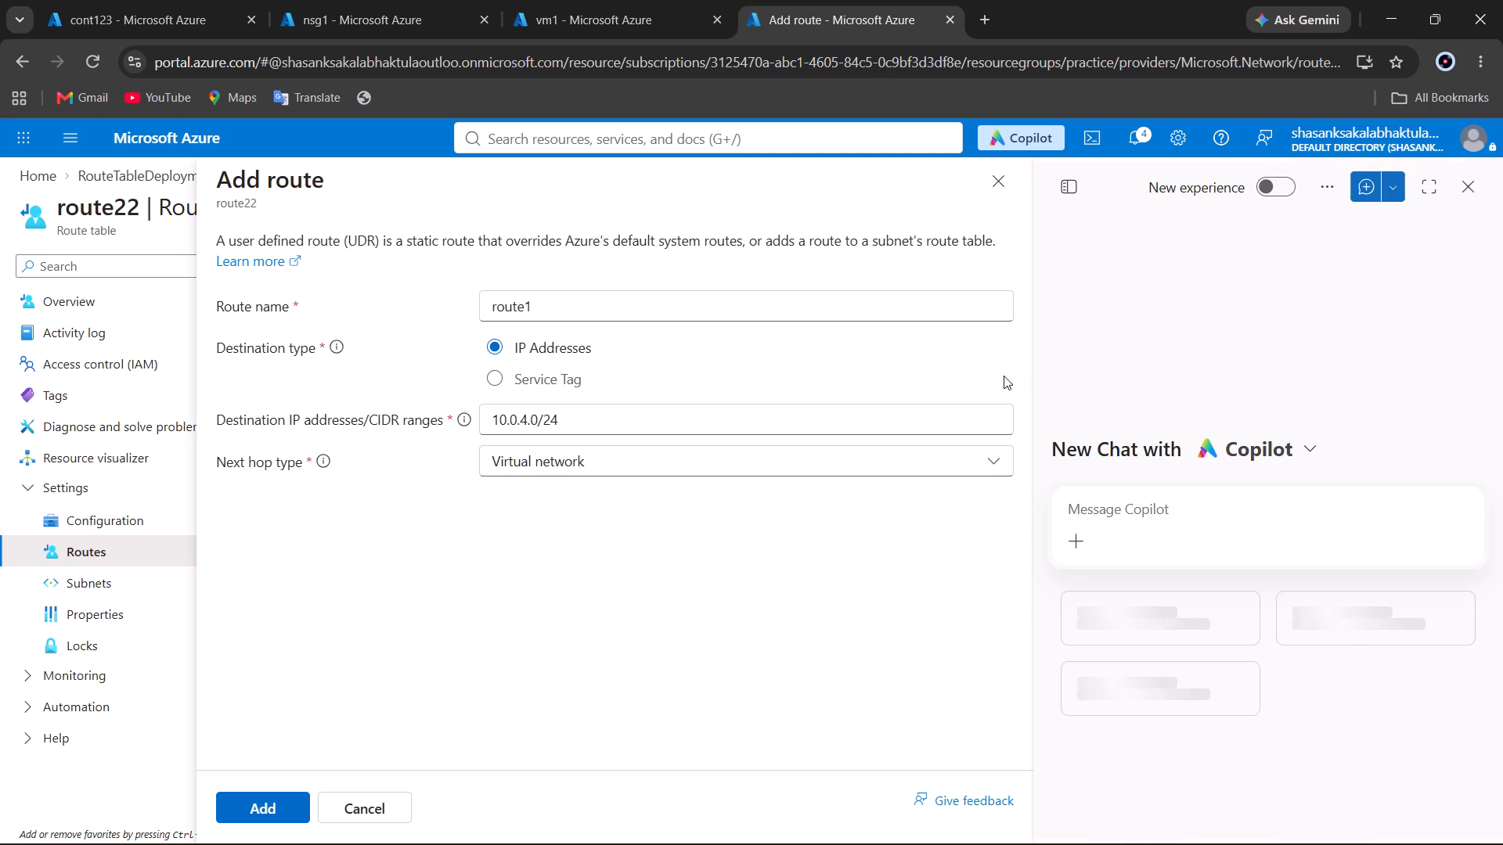
click(268, 804)
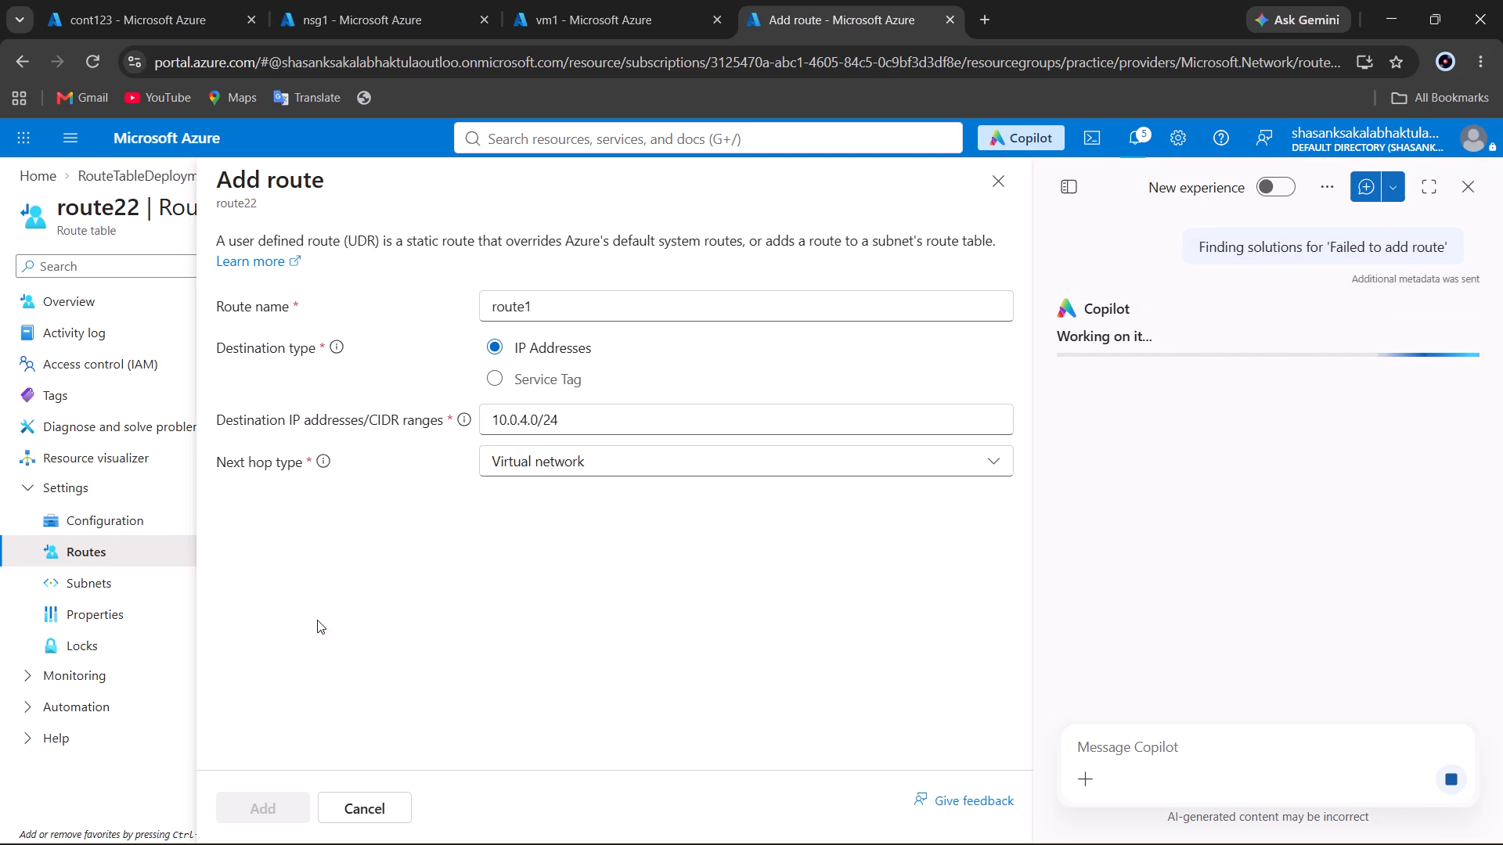
Dismiss the failed route1 entries from the Azure notifications and close the notifications view.
click(1130, 128)
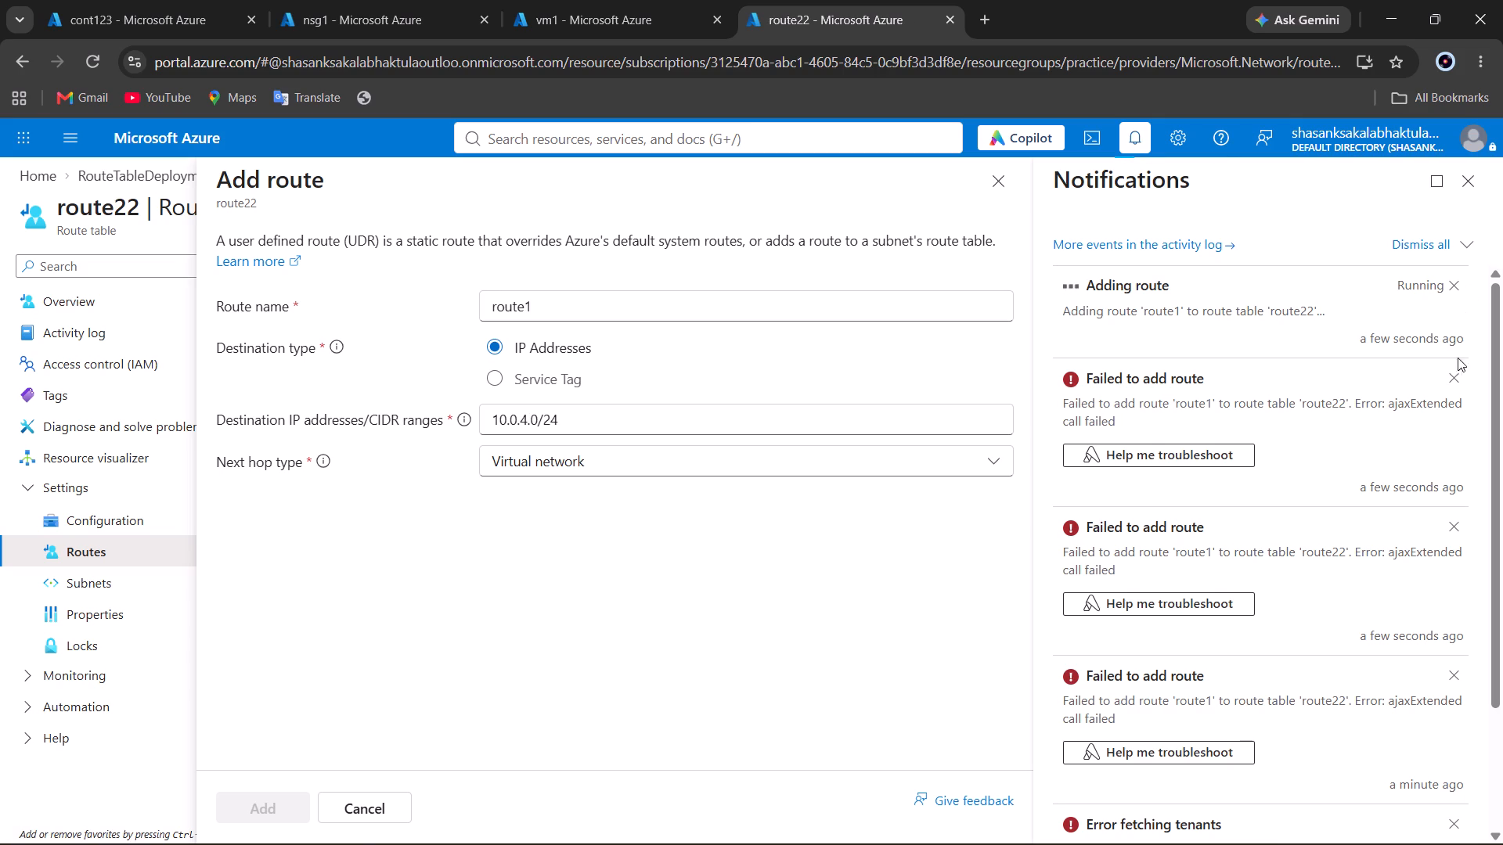
click(1455, 377)
click(1455, 377)
click(1455, 377)
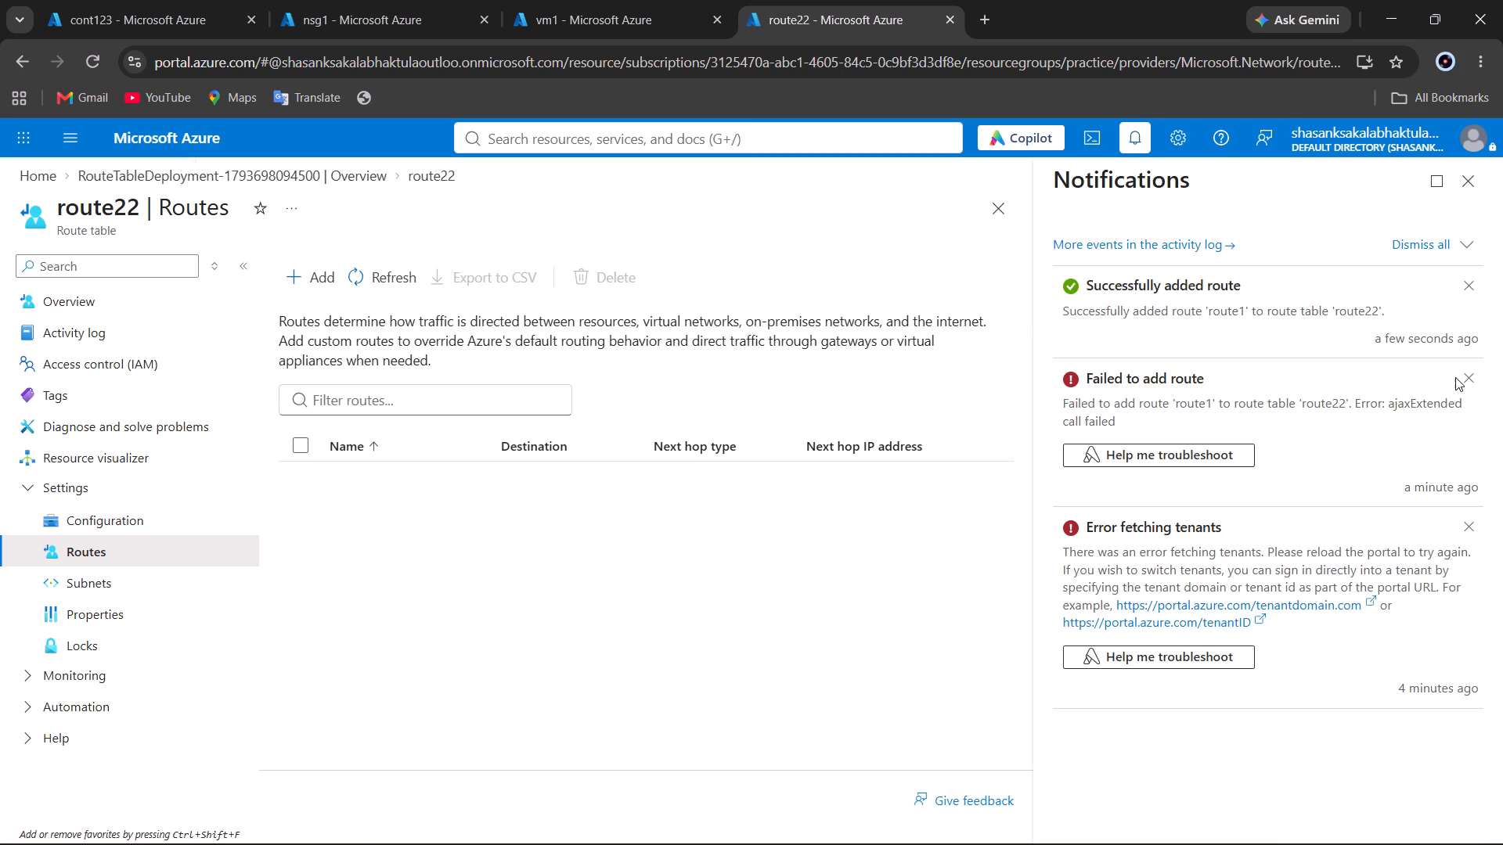
click(1474, 372)
click(1464, 187)
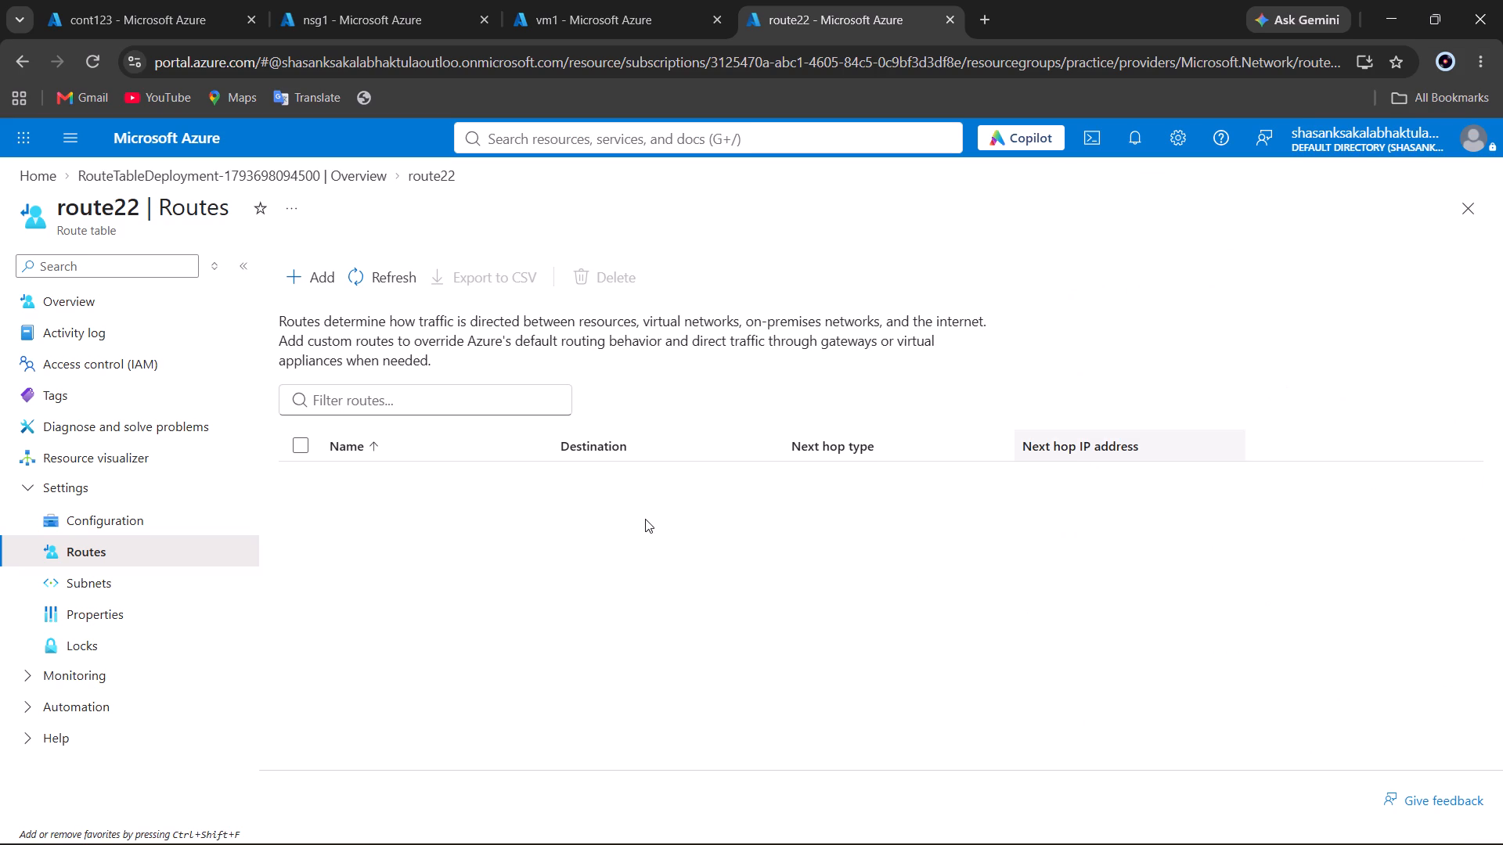
Refresh route22's routes list and capture a screenshot of the Azure page showing route1.
click(349, 283)
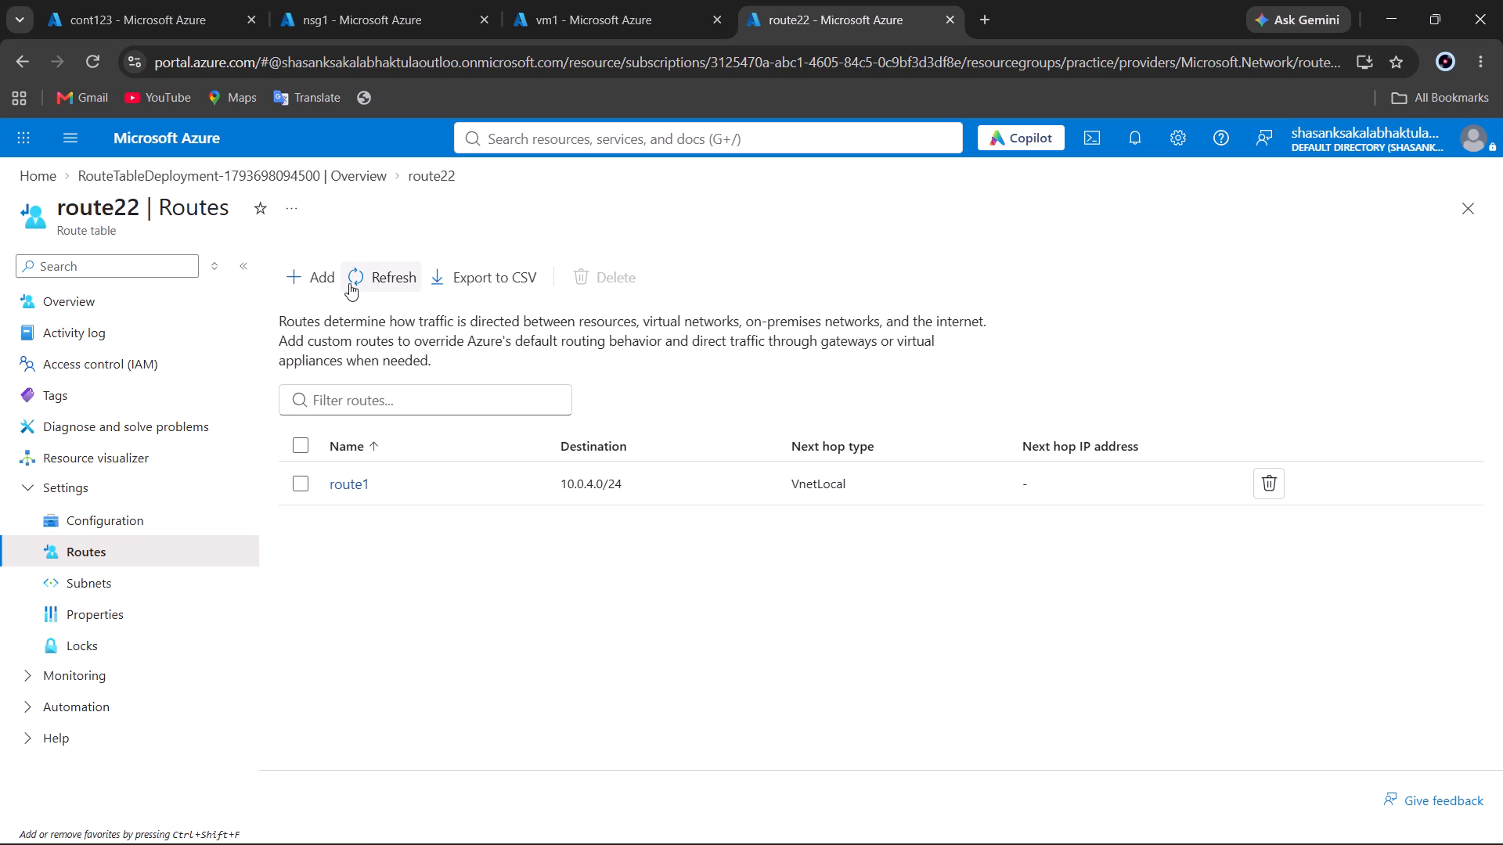
key(shift+super+s)
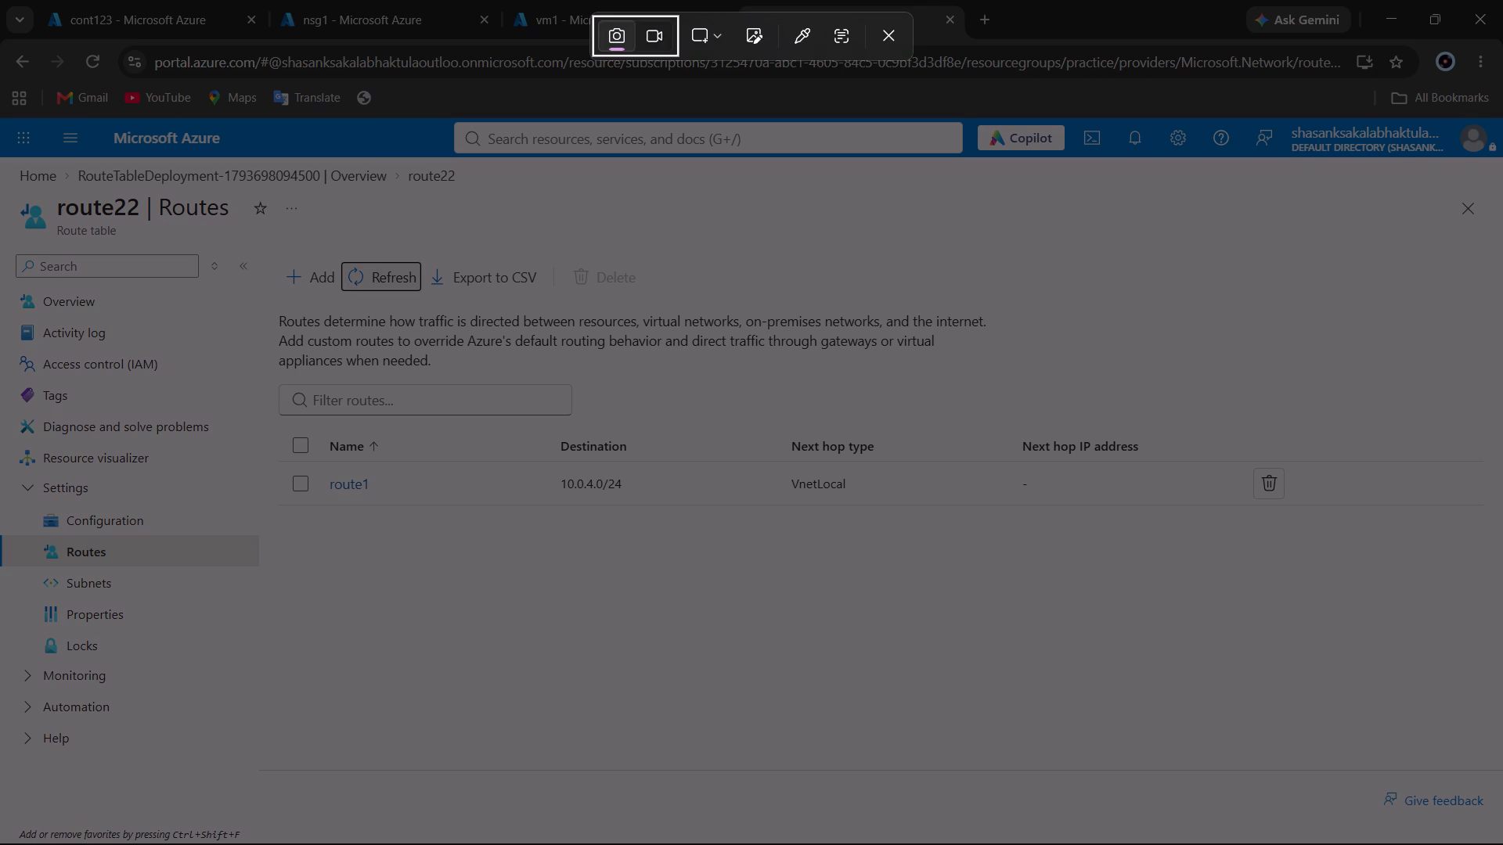
drag(0, 115, 1502, 842)
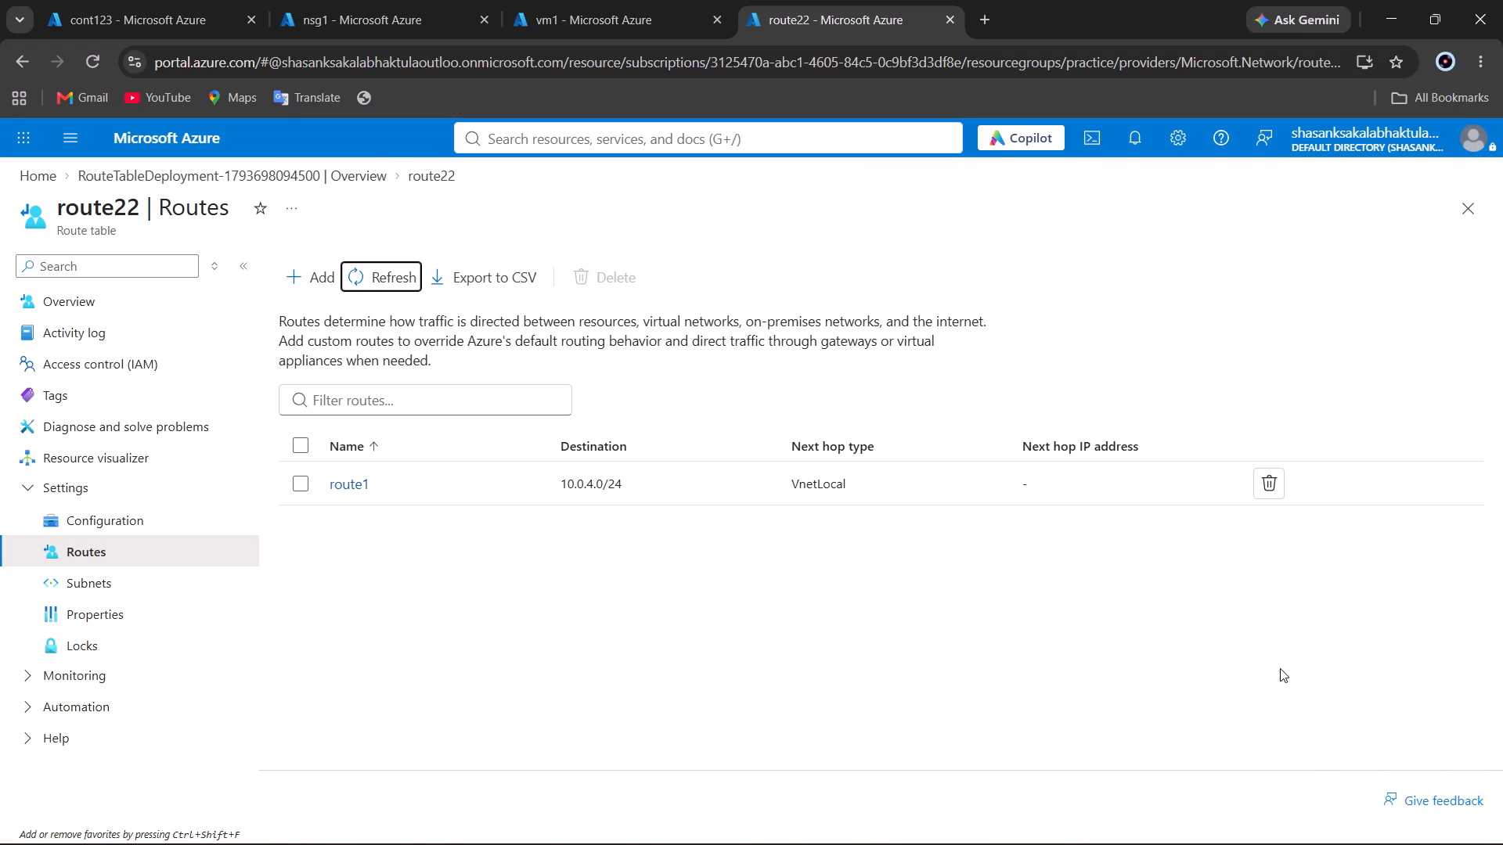
Switch to Word and paste the routes screenshot on a new line below the route table deployment screenshot.
click(942, 385)
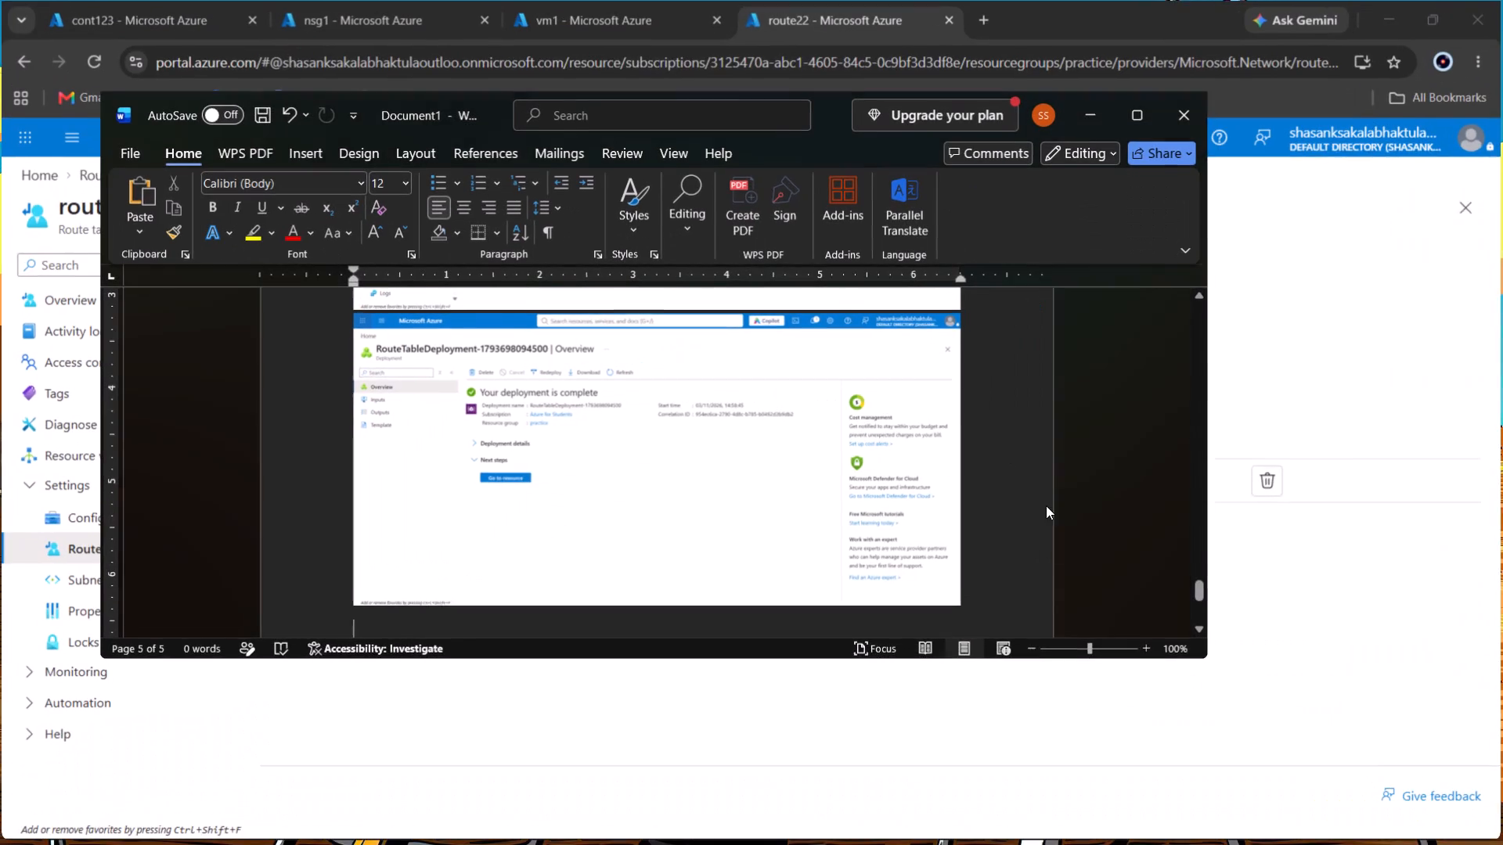
click(985, 563)
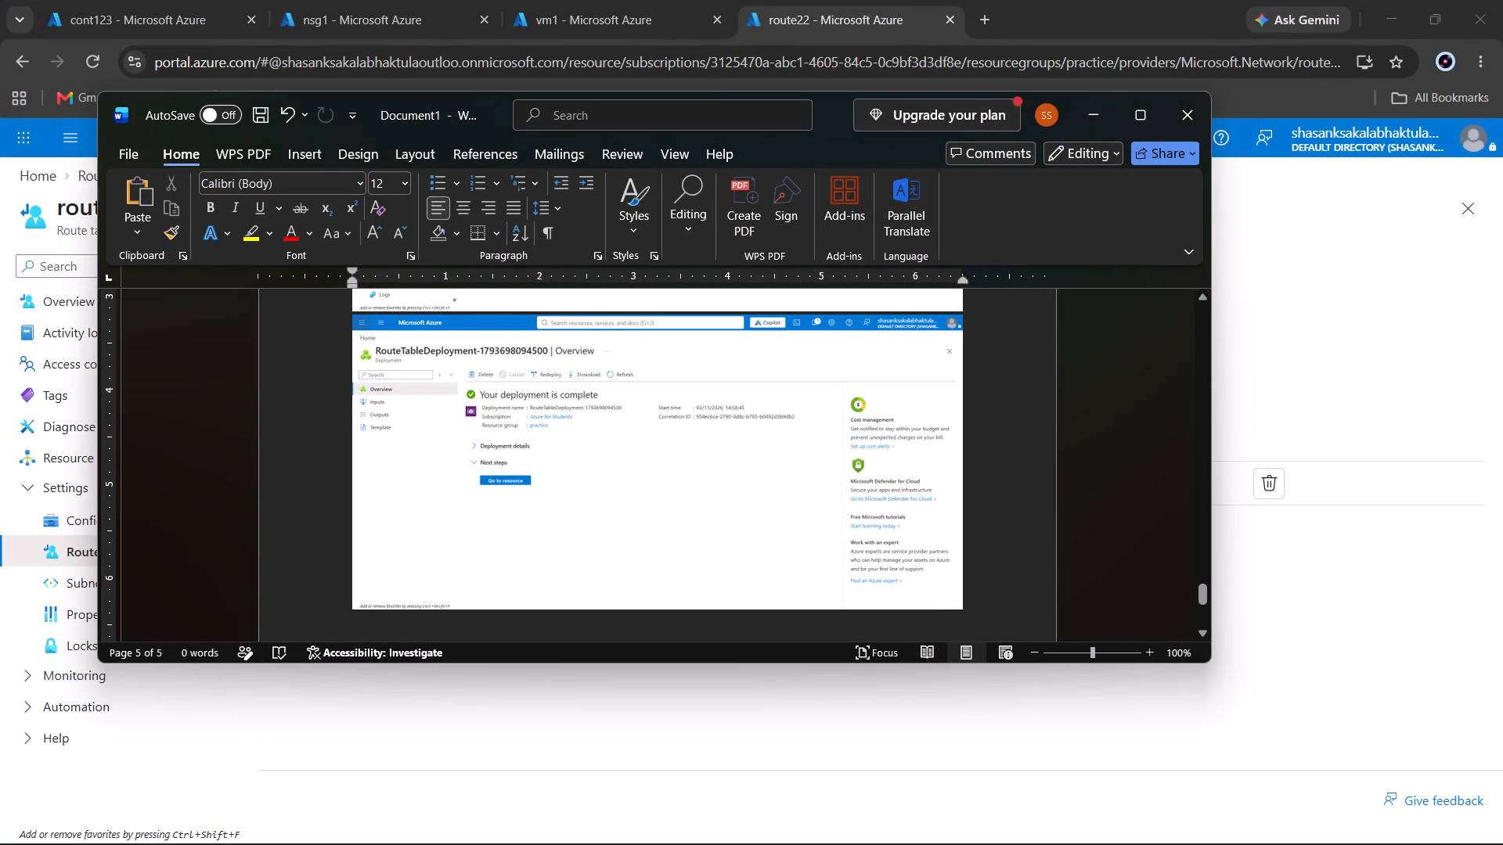
key(Return)
key(ctrl+v)
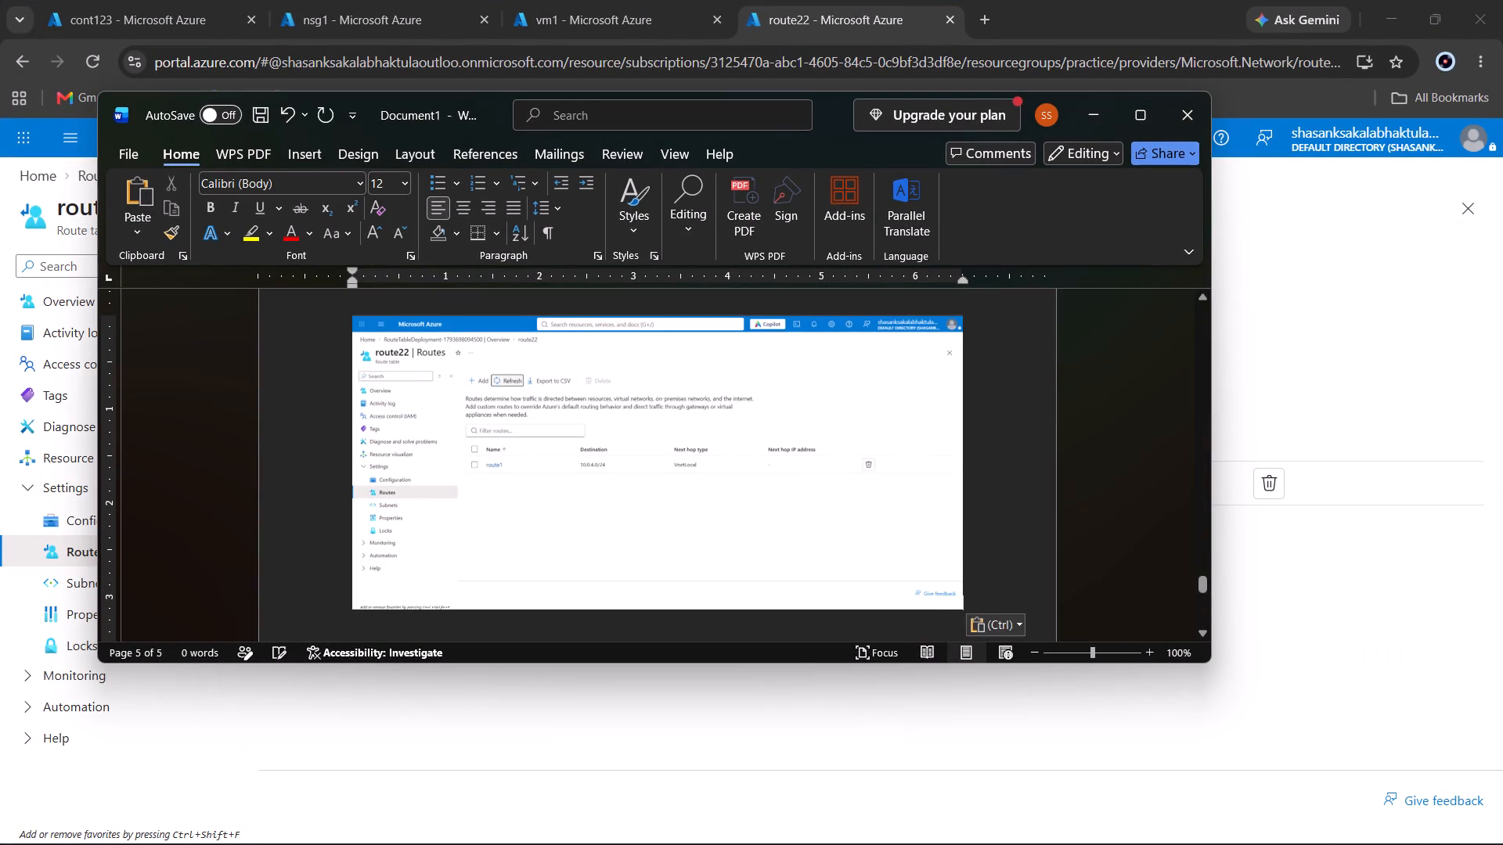
Switch back to the Azure portal in Chrome and open the Subnets page of route table route22.
click(1286, 571)
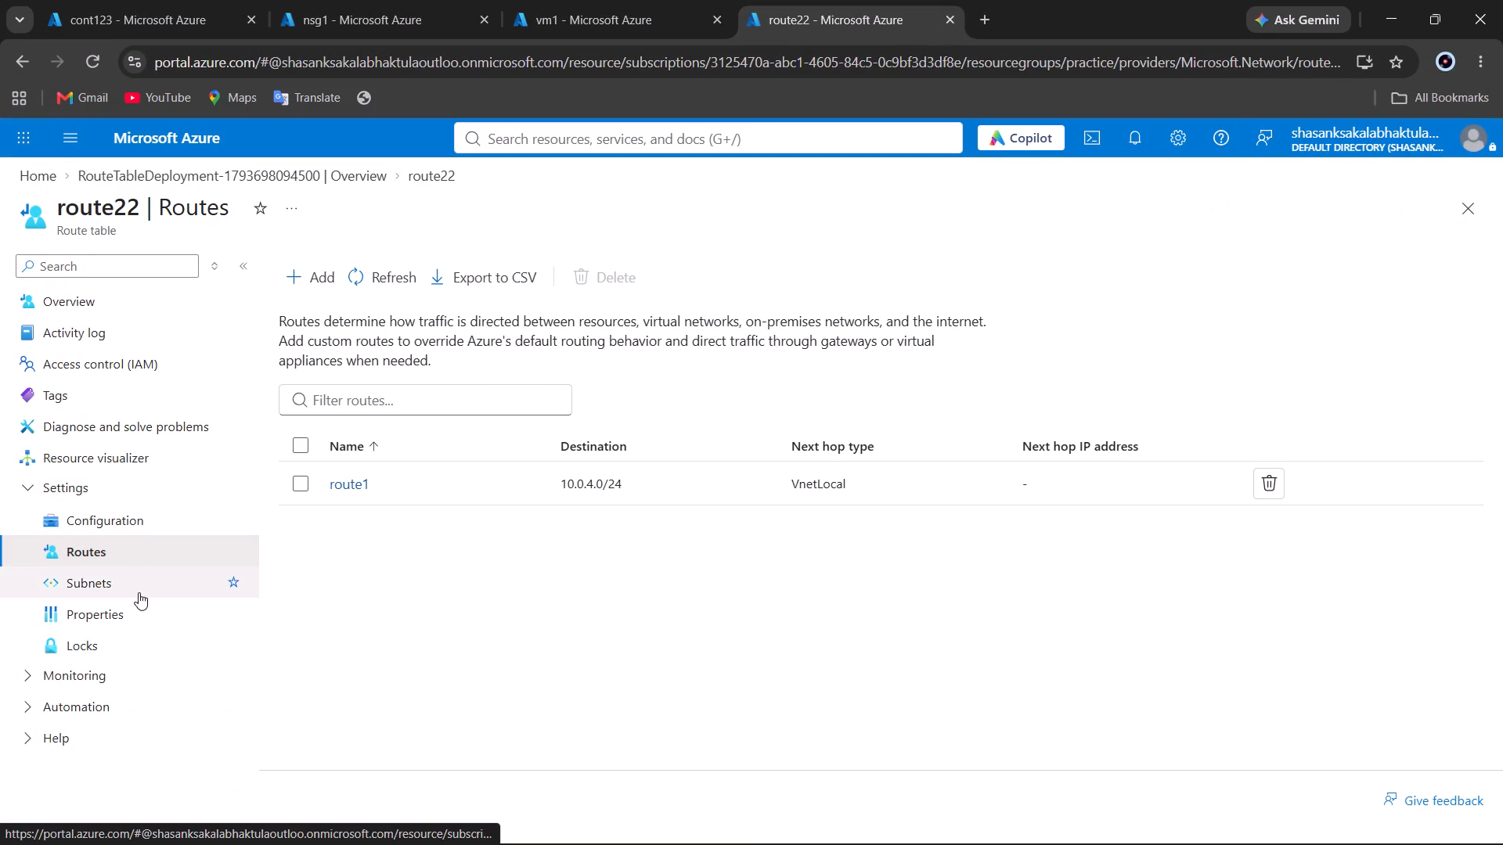
click(135, 598)
click(123, 589)
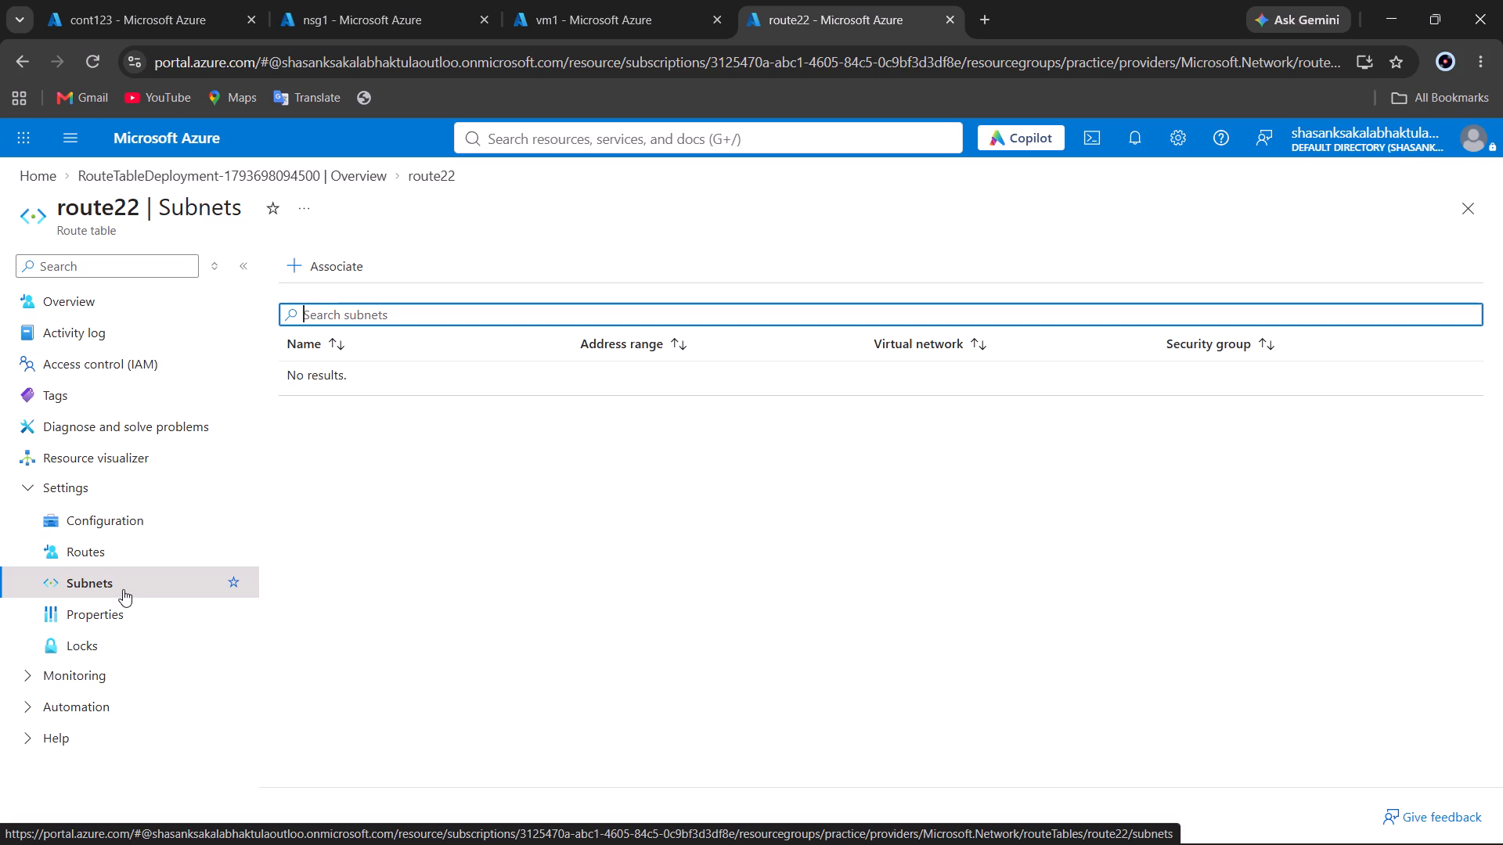
click(123, 589)
drag(104, 581, 53, 563)
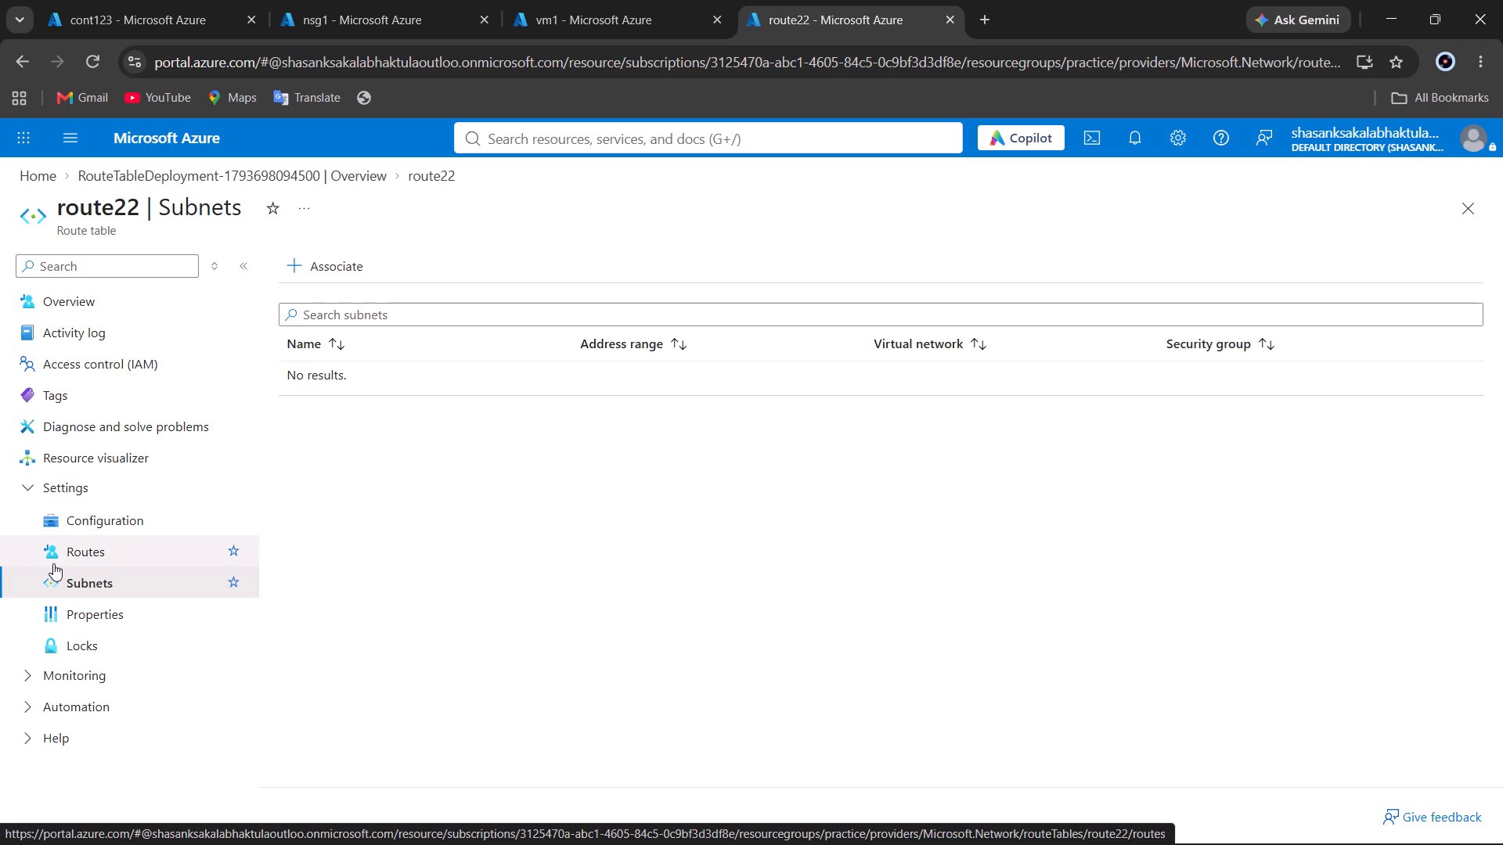
Associate the default subnet of virtual network testnet (practice) with route22 and close the association form.
click(308, 253)
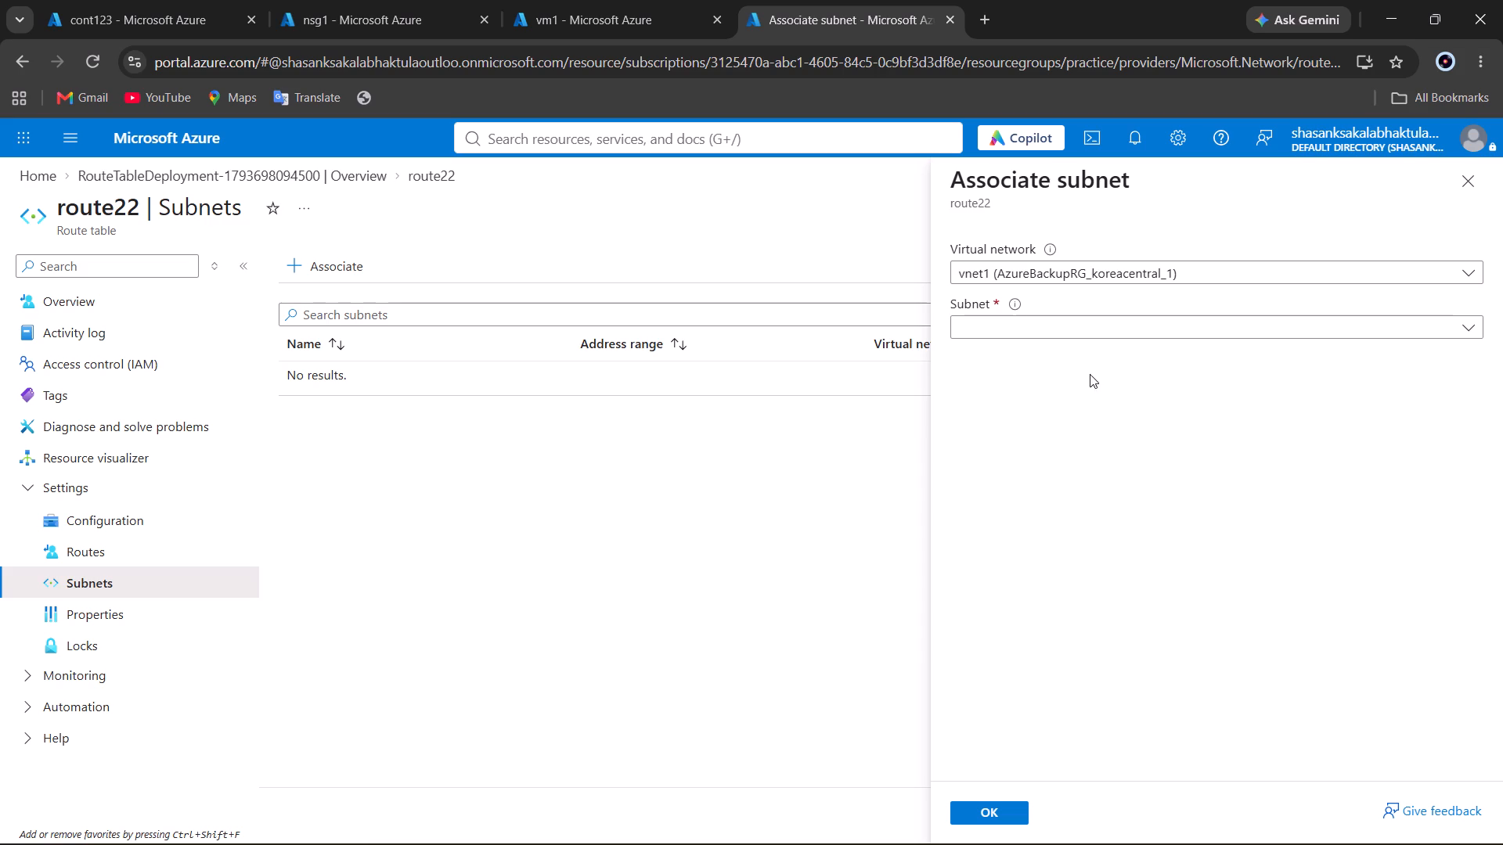
click(1054, 282)
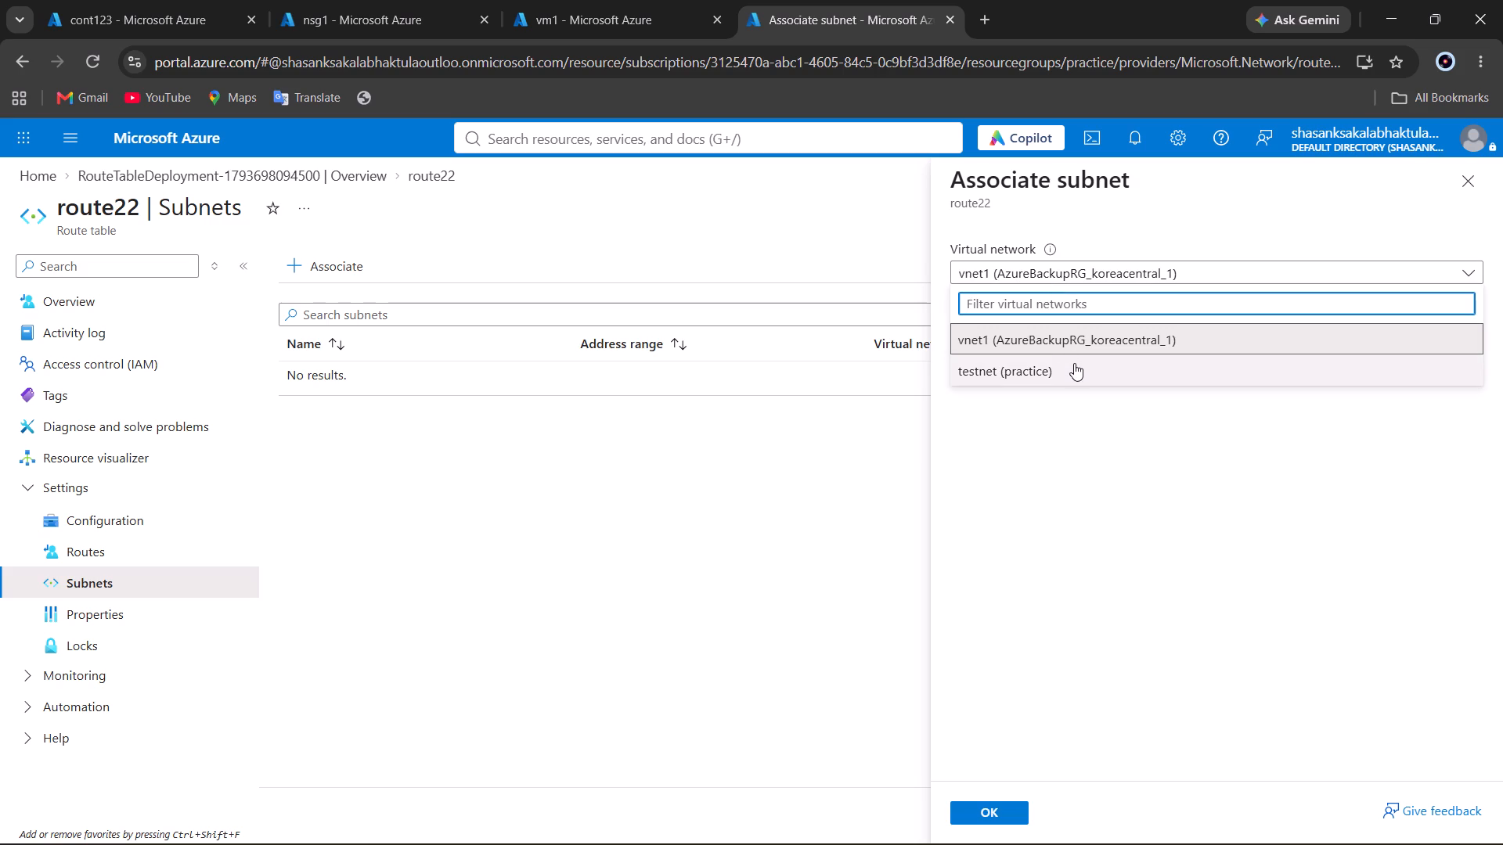
click(1074, 363)
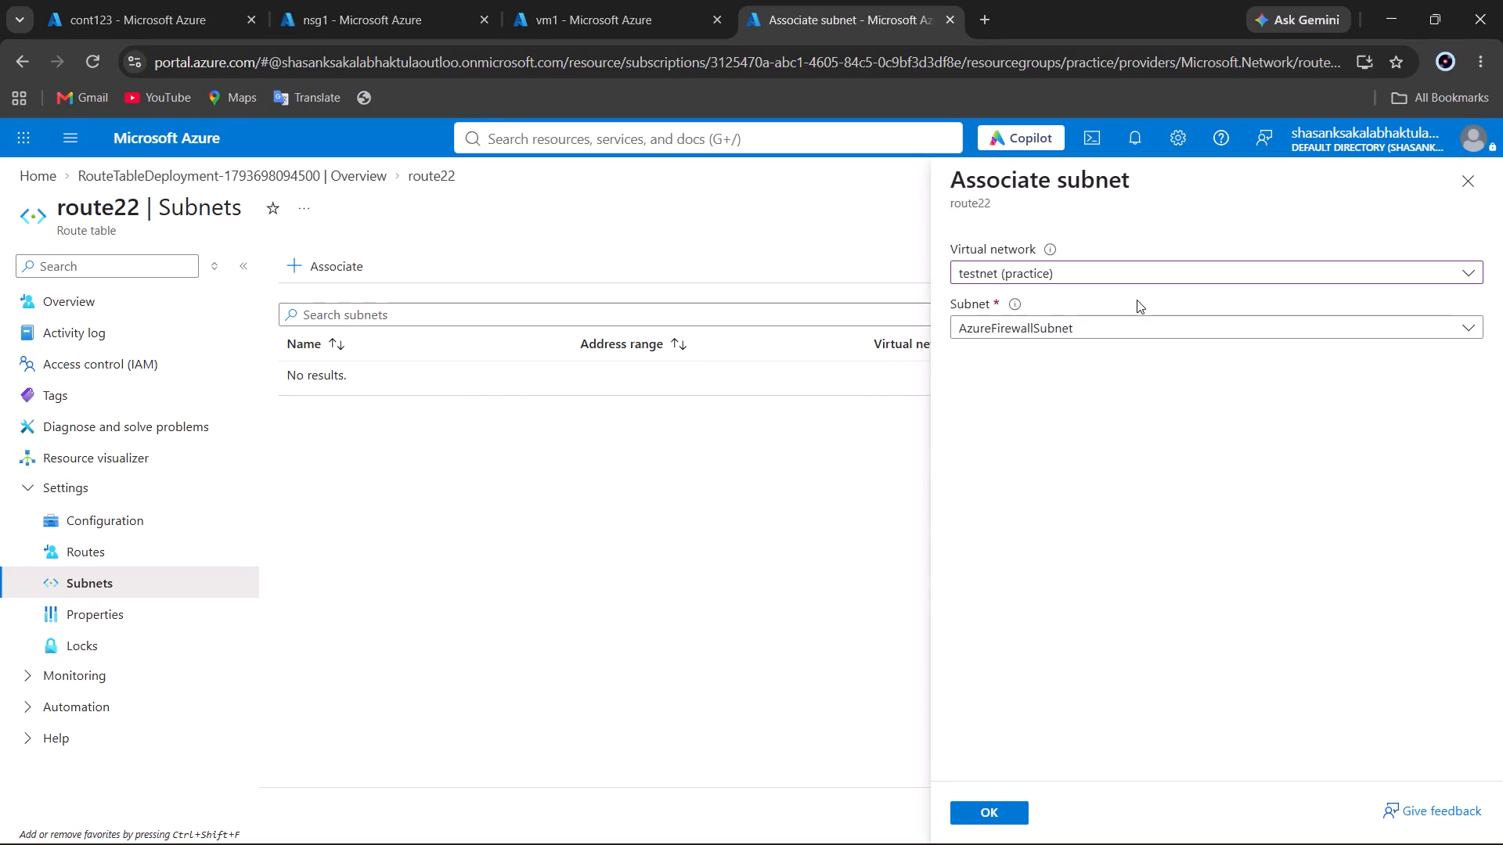
click(1124, 339)
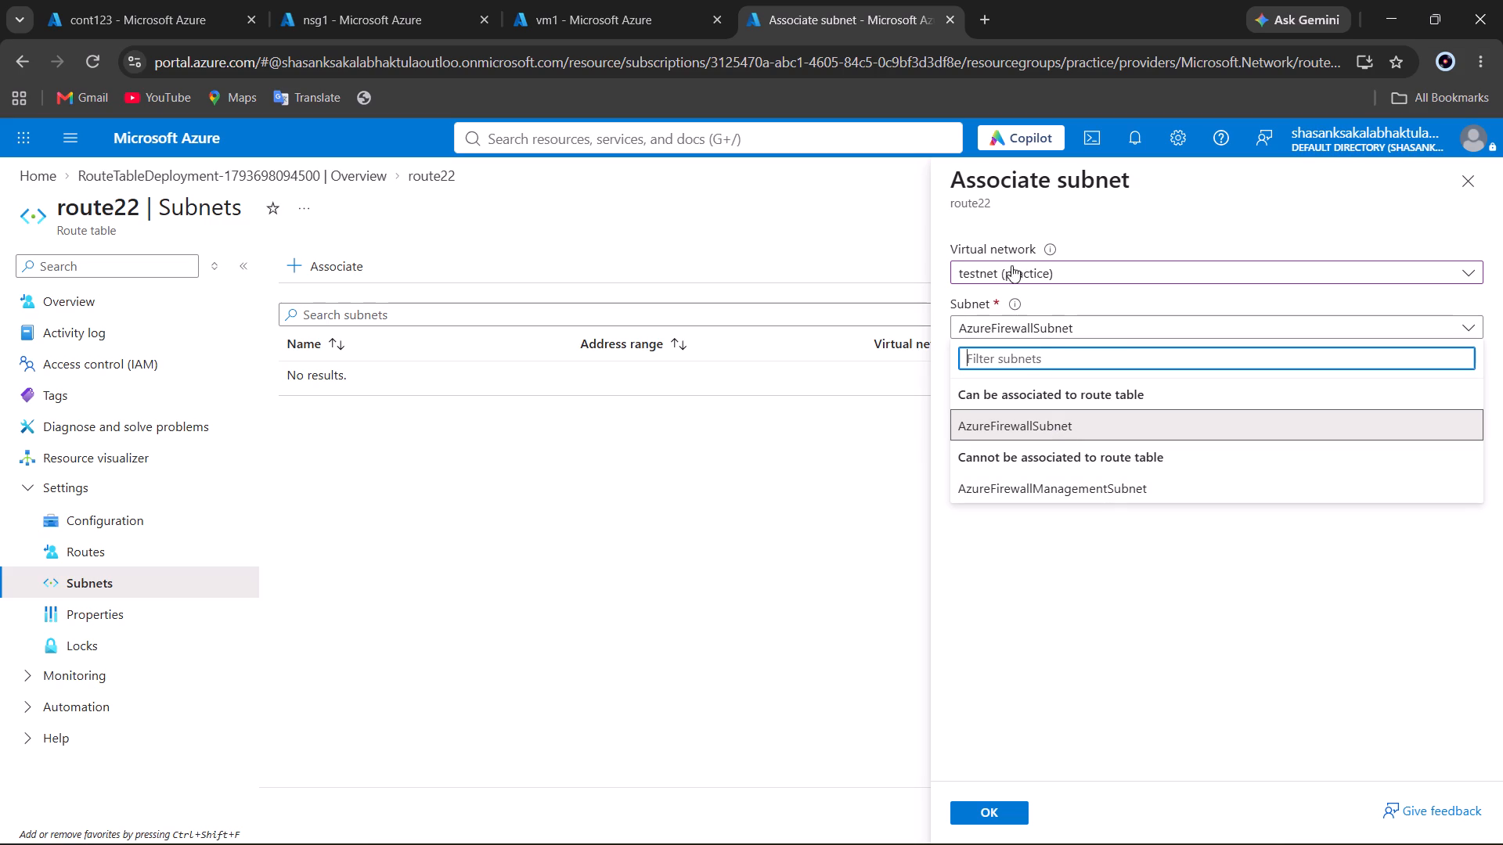
click(1036, 333)
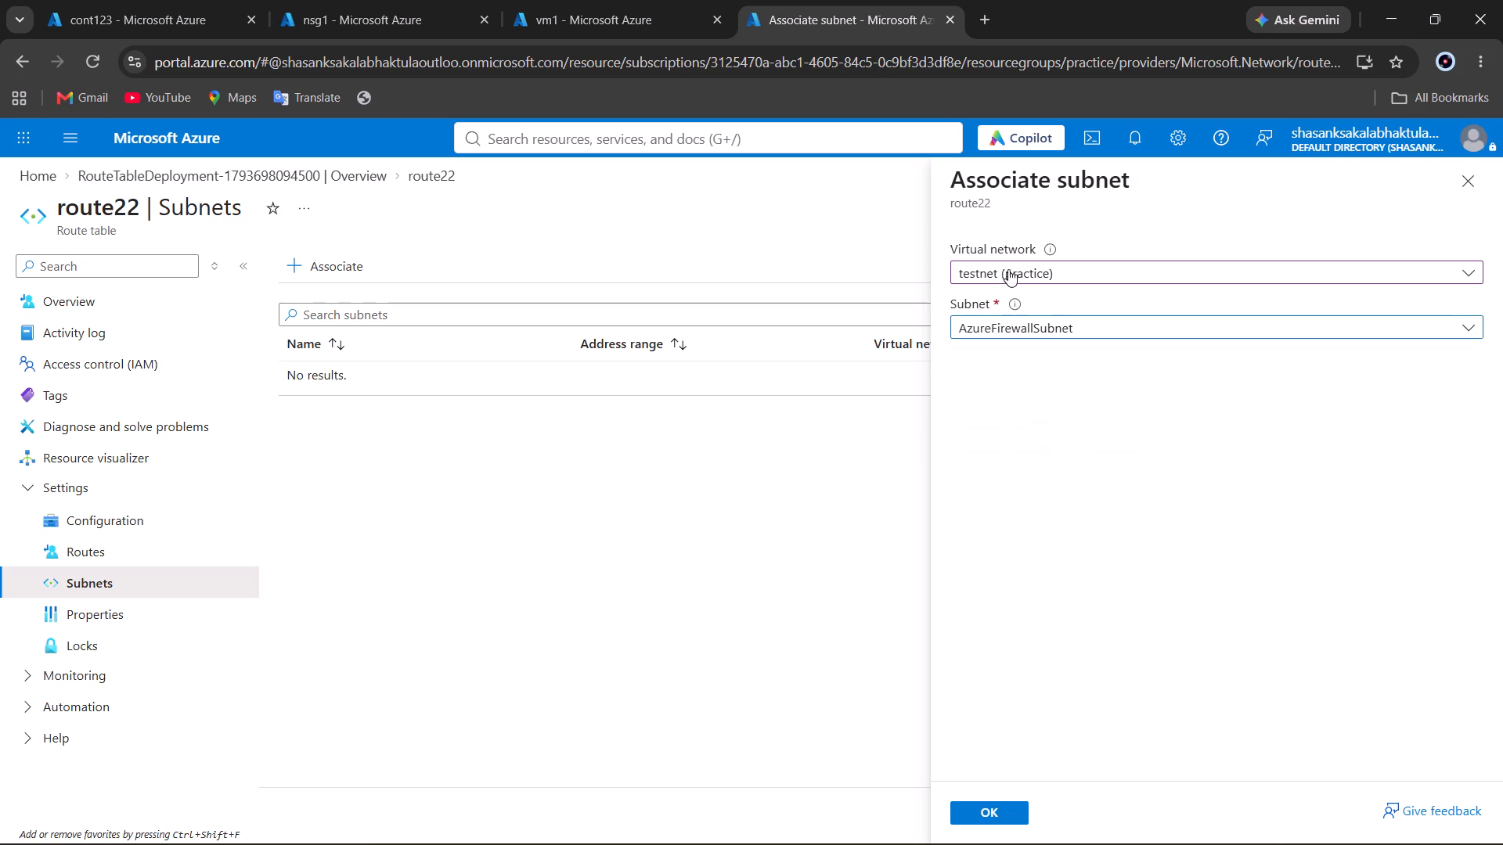
click(1009, 271)
click(1039, 363)
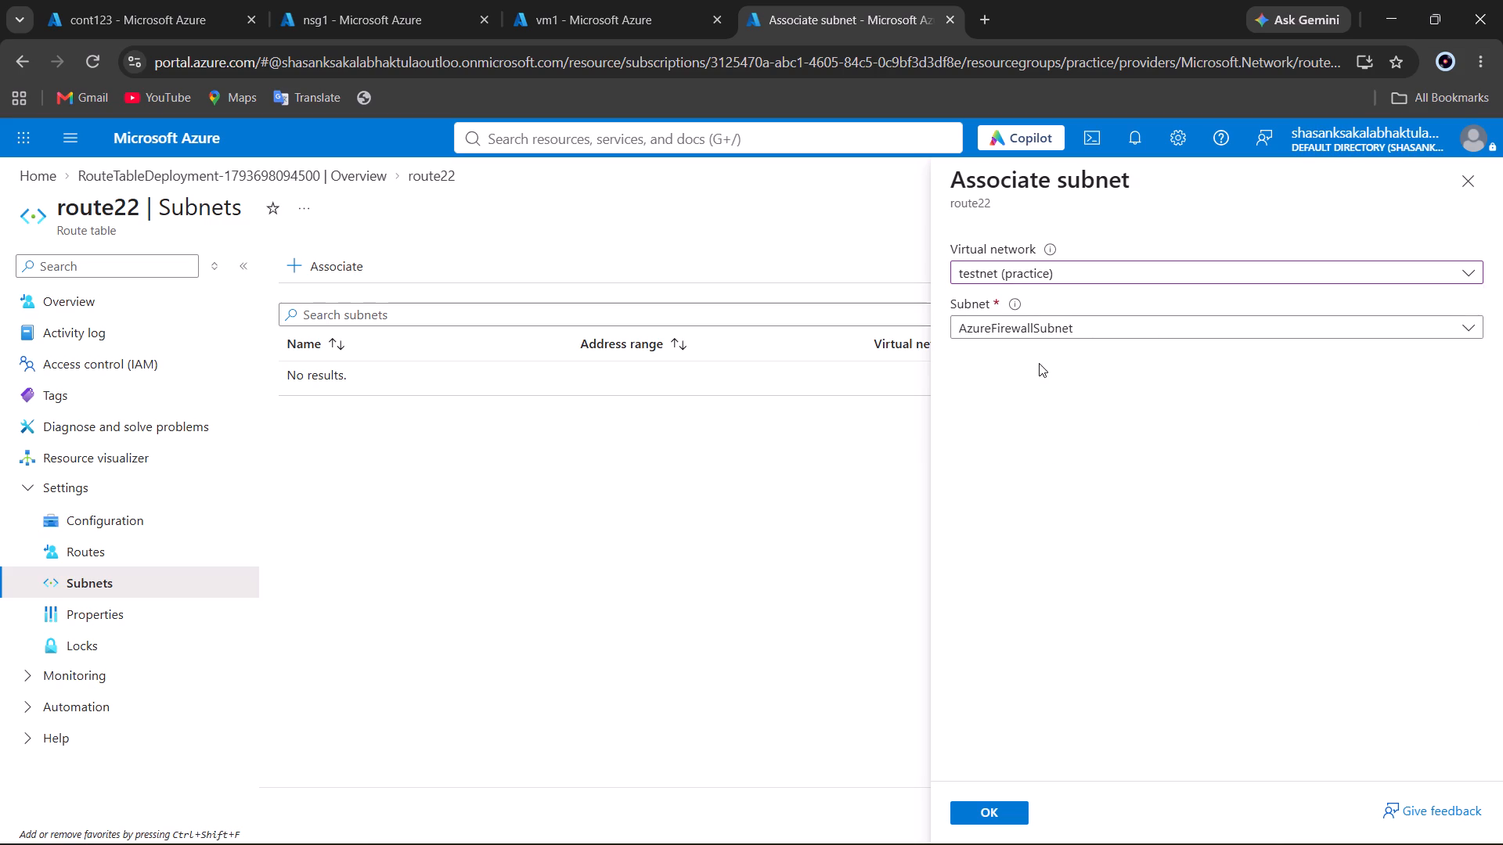
click(1020, 336)
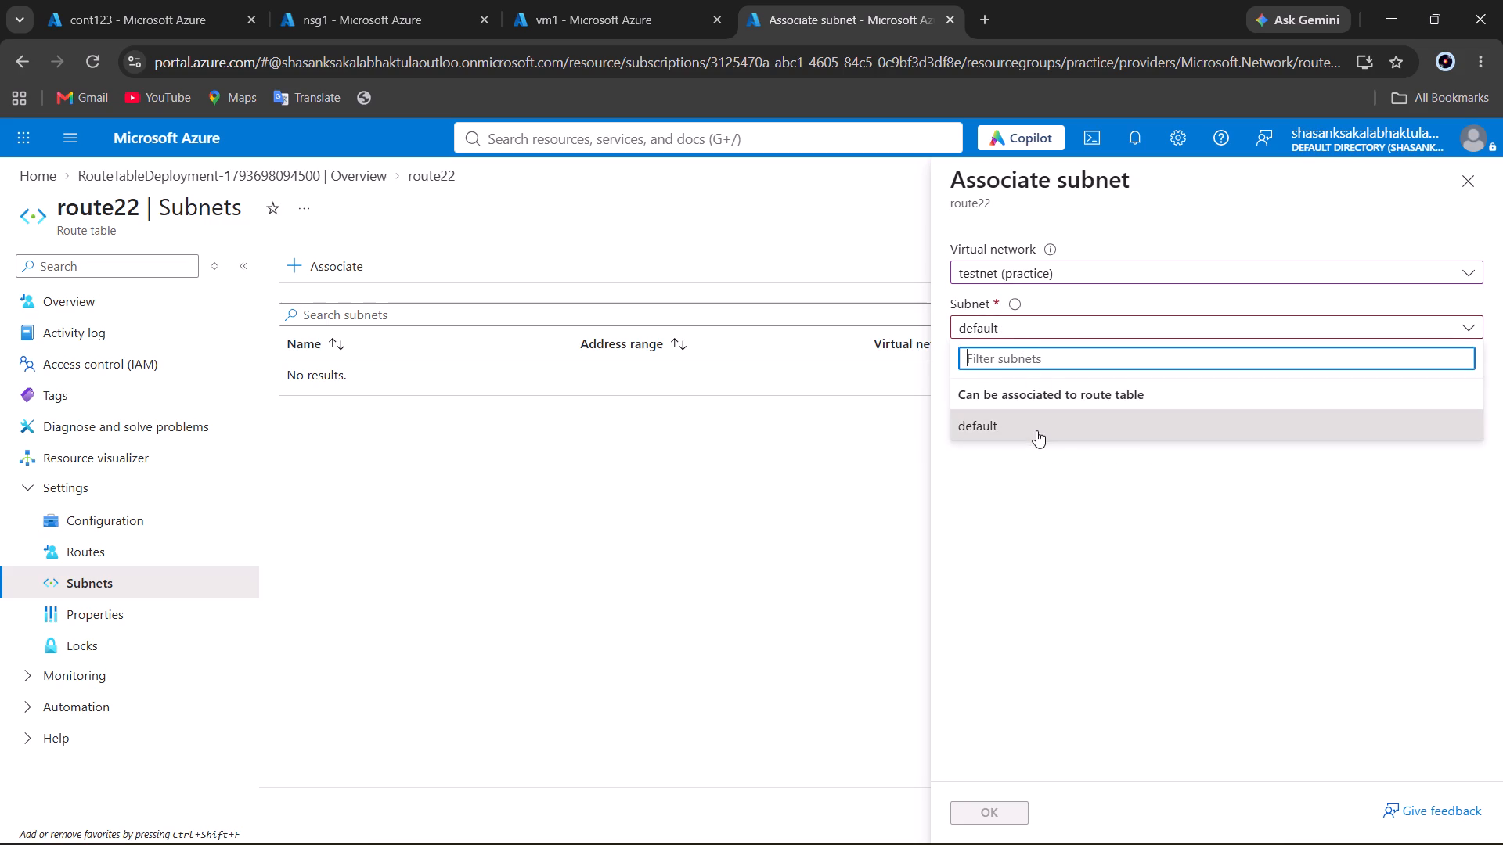
click(1036, 430)
click(1022, 814)
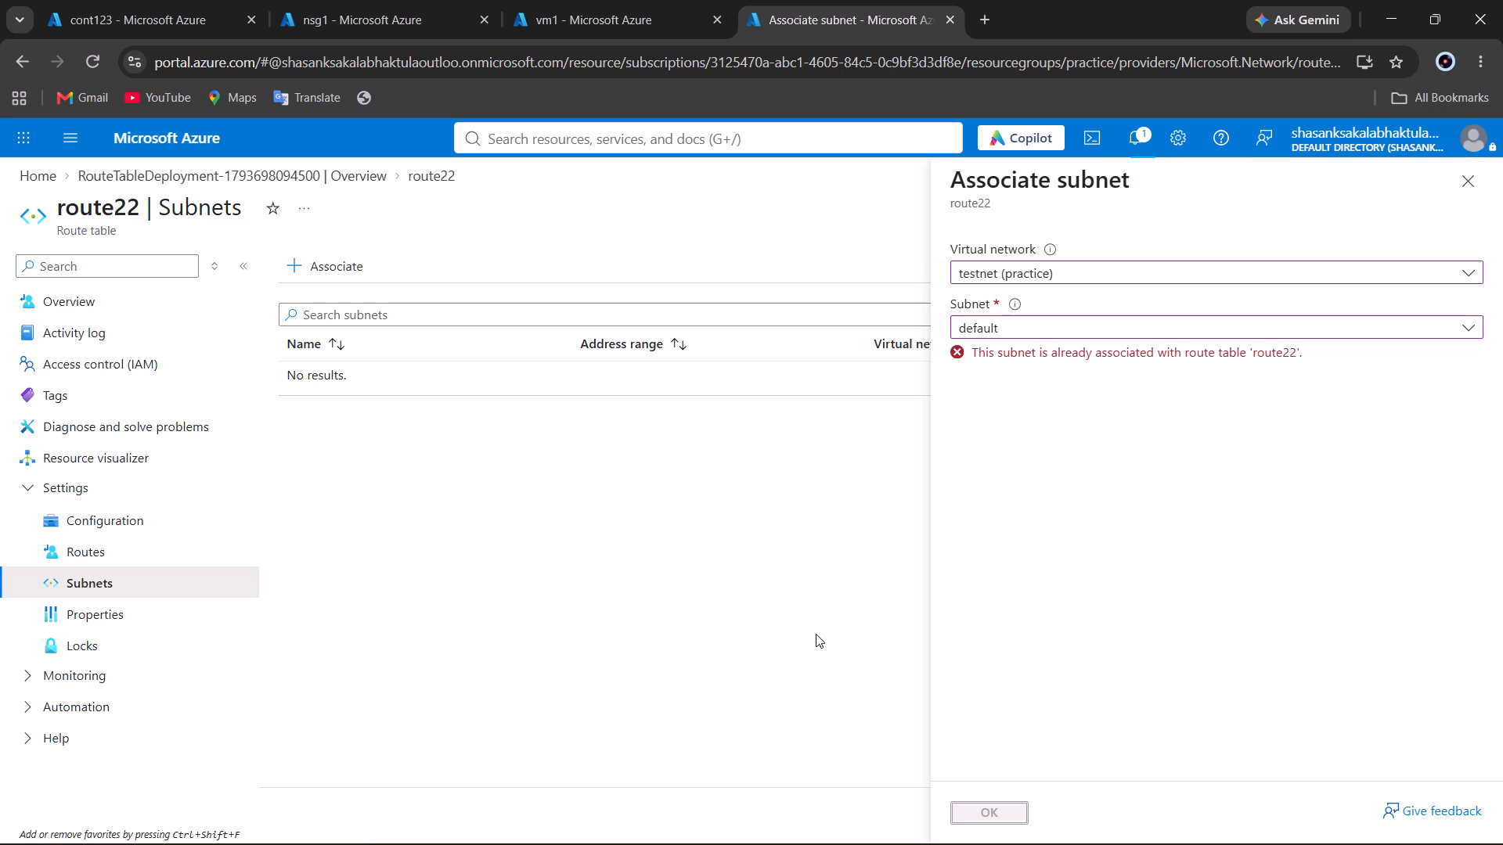
click(1162, 314)
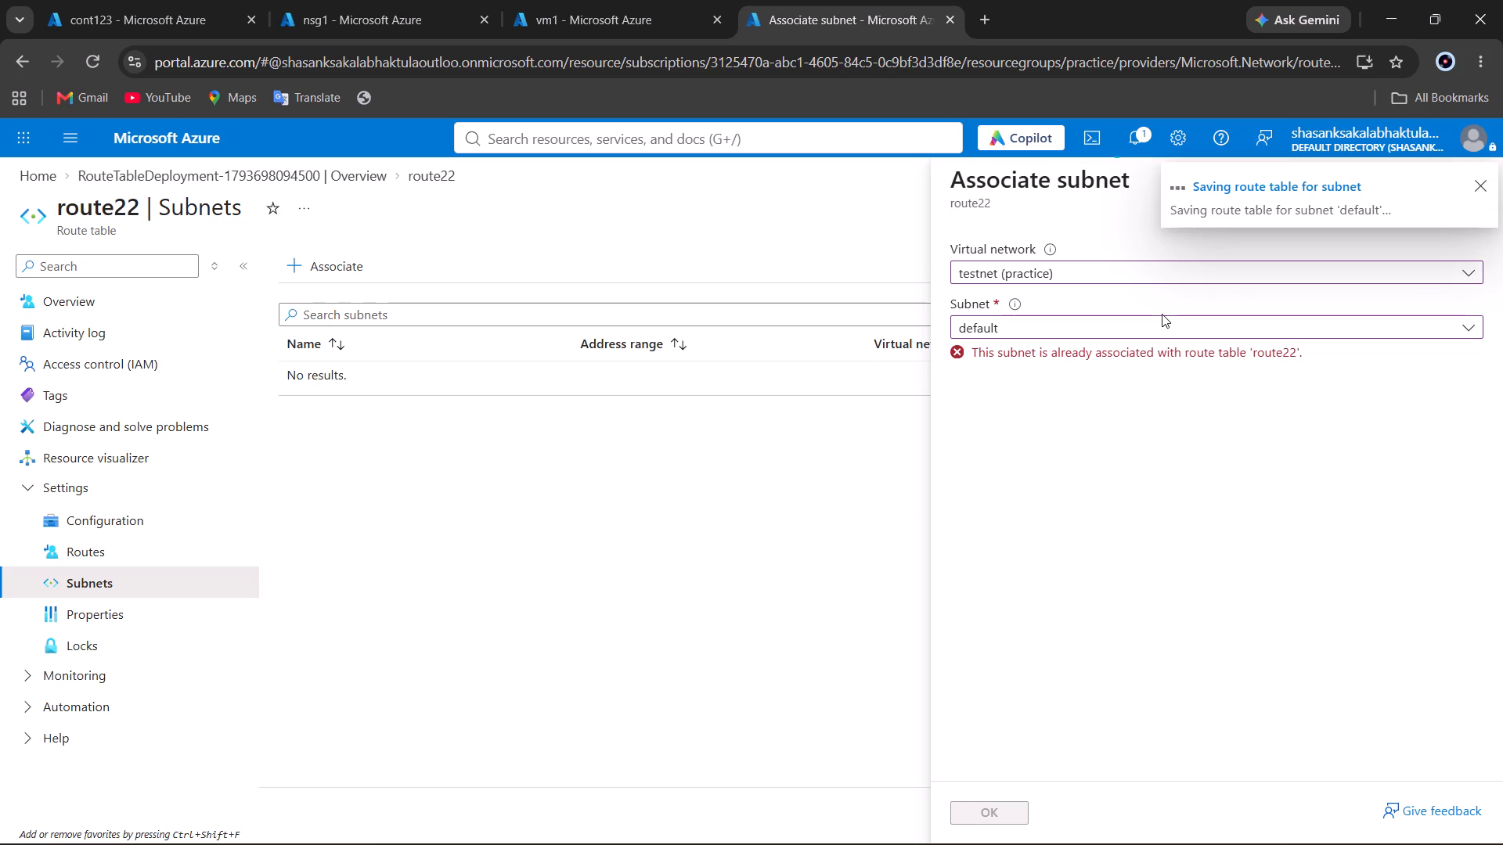
click(1166, 331)
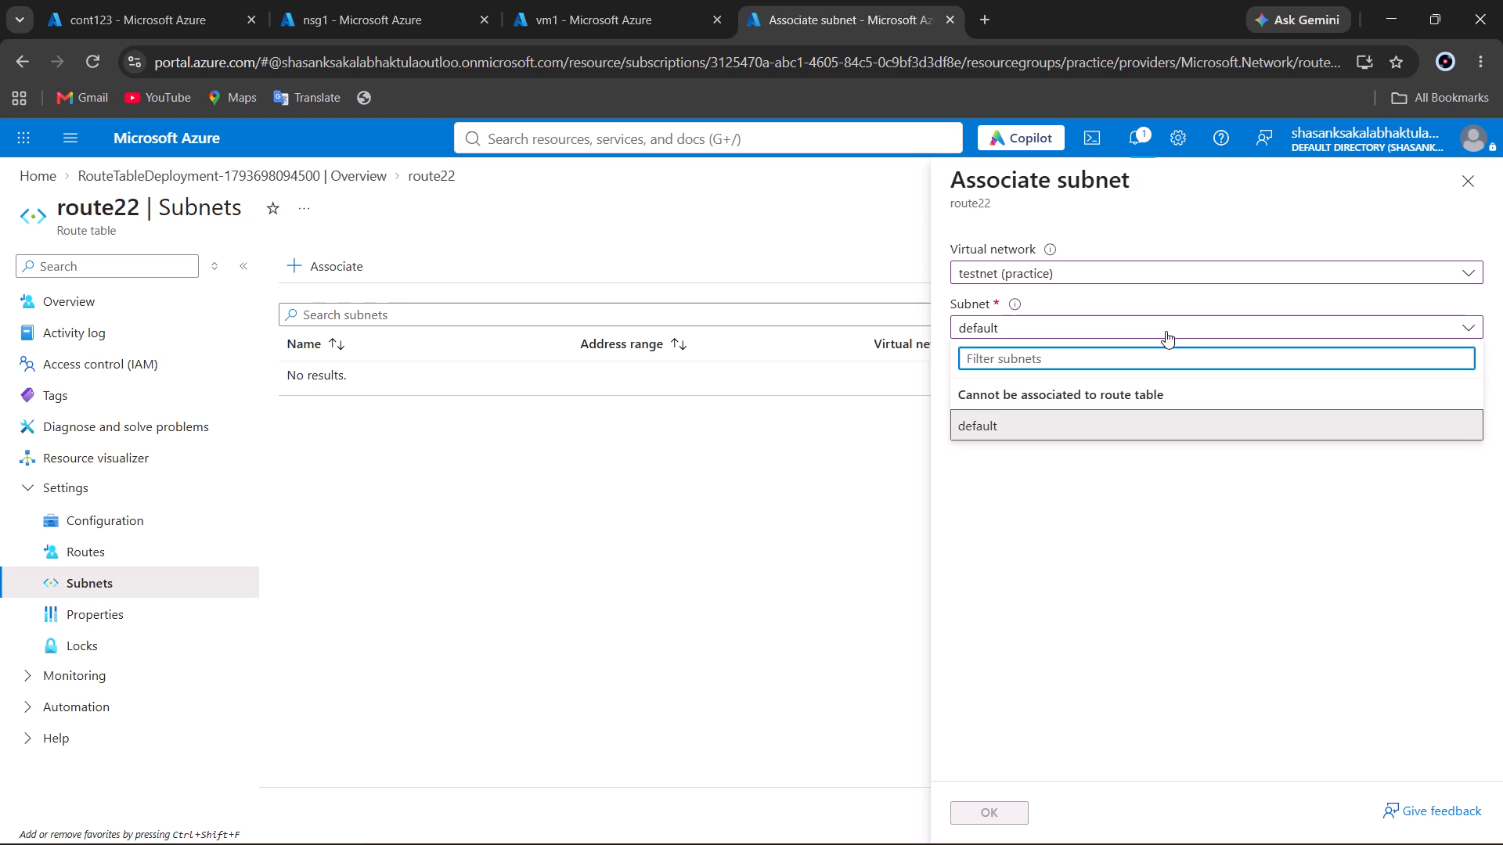
click(1166, 331)
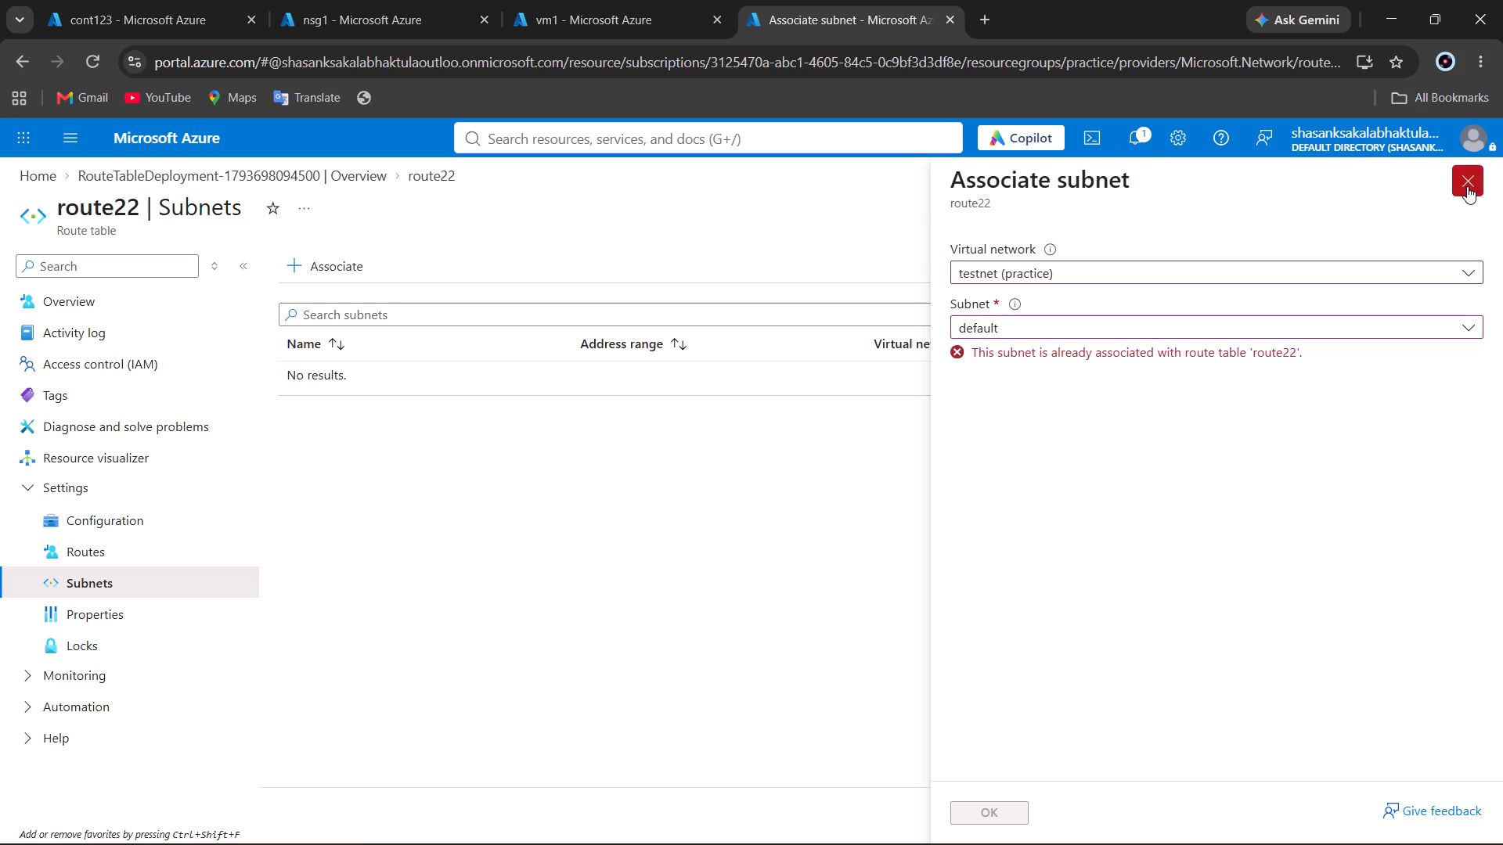
click(1466, 186)
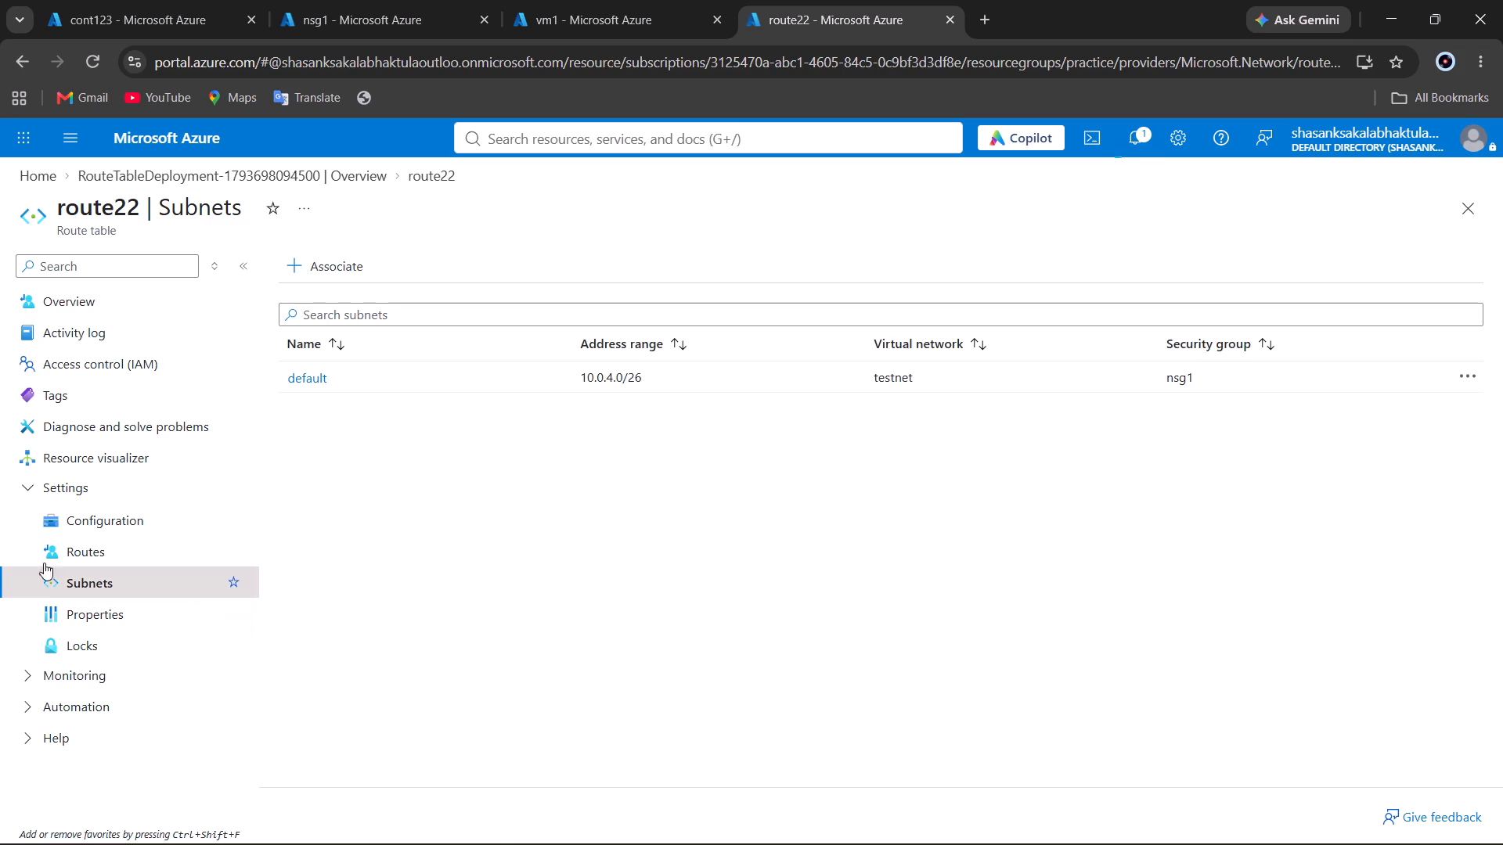
Open route22's routes list again.
click(78, 551)
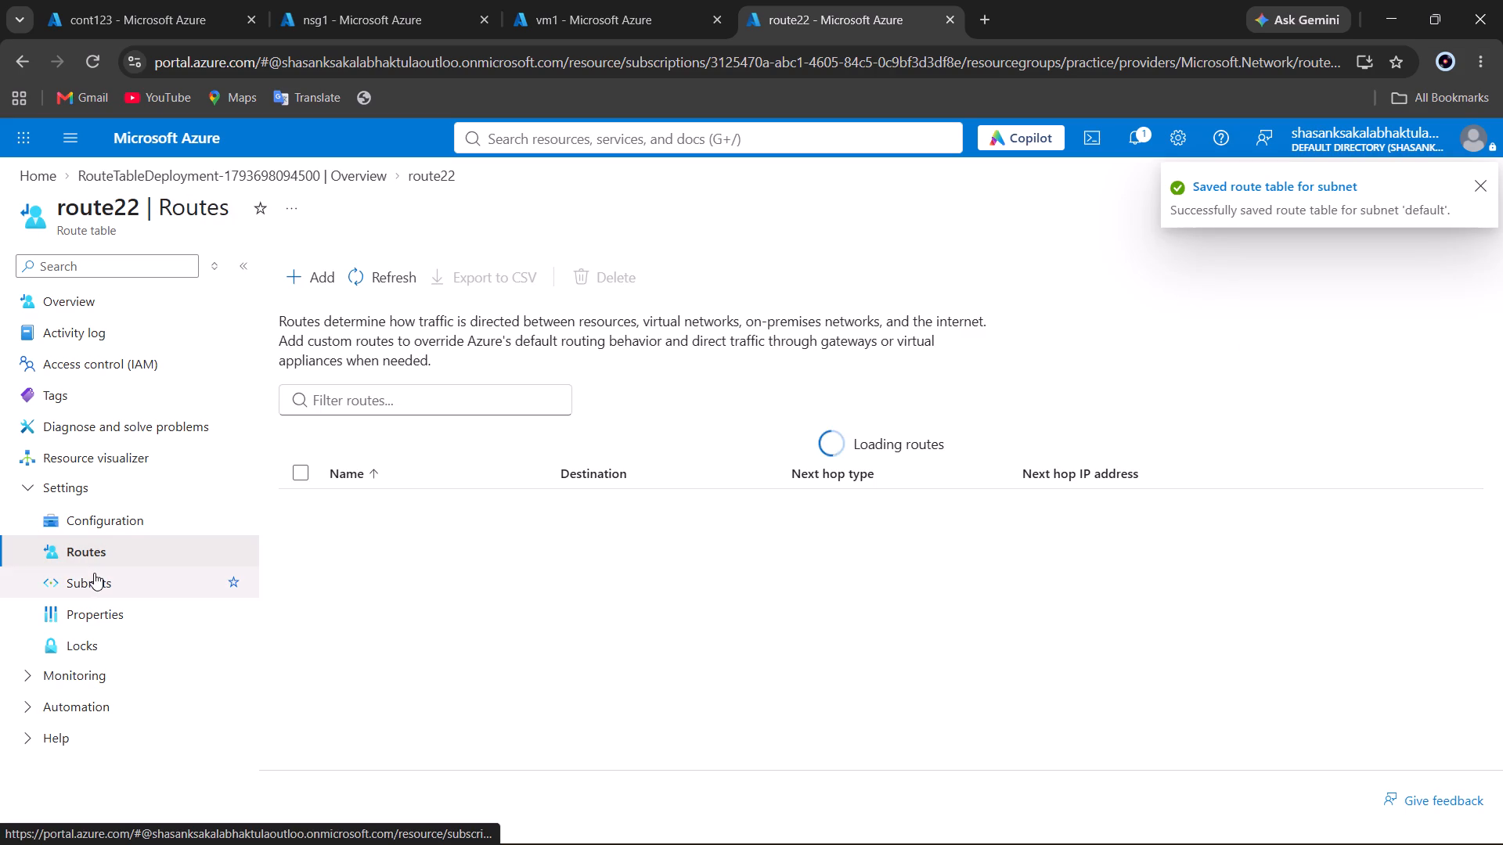
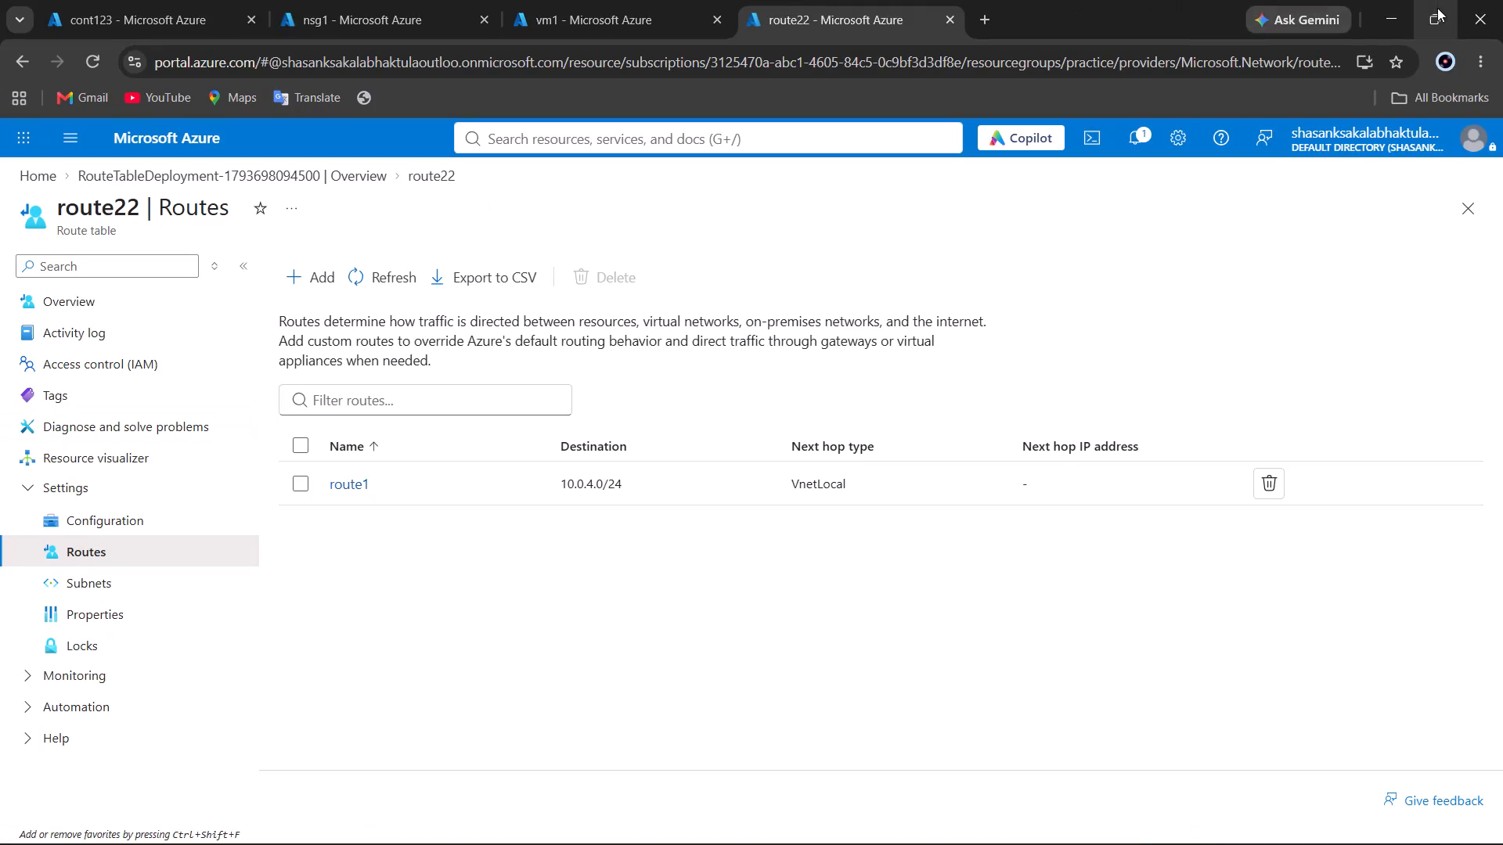
Minimize the Chrome window to bring the Word document with the pasted Azure screenshots into view.
click(1386, 24)
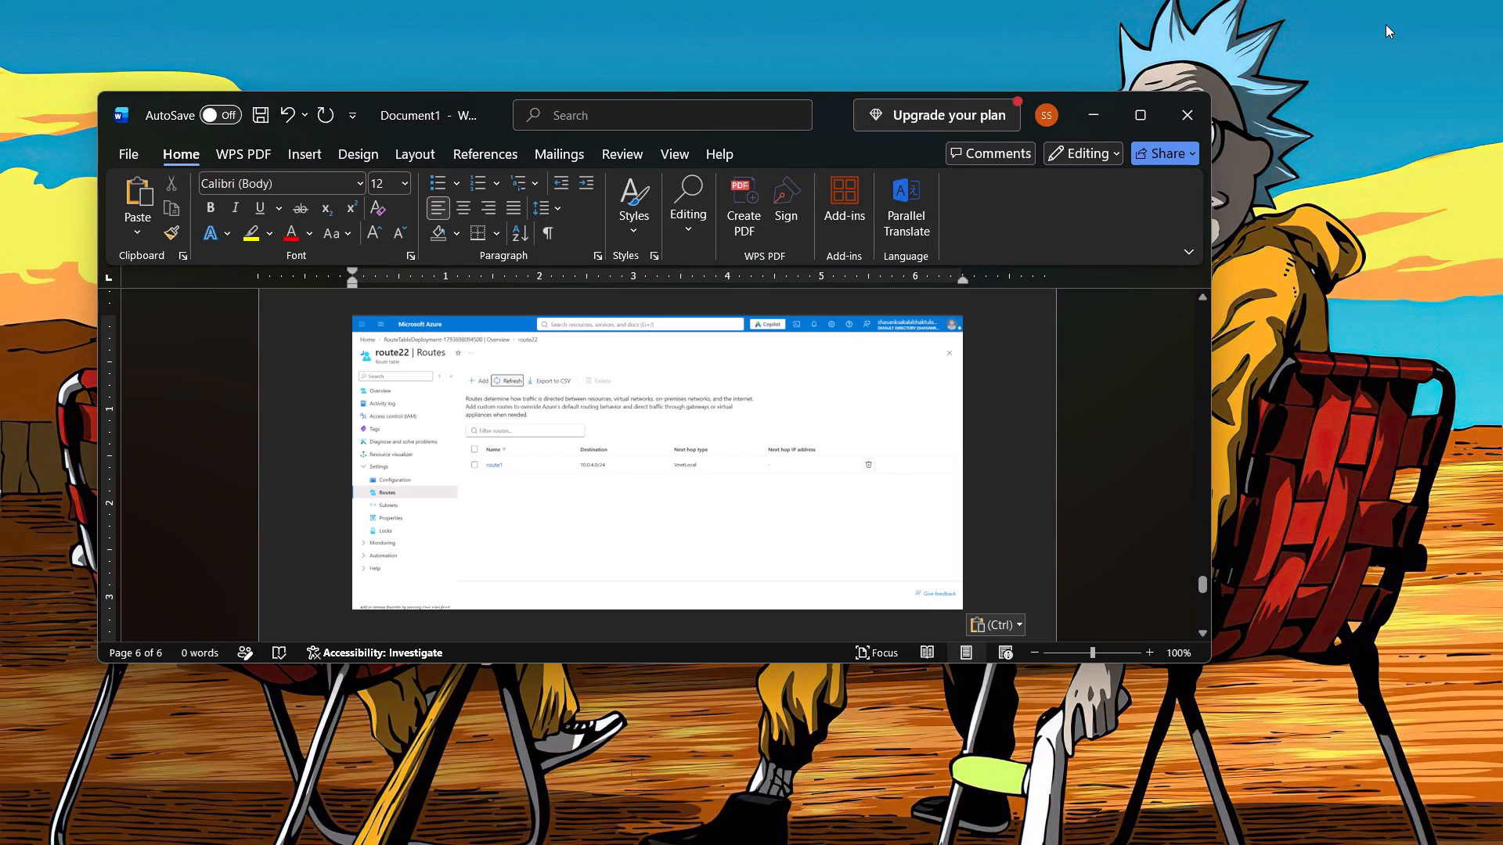
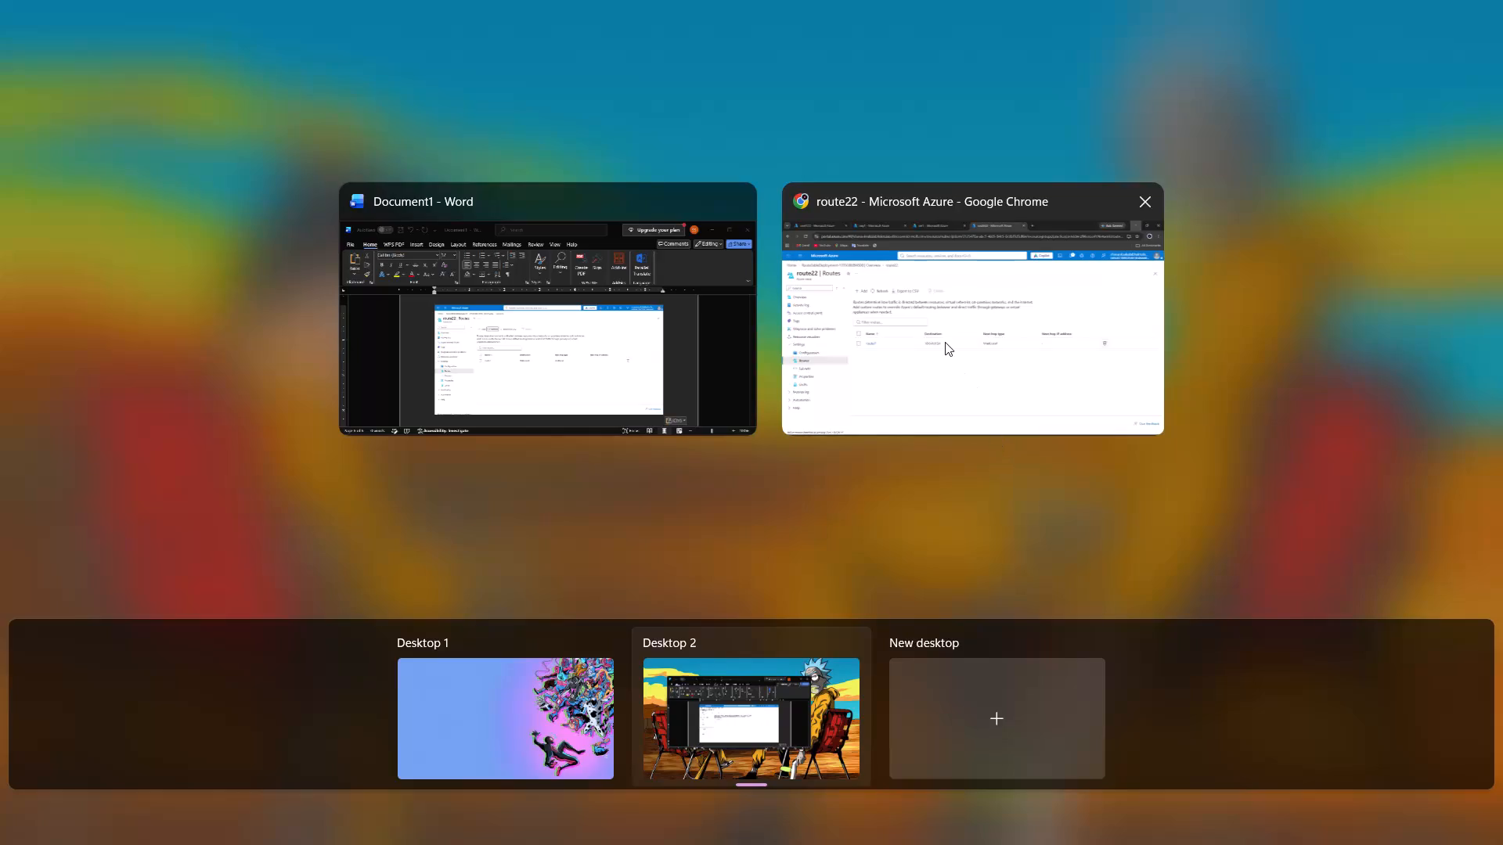
Switch to the Chrome window showing the route22 routes page and check the network connection status.
click(945, 342)
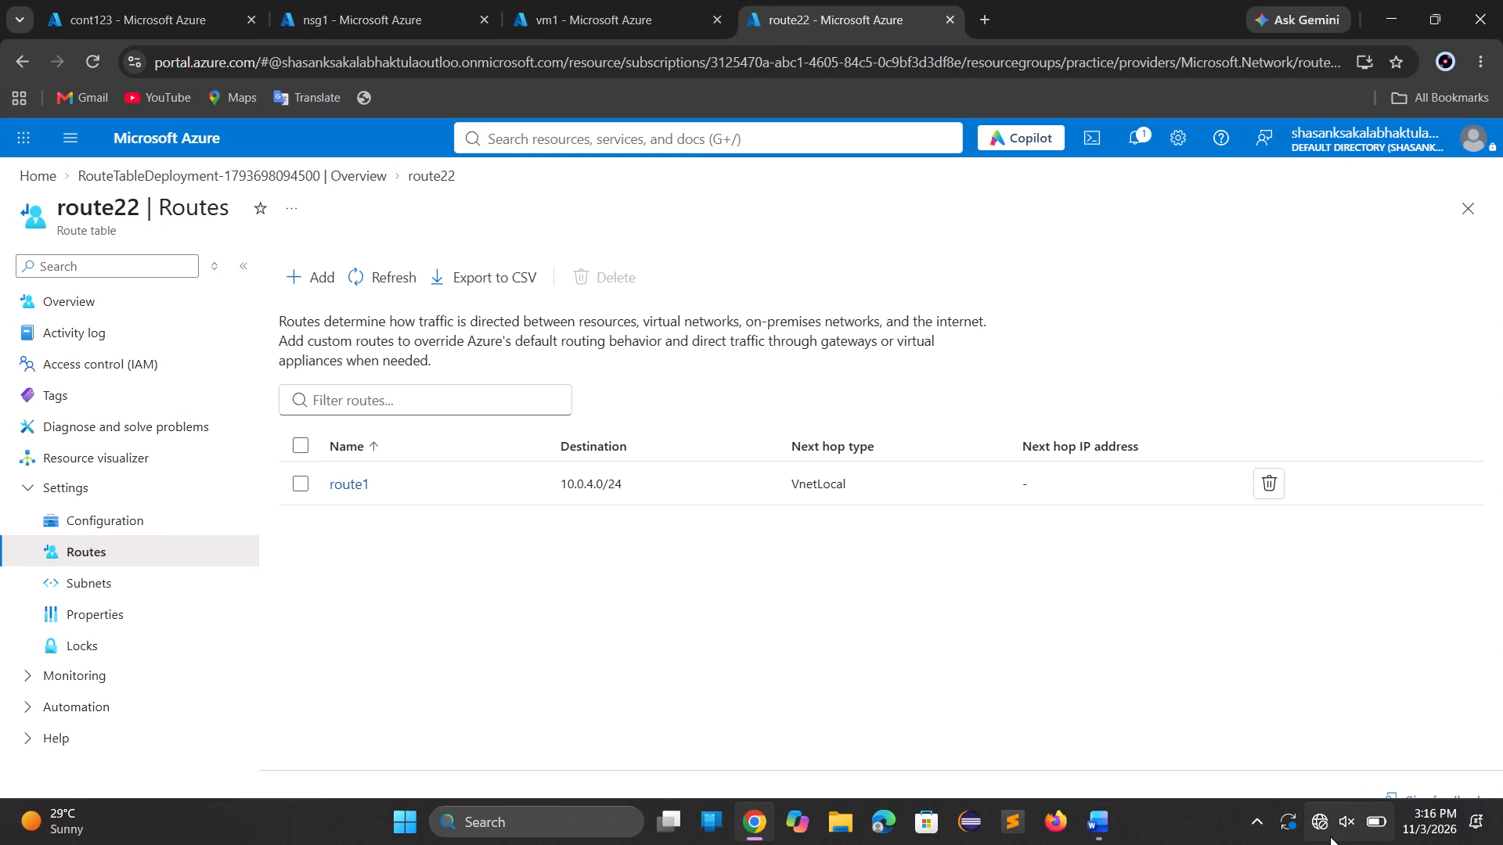
click(1328, 836)
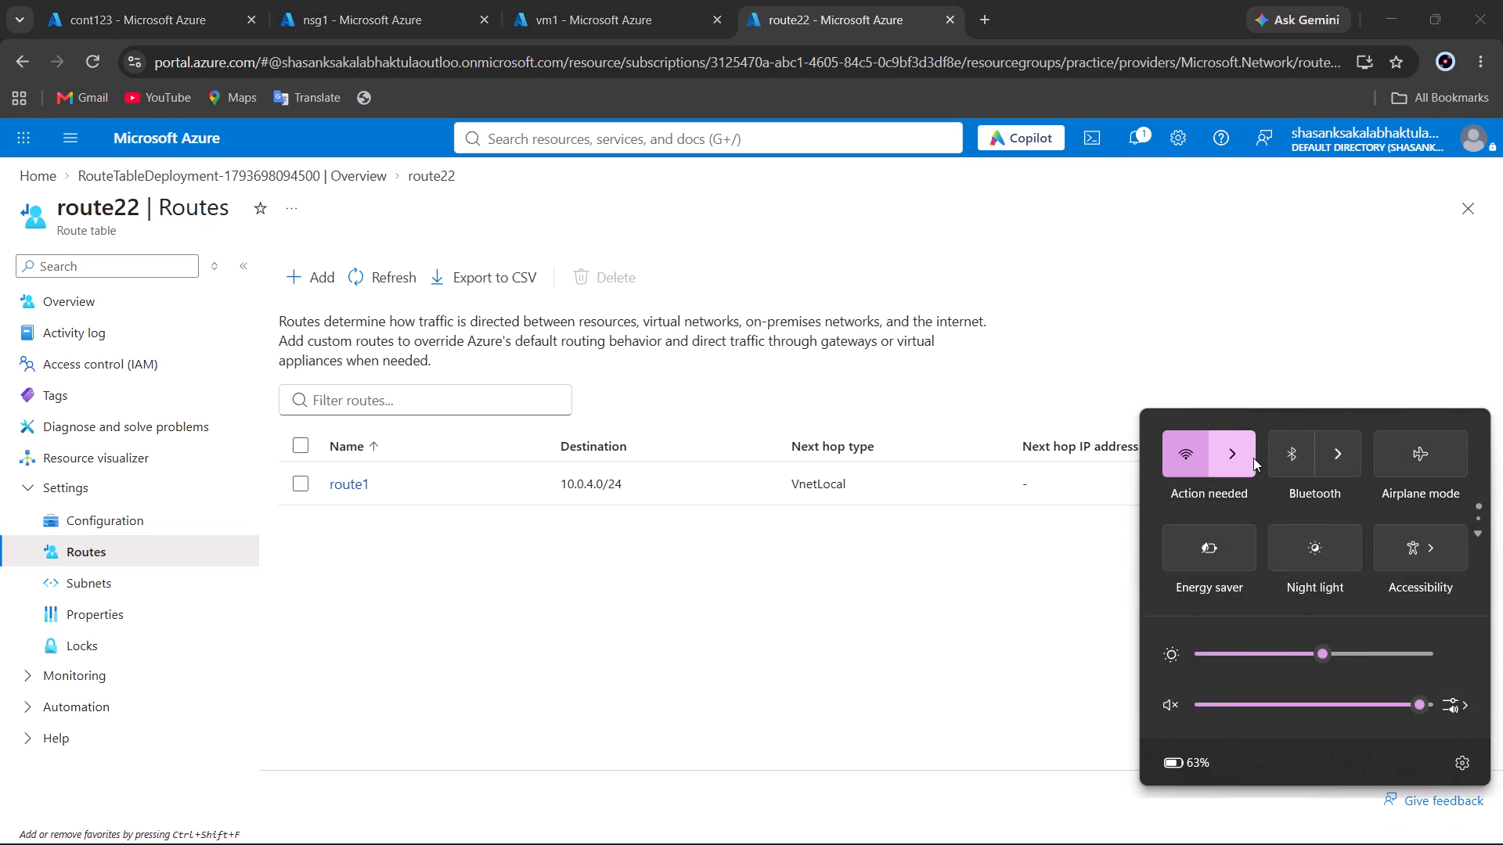
Review the open cont123, nsg1 and vm1 portal pages in turn, ending back on the route22 page.
click(59, 1)
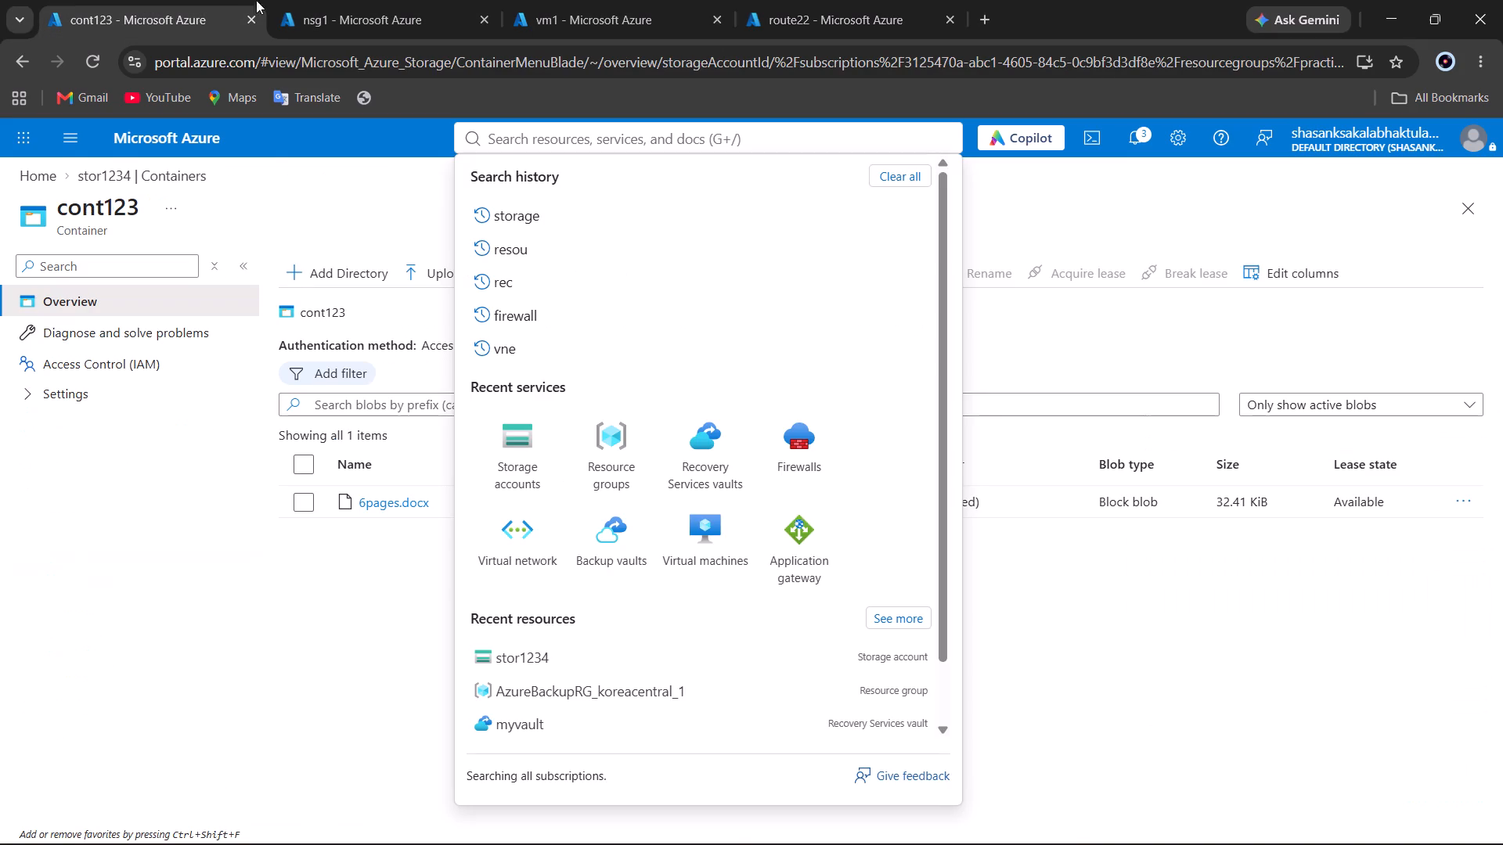
click(314, 0)
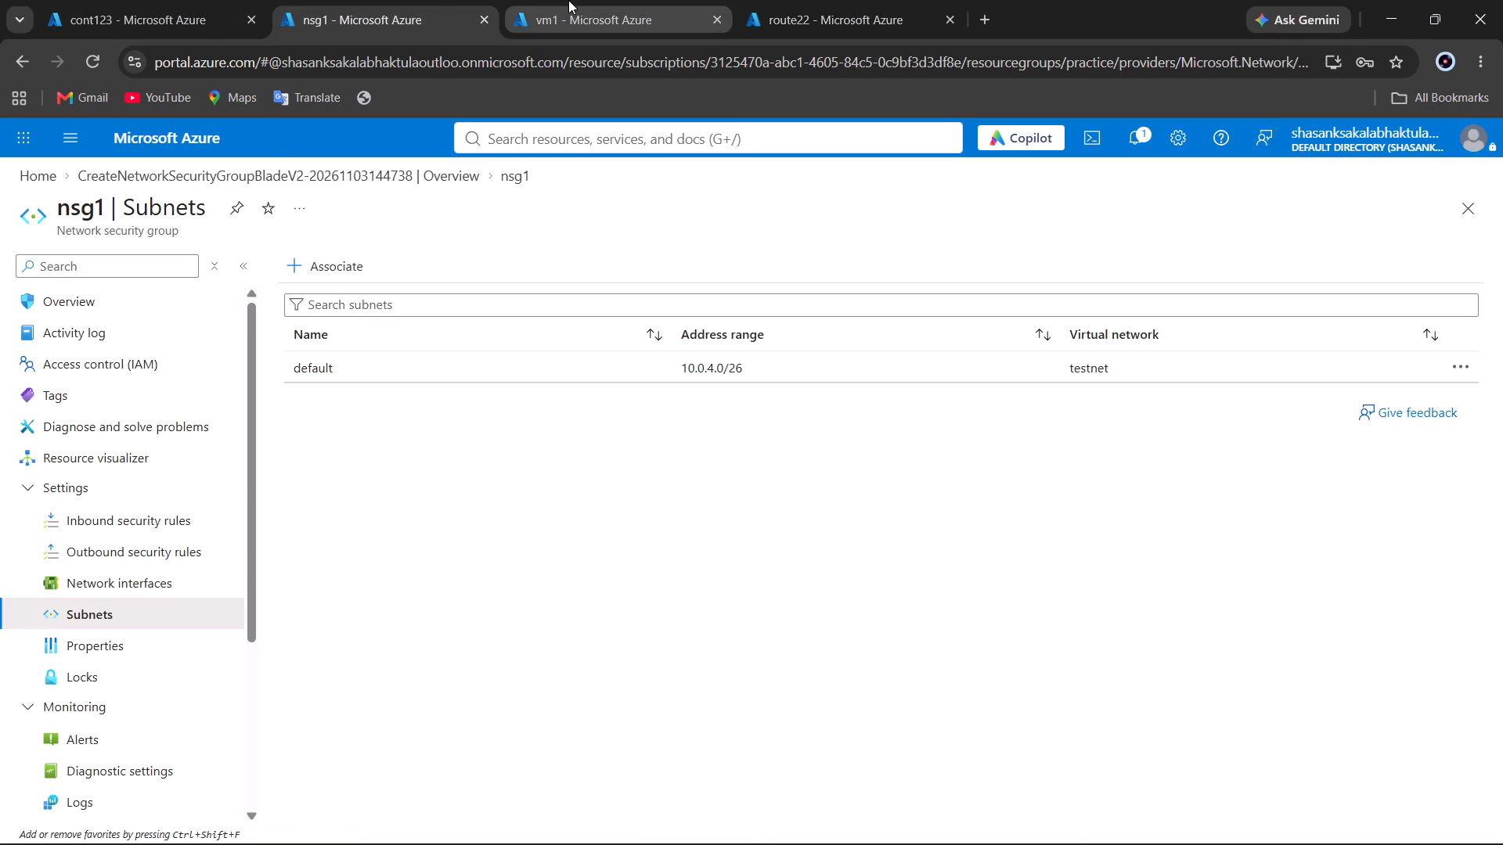
click(565, 0)
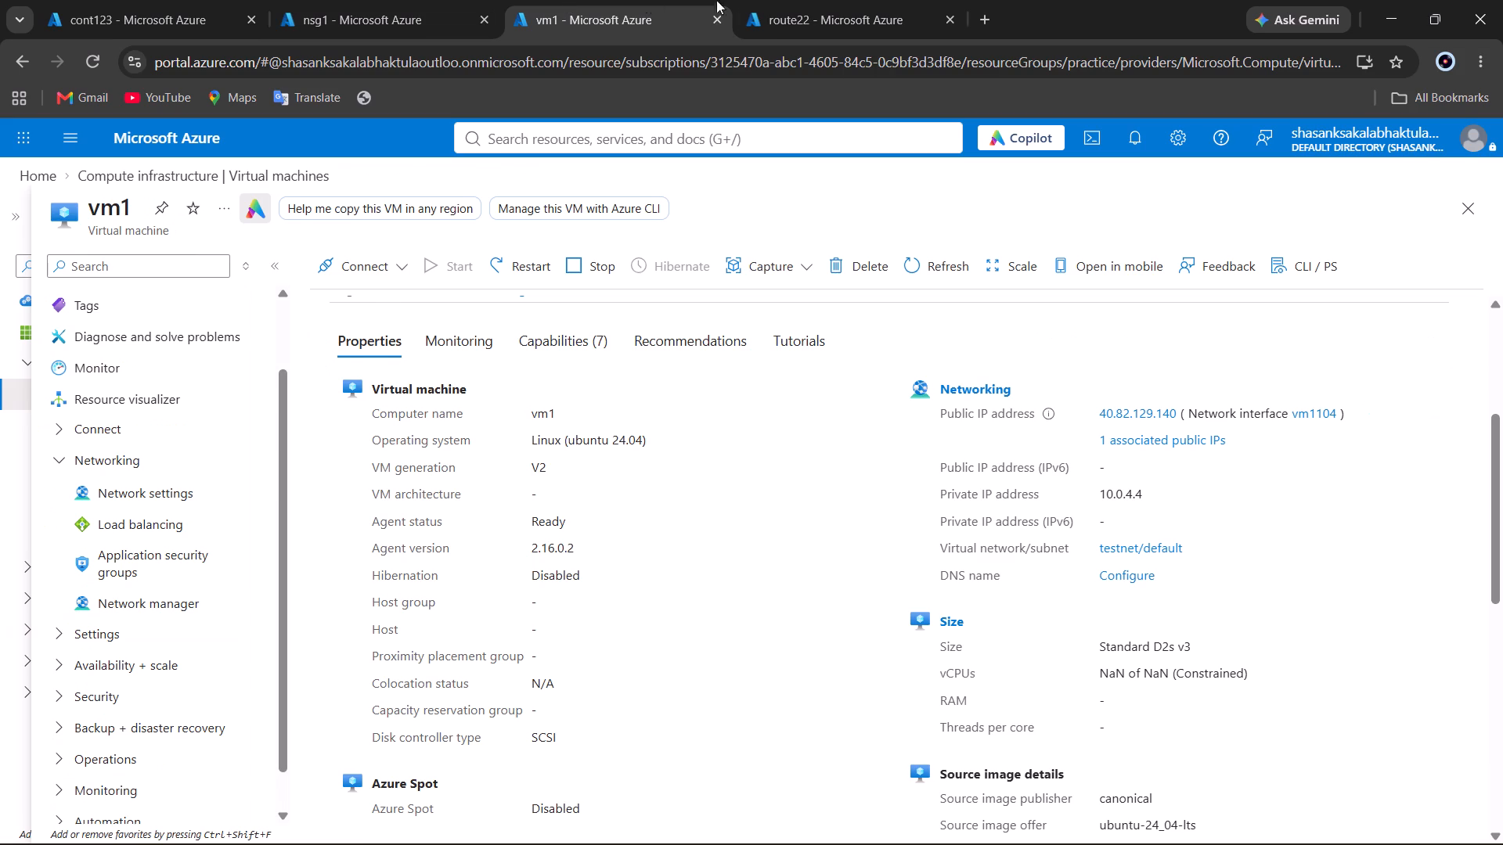
click(777, 0)
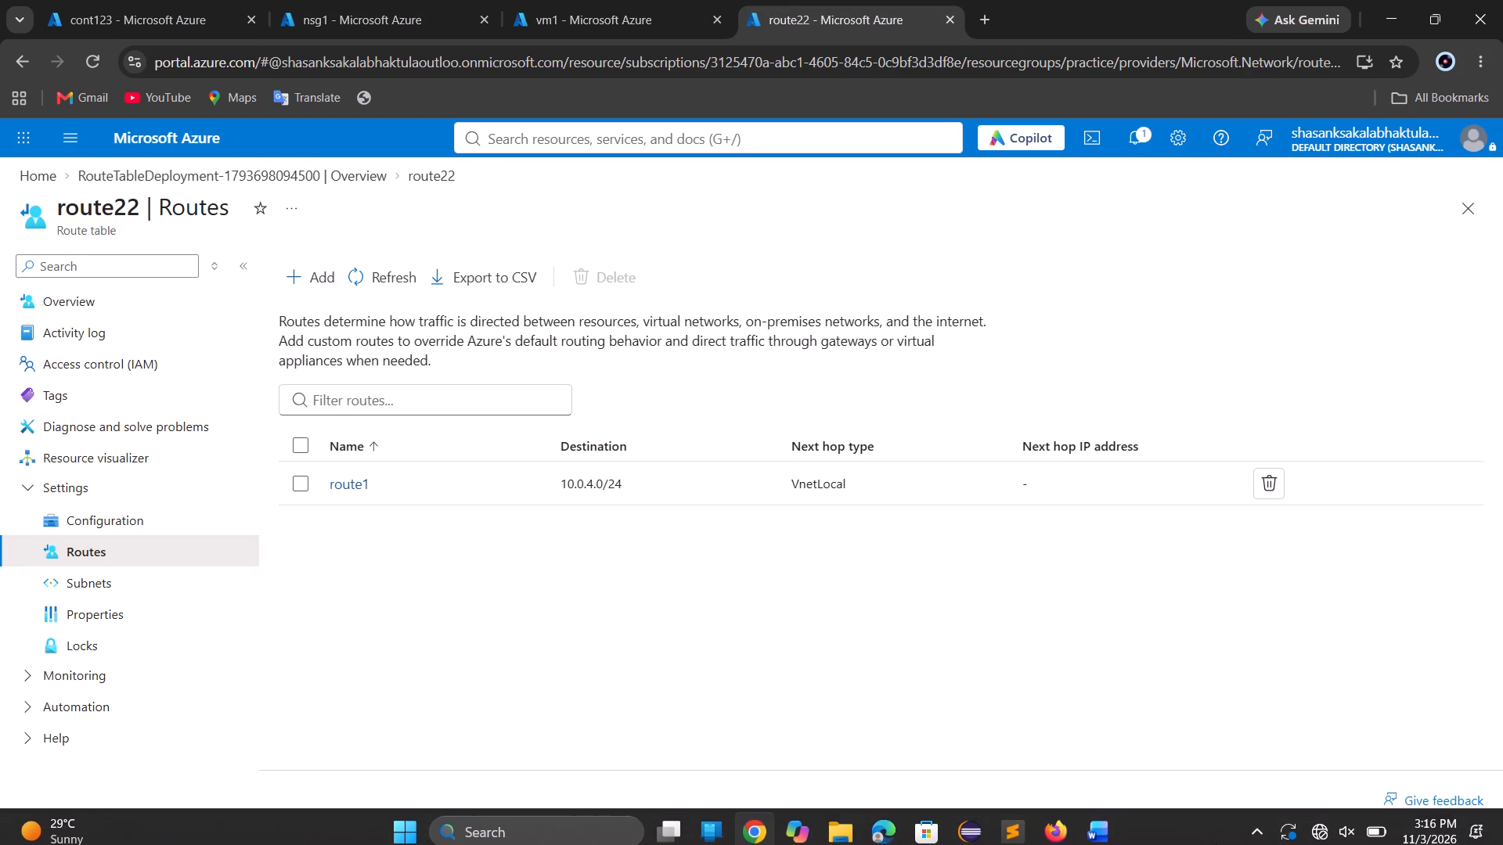
Check the Wi-Fi connection status again and refresh the Azure portal on the route22 page.
click(1322, 827)
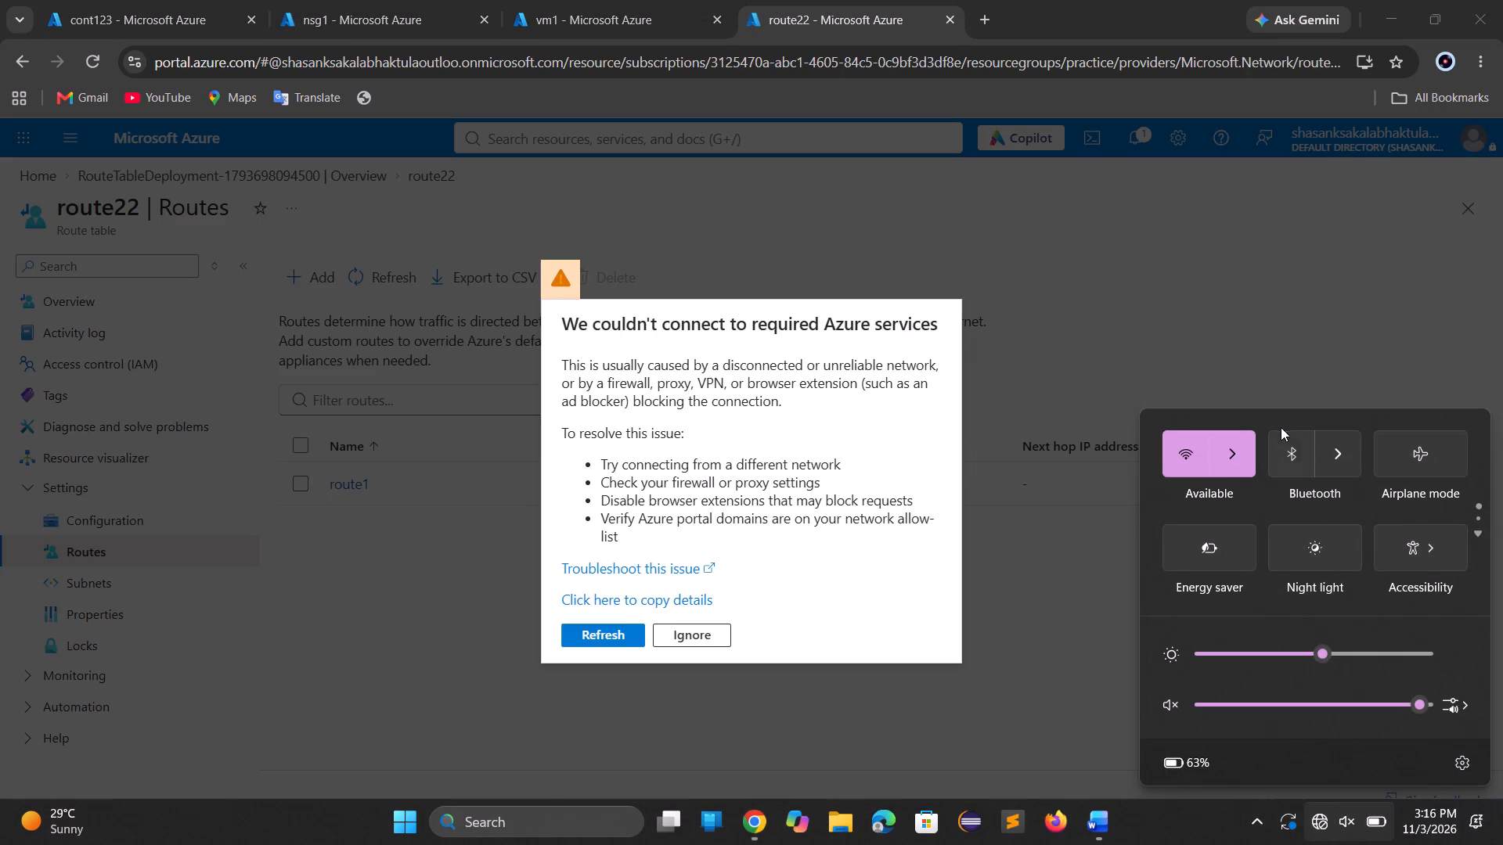
click(621, 642)
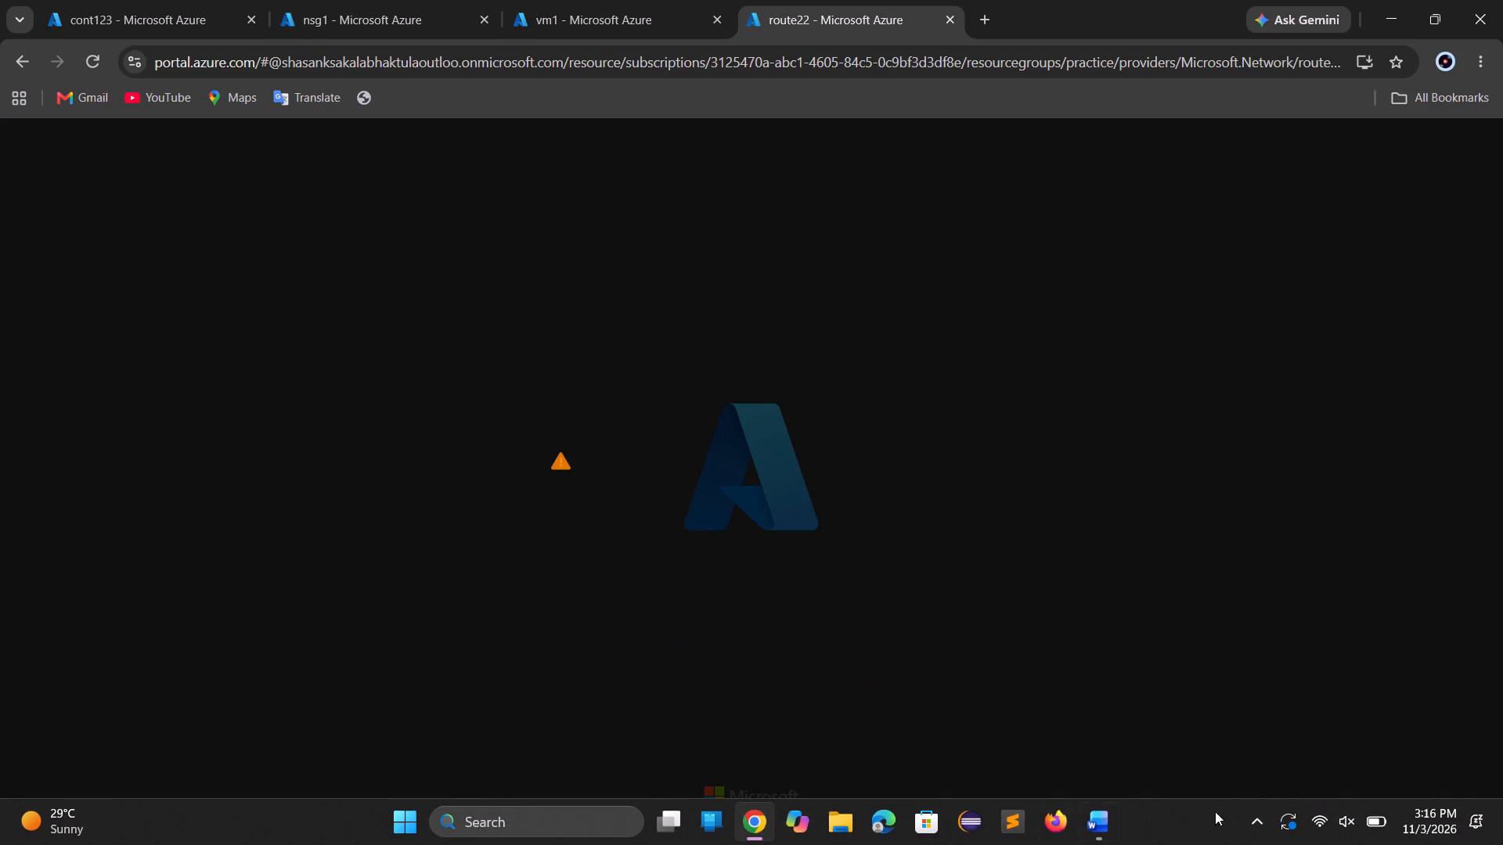
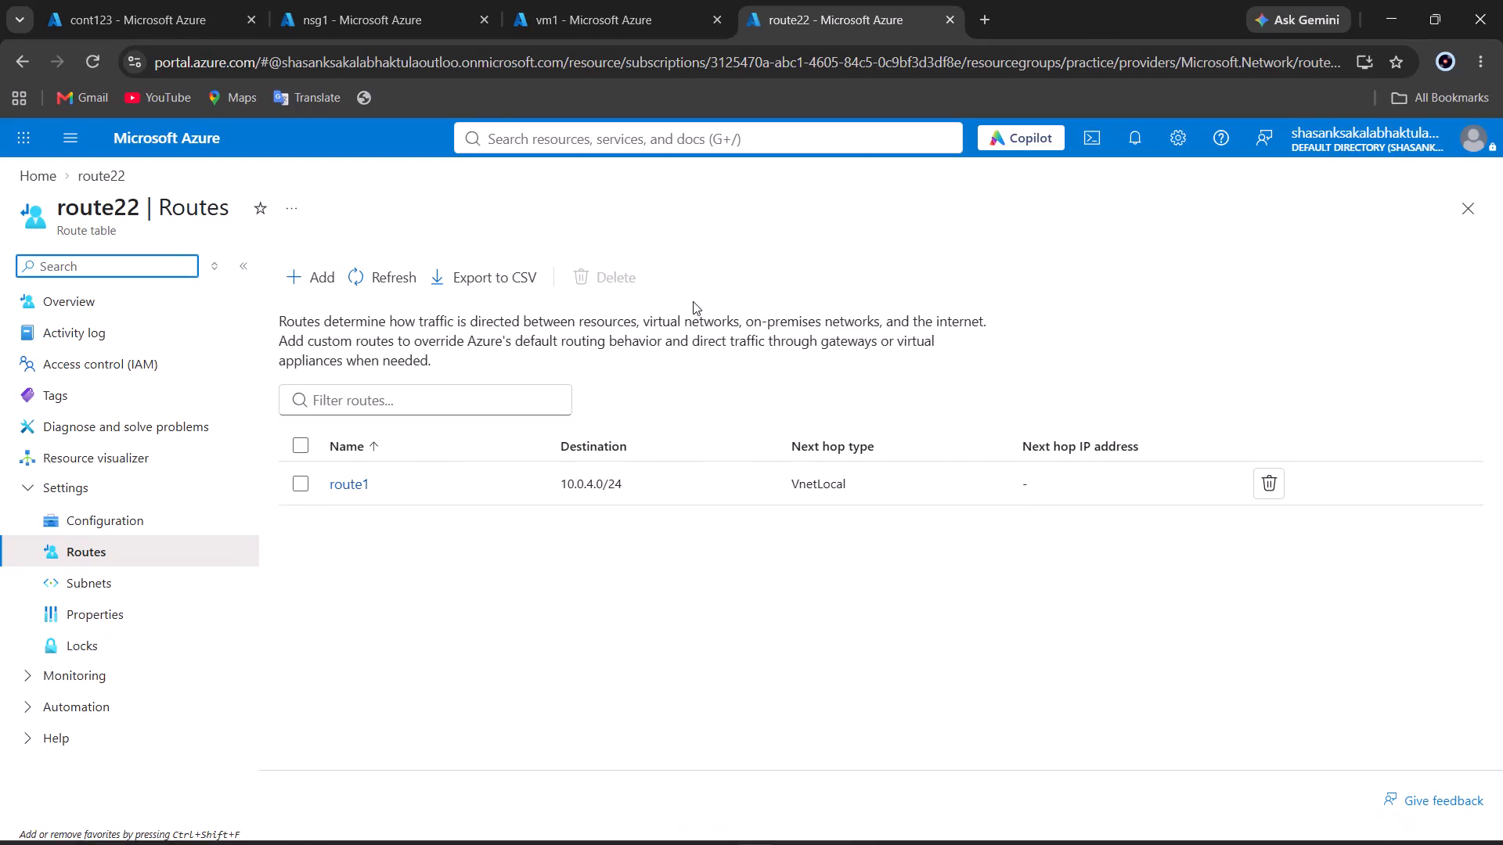
Review the blob list of the cont123 container and the subnet associations of nsg1.
click(101, 0)
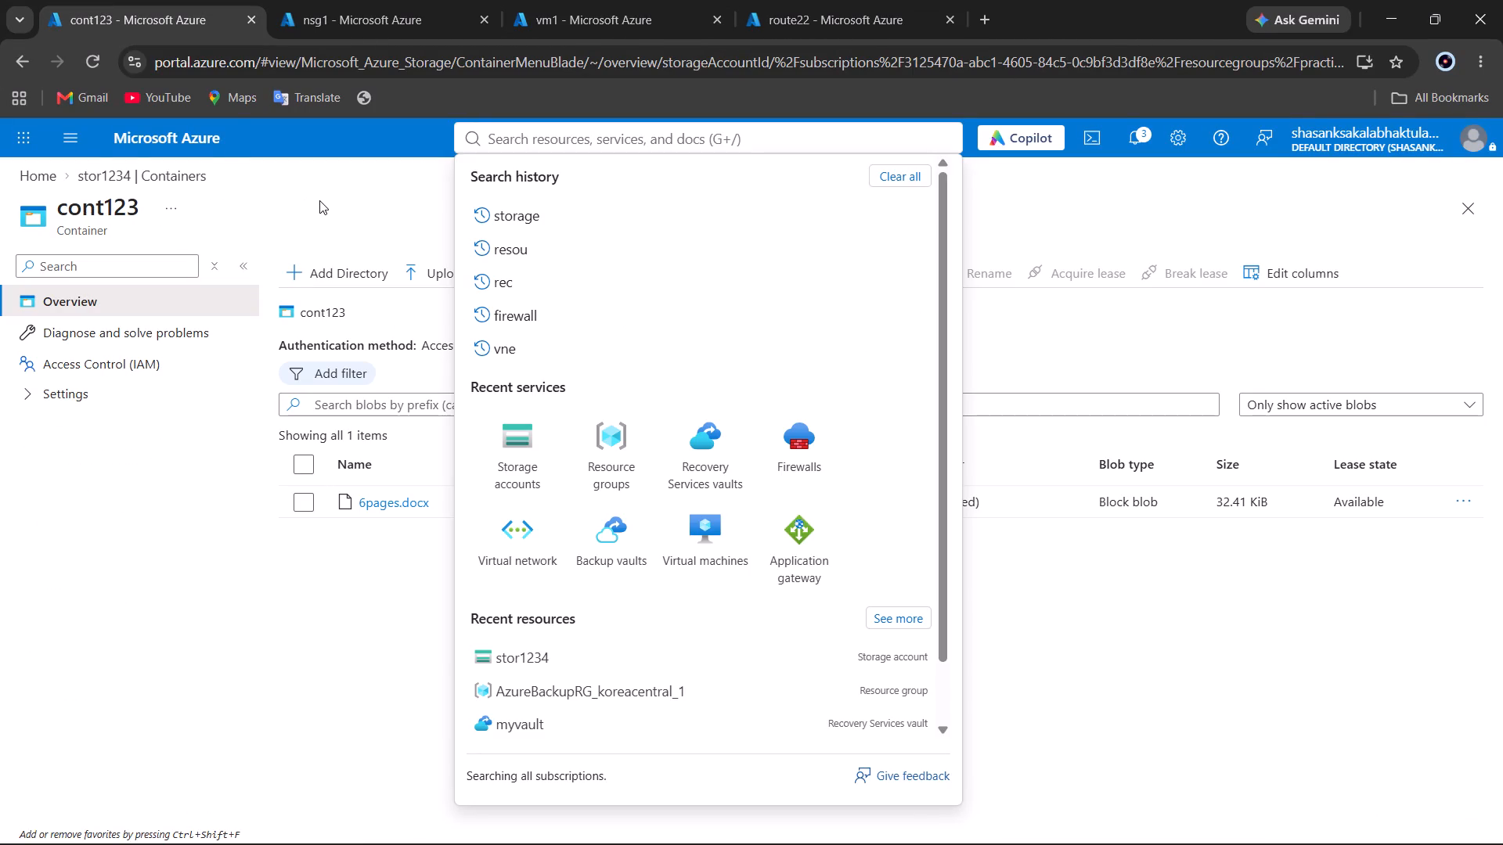
click(319, 201)
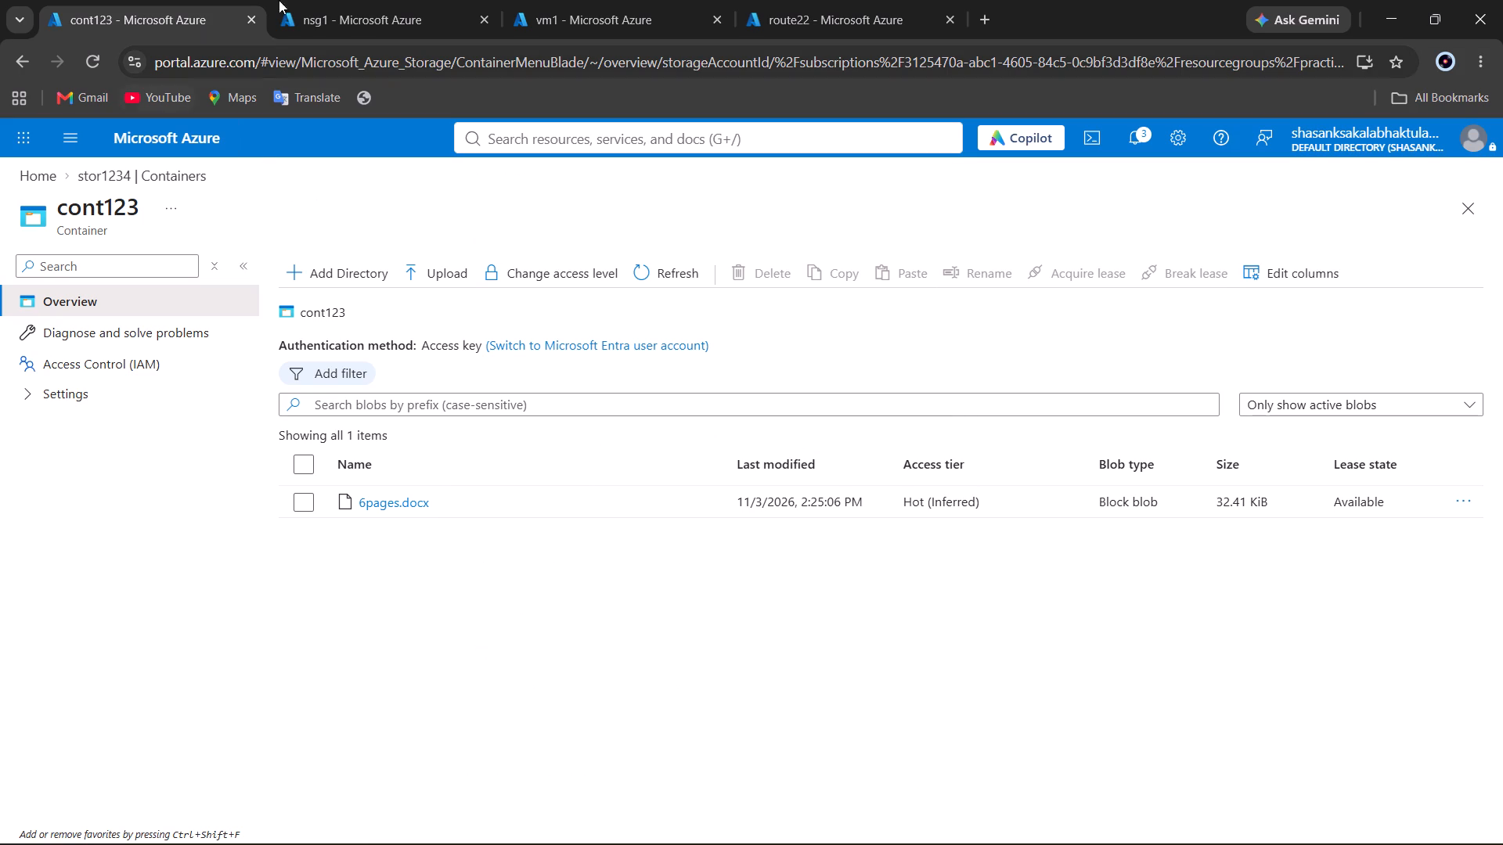
click(306, 0)
click(199, 0)
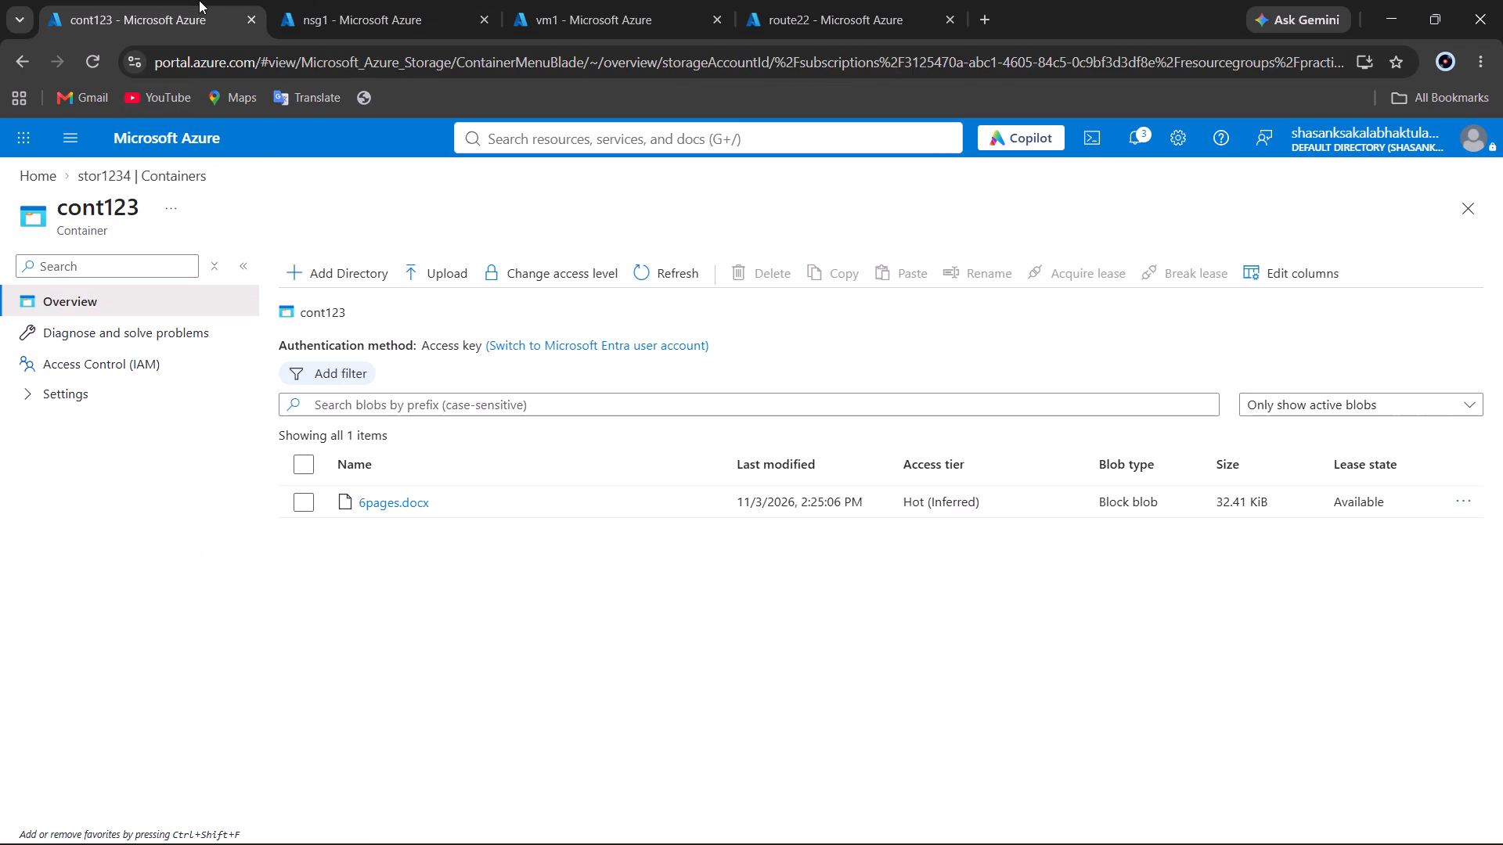
click(326, 0)
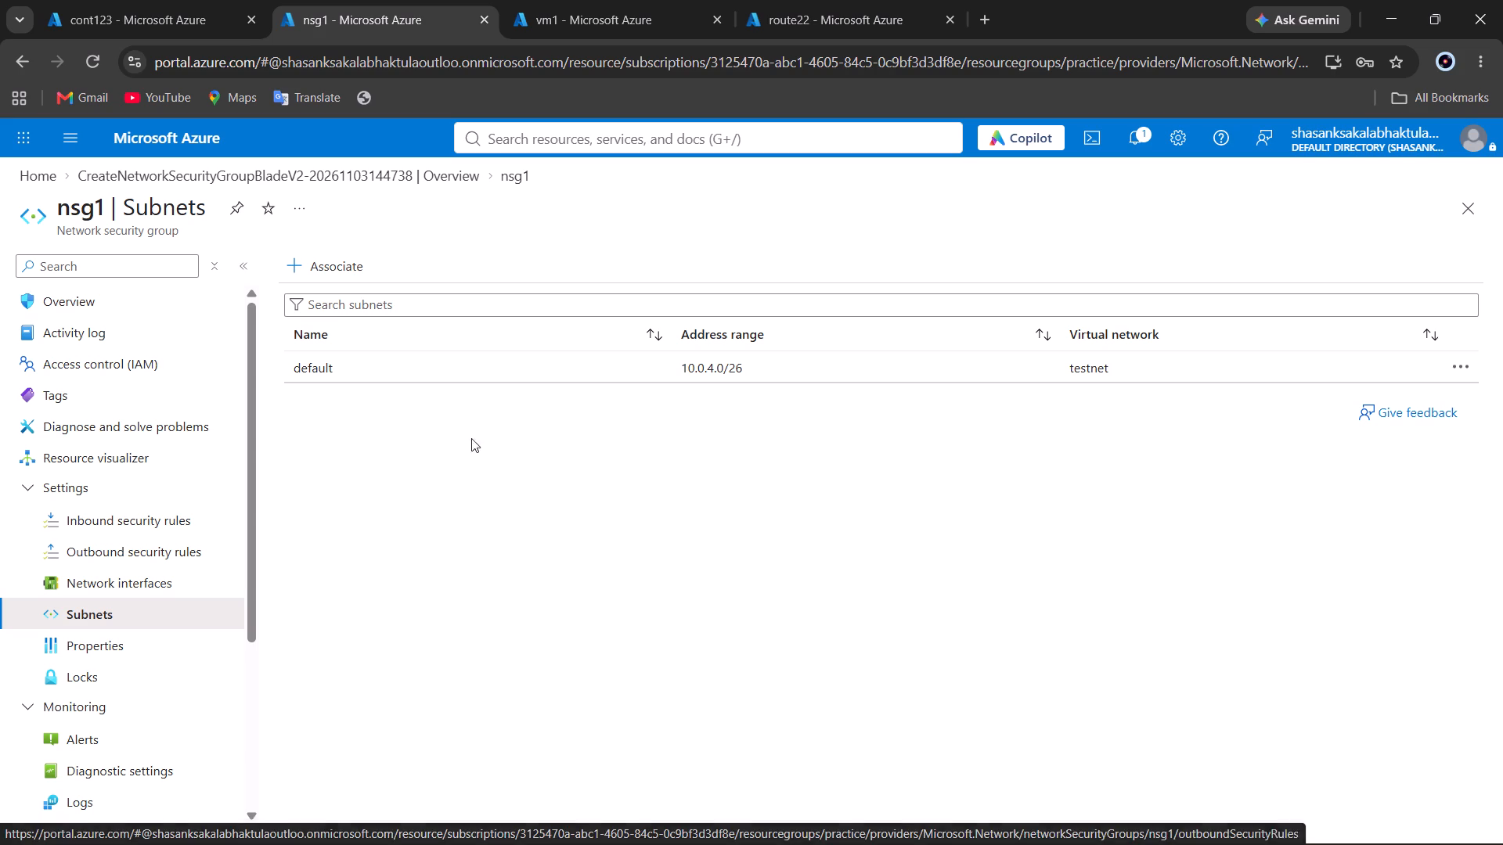
Examine the vm1 virtual machine's properties, including its networking, size, disk, security and extensions sections.
click(558, 5)
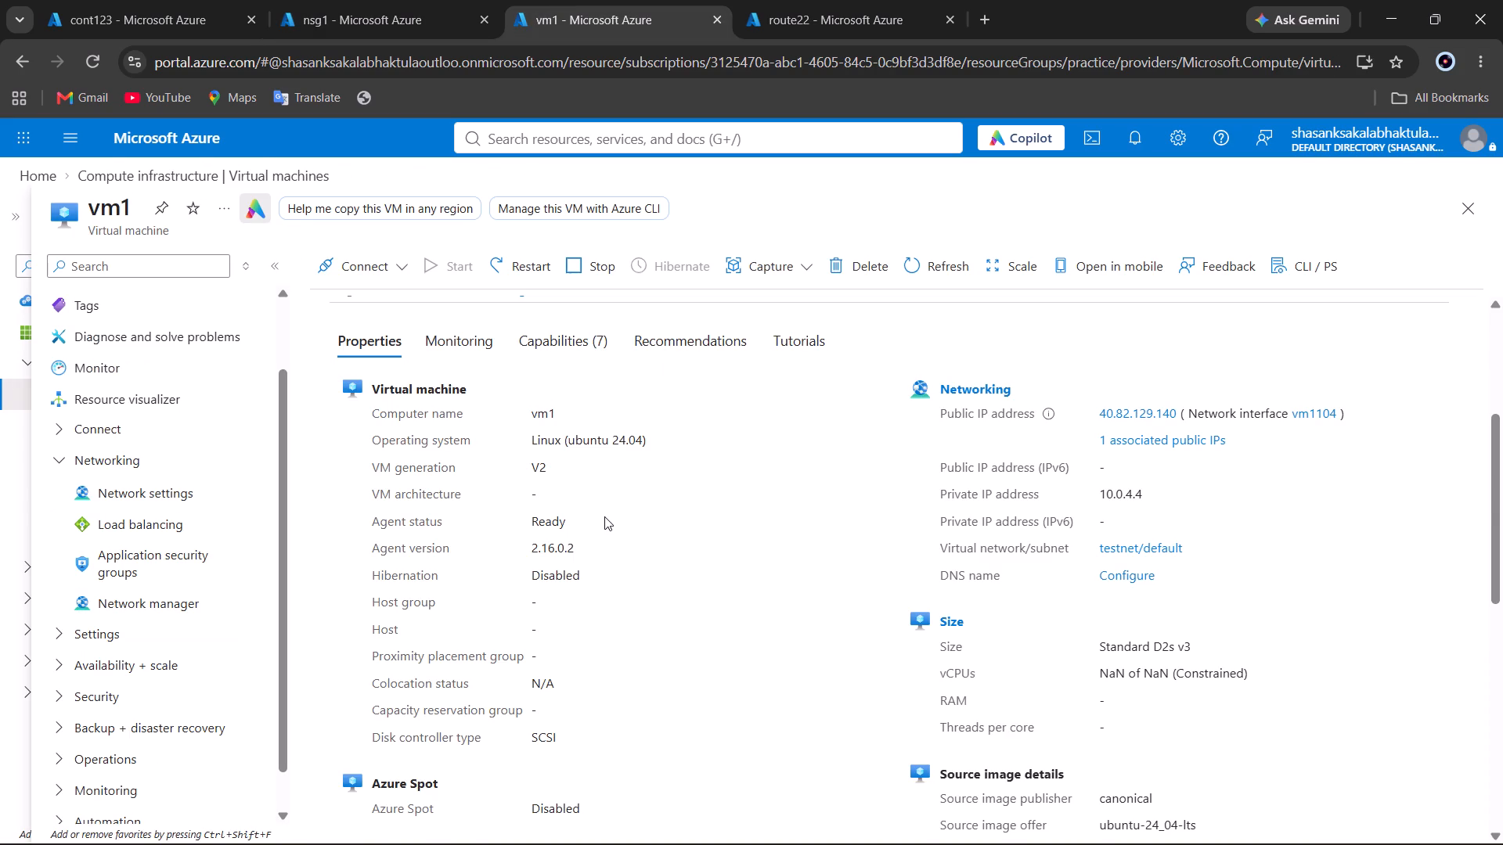
scroll(604, 516, down, 6)
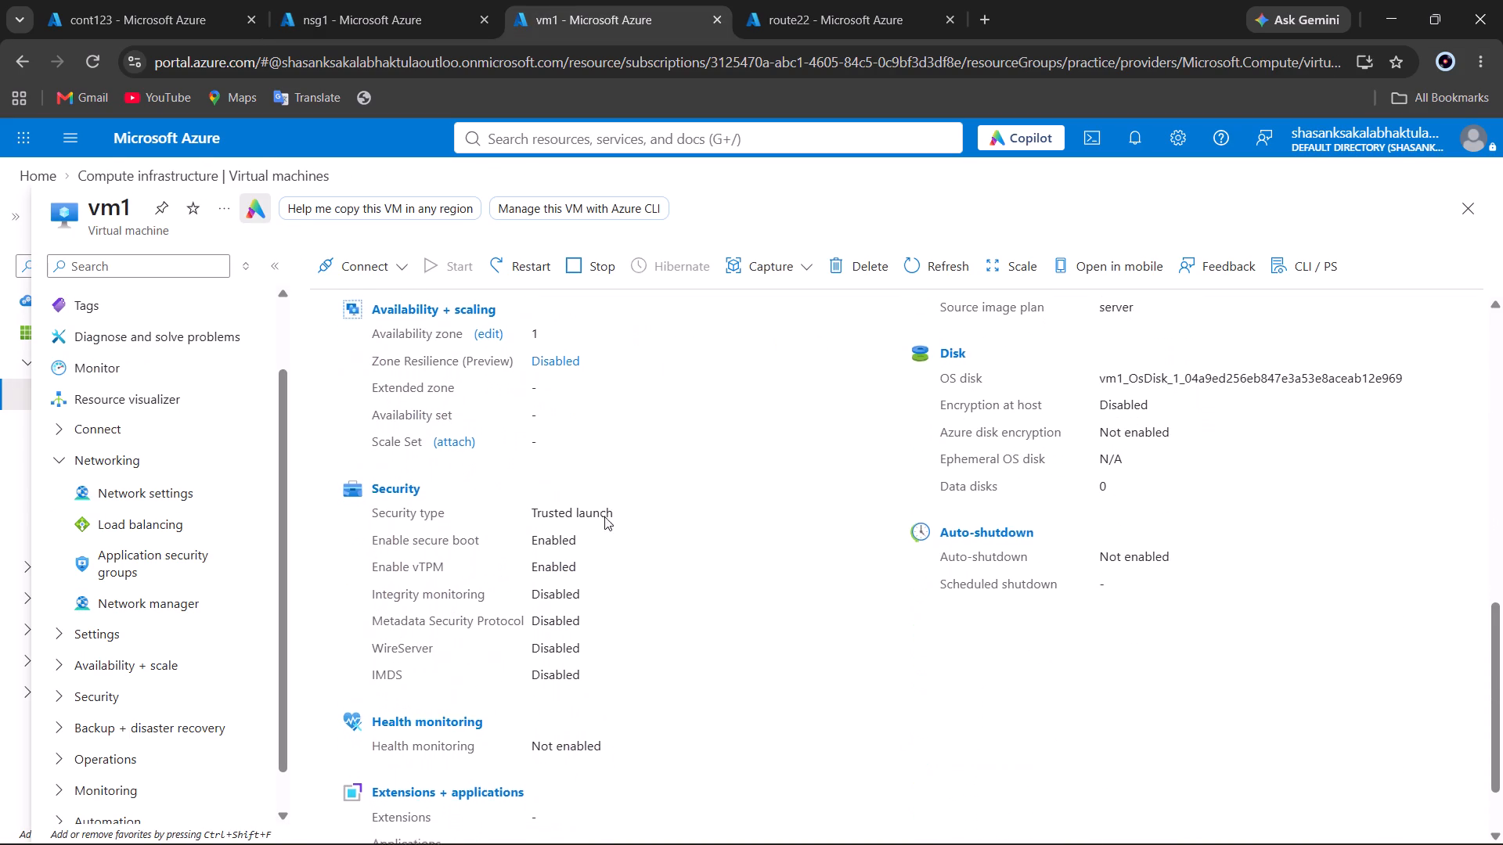
scroll(604, 516, down, 1)
scroll(604, 516, up, 3)
scroll(604, 516, down, 1)
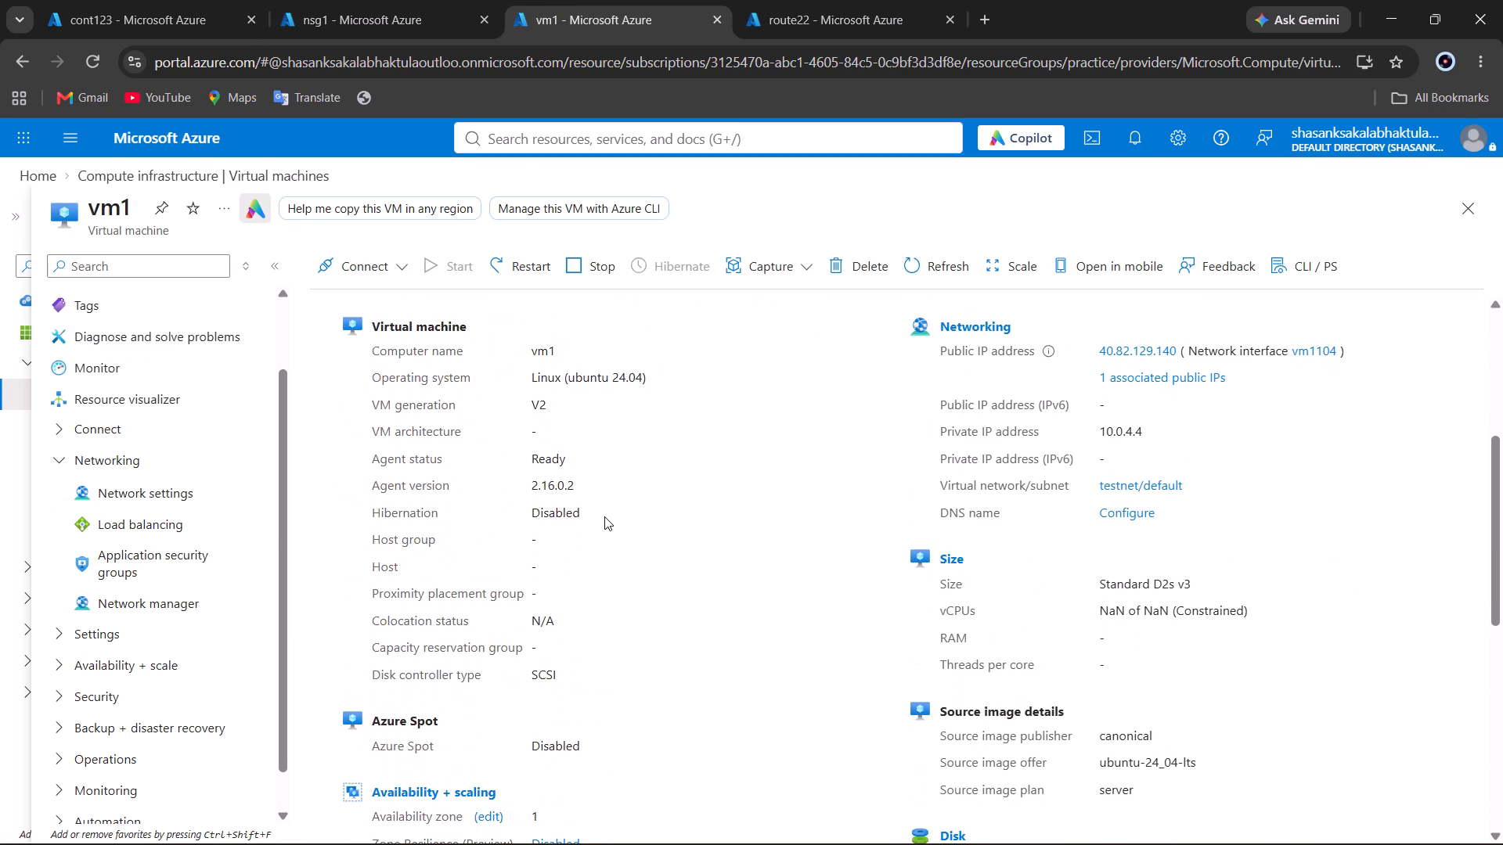
scroll(878, 638, down, 1)
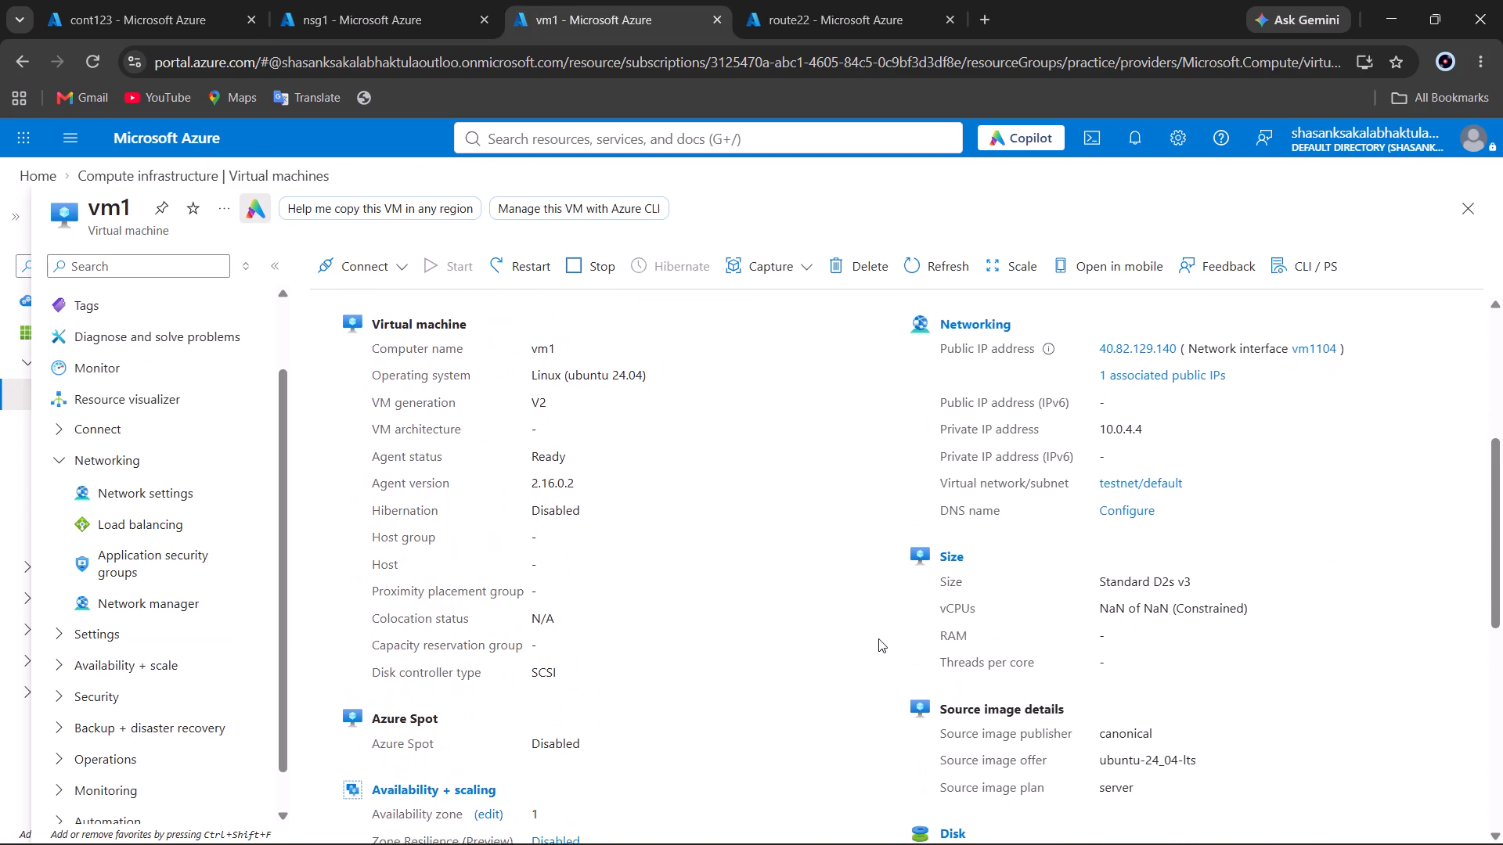
scroll(878, 638, down, 6)
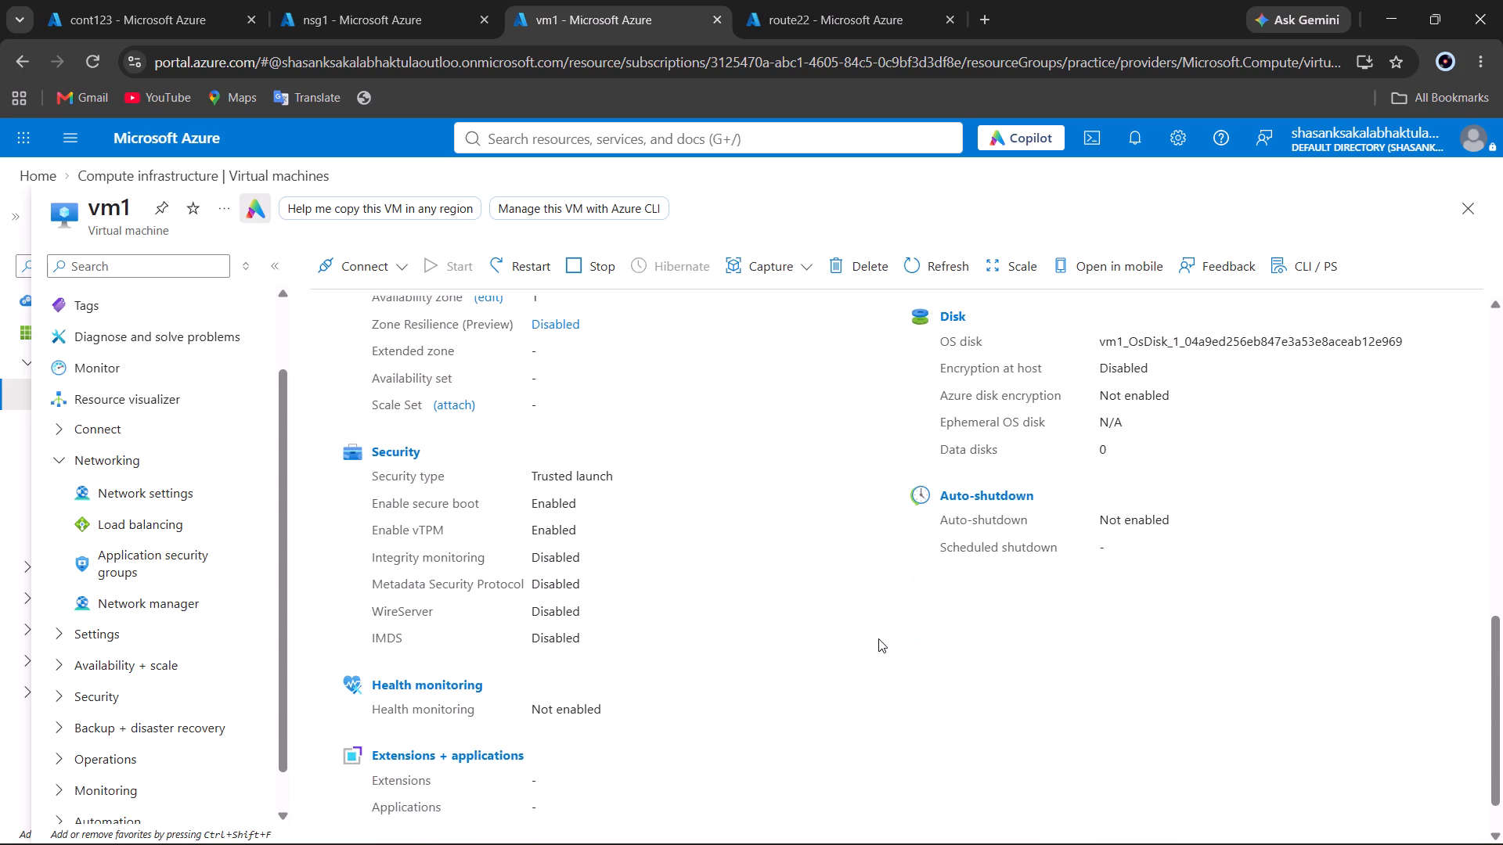
Review the inbound security rules of nsg1, and the routes and subnet associations of route22.
click(367, 2)
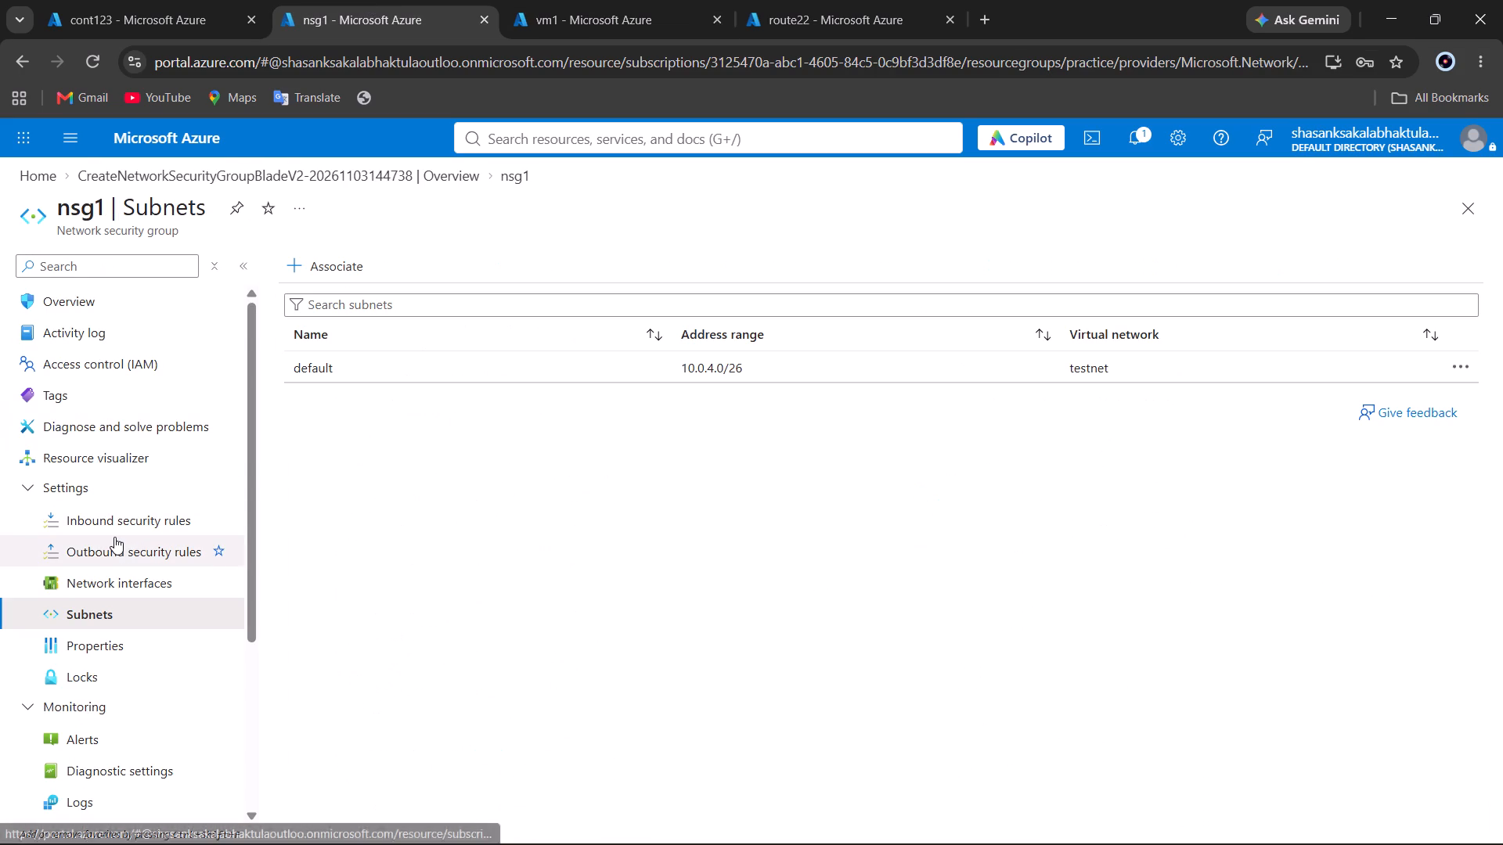
click(110, 530)
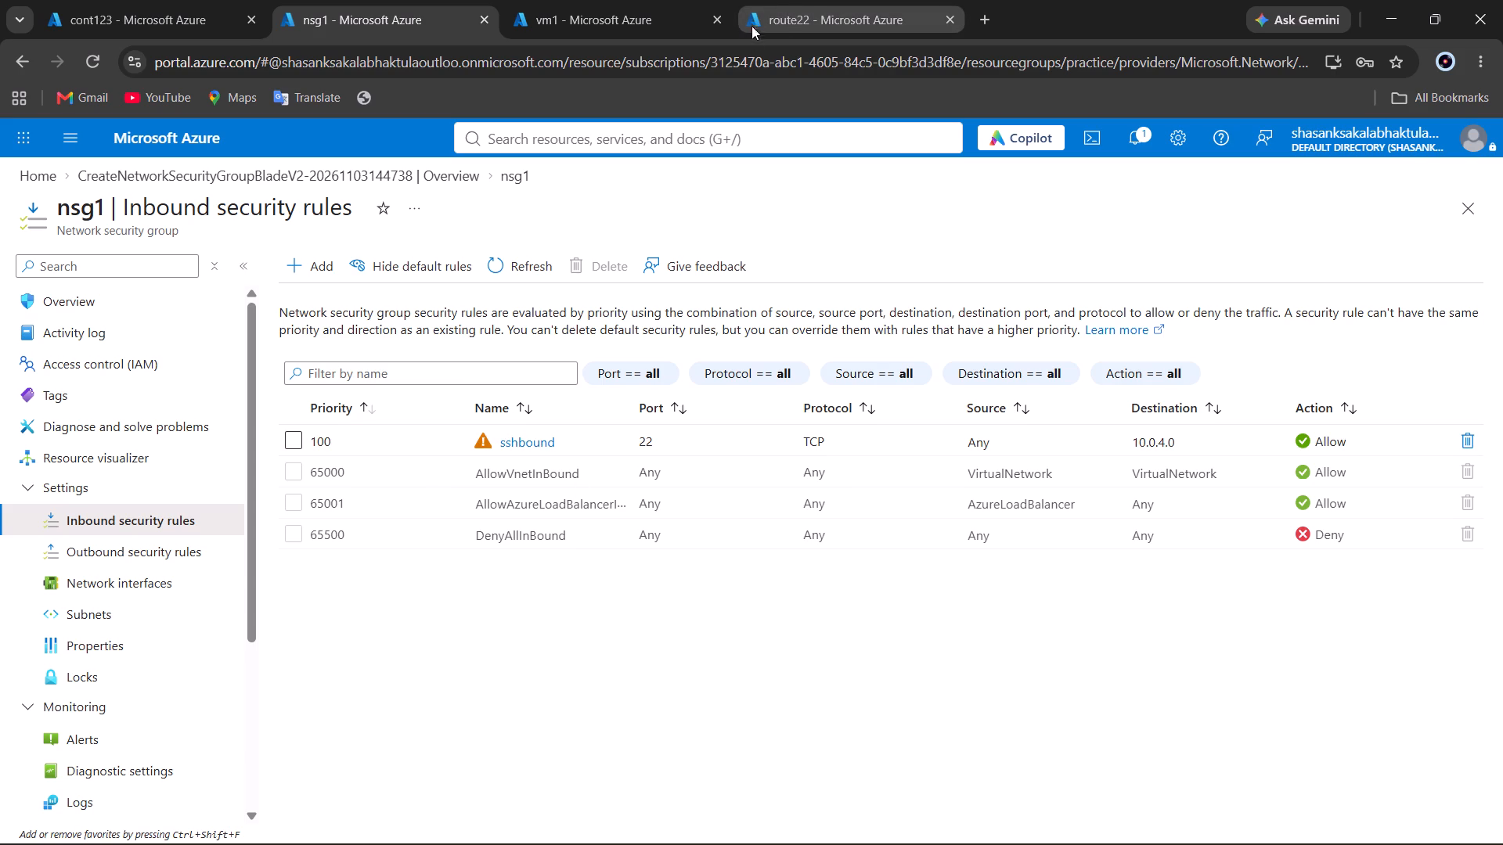
click(778, 2)
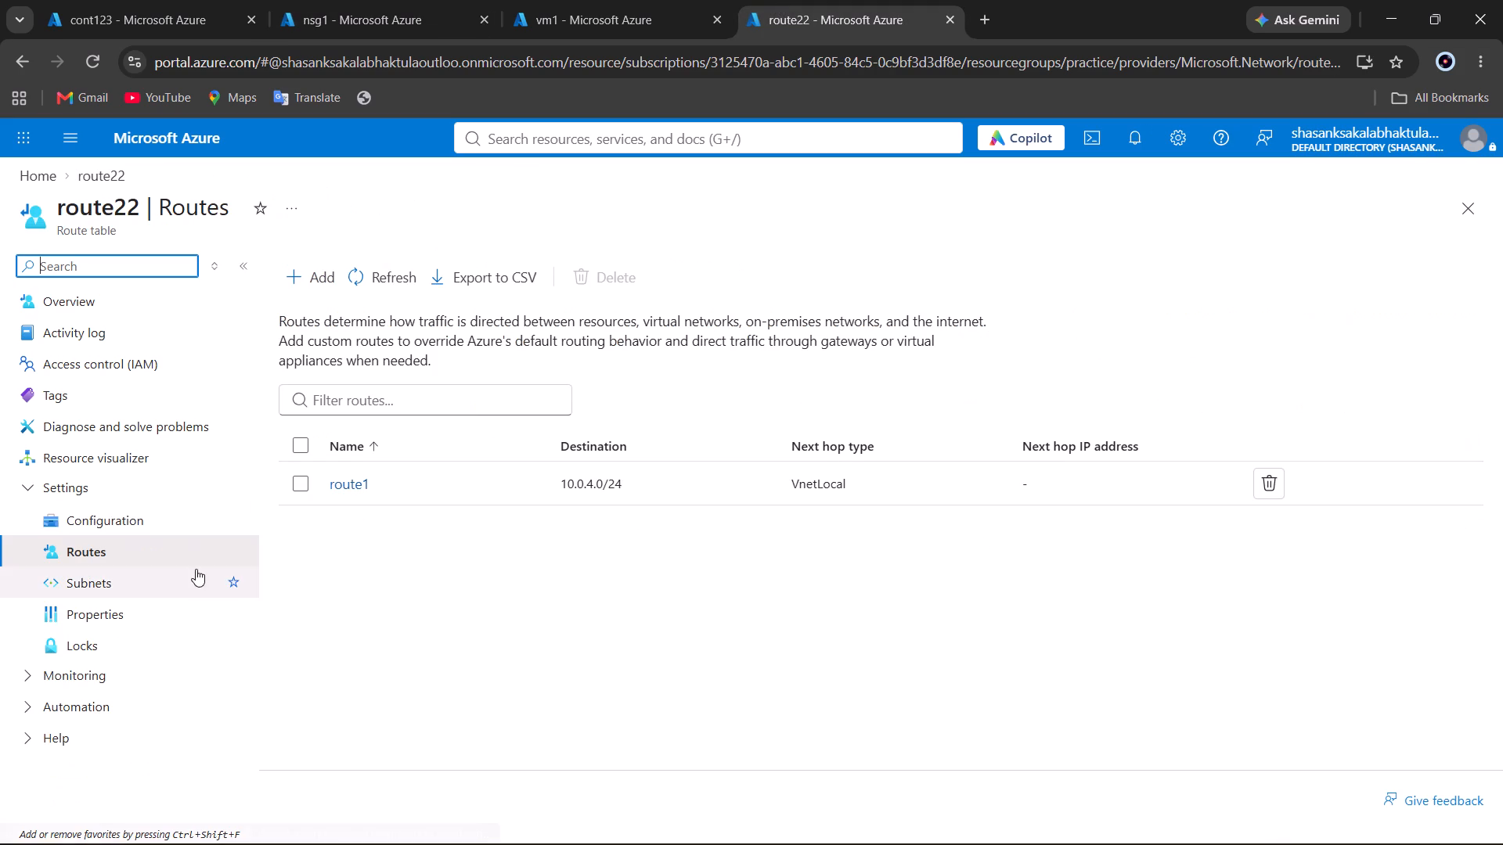
click(338, 473)
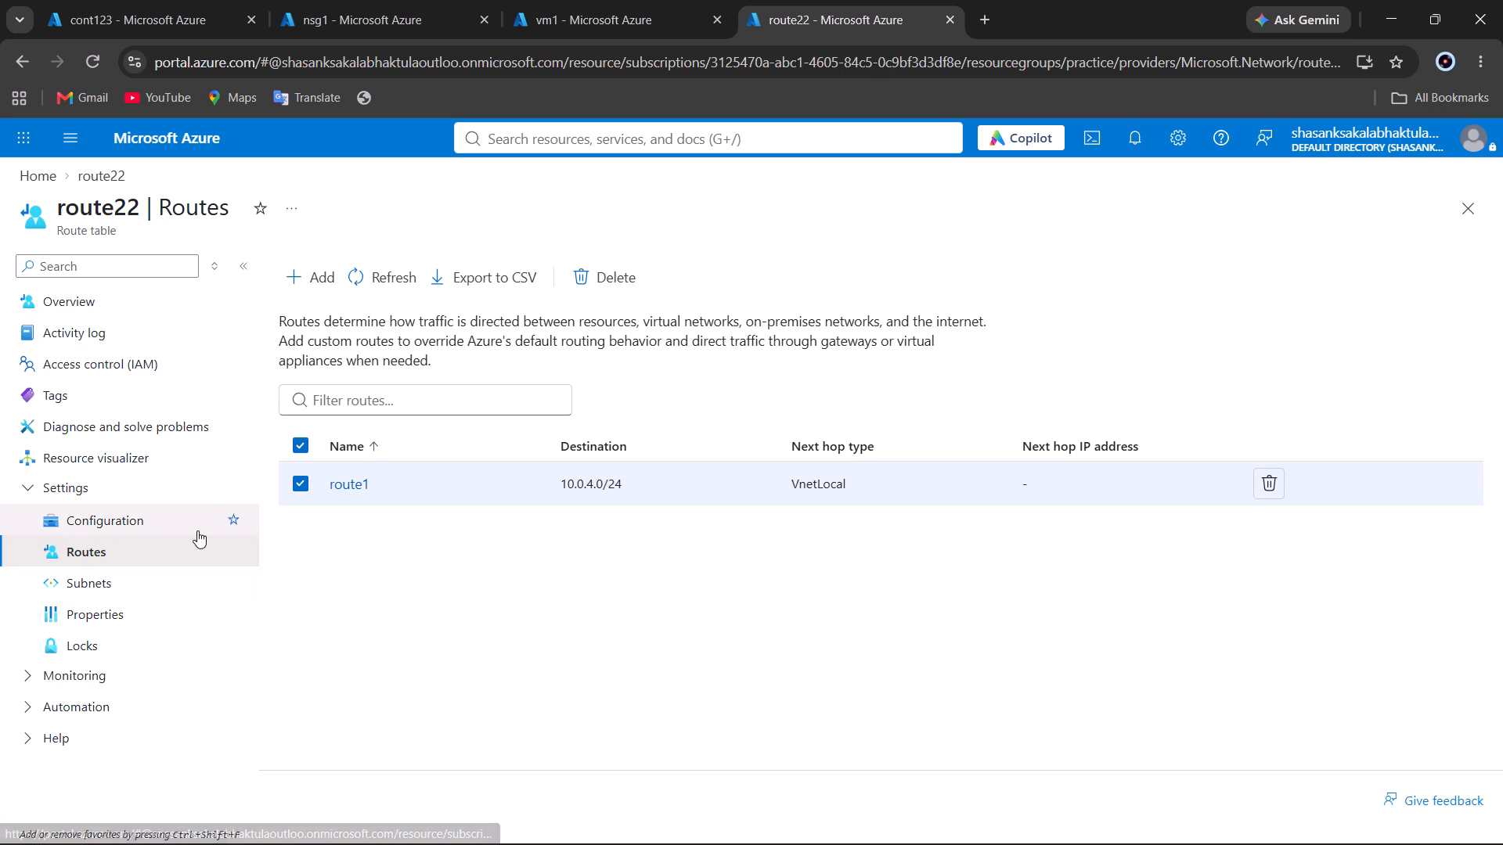
click(575, 0)
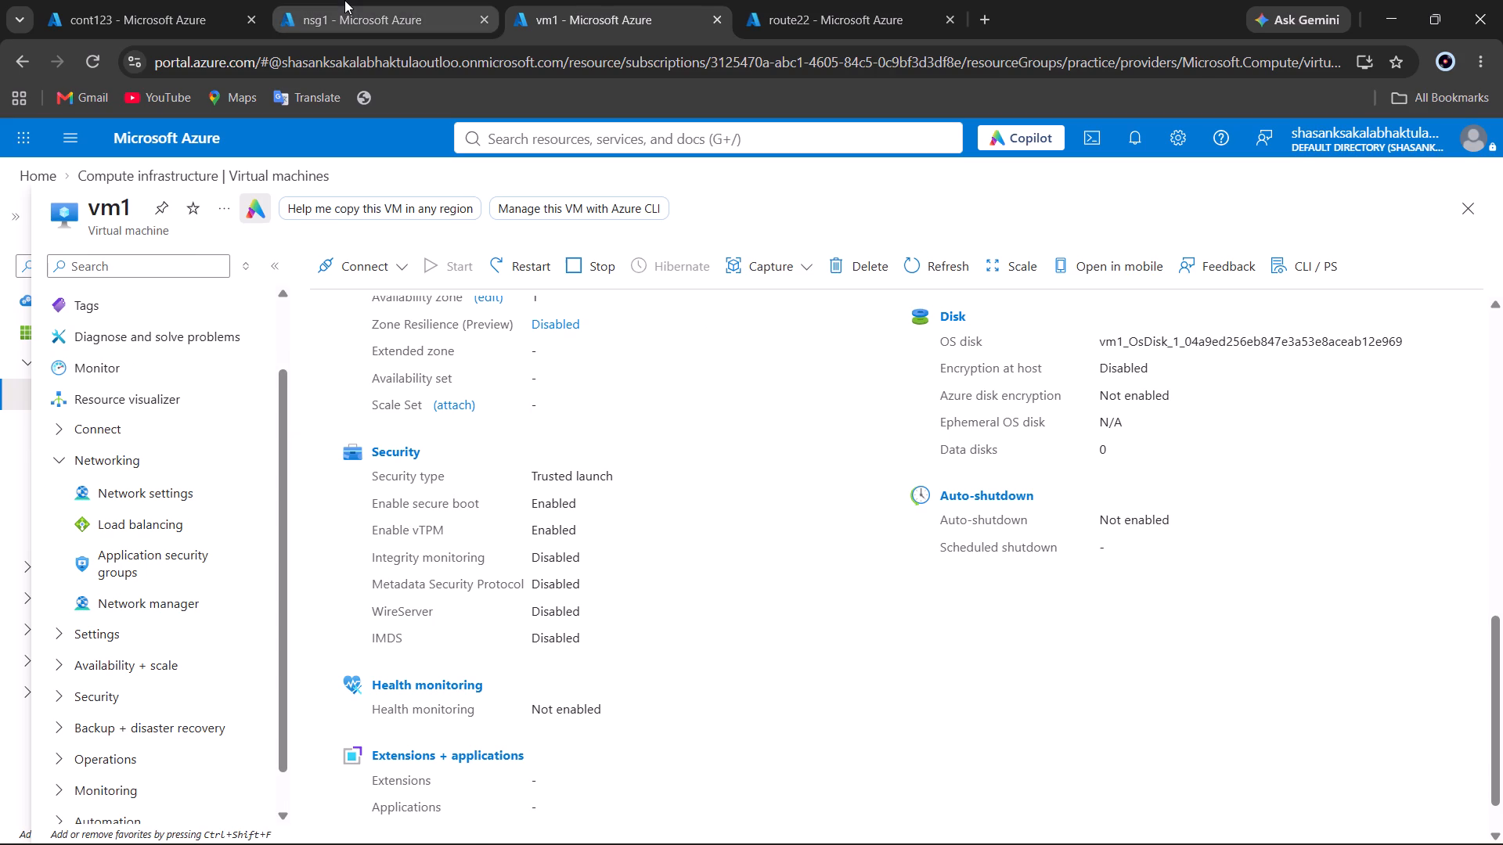
click(754, 1)
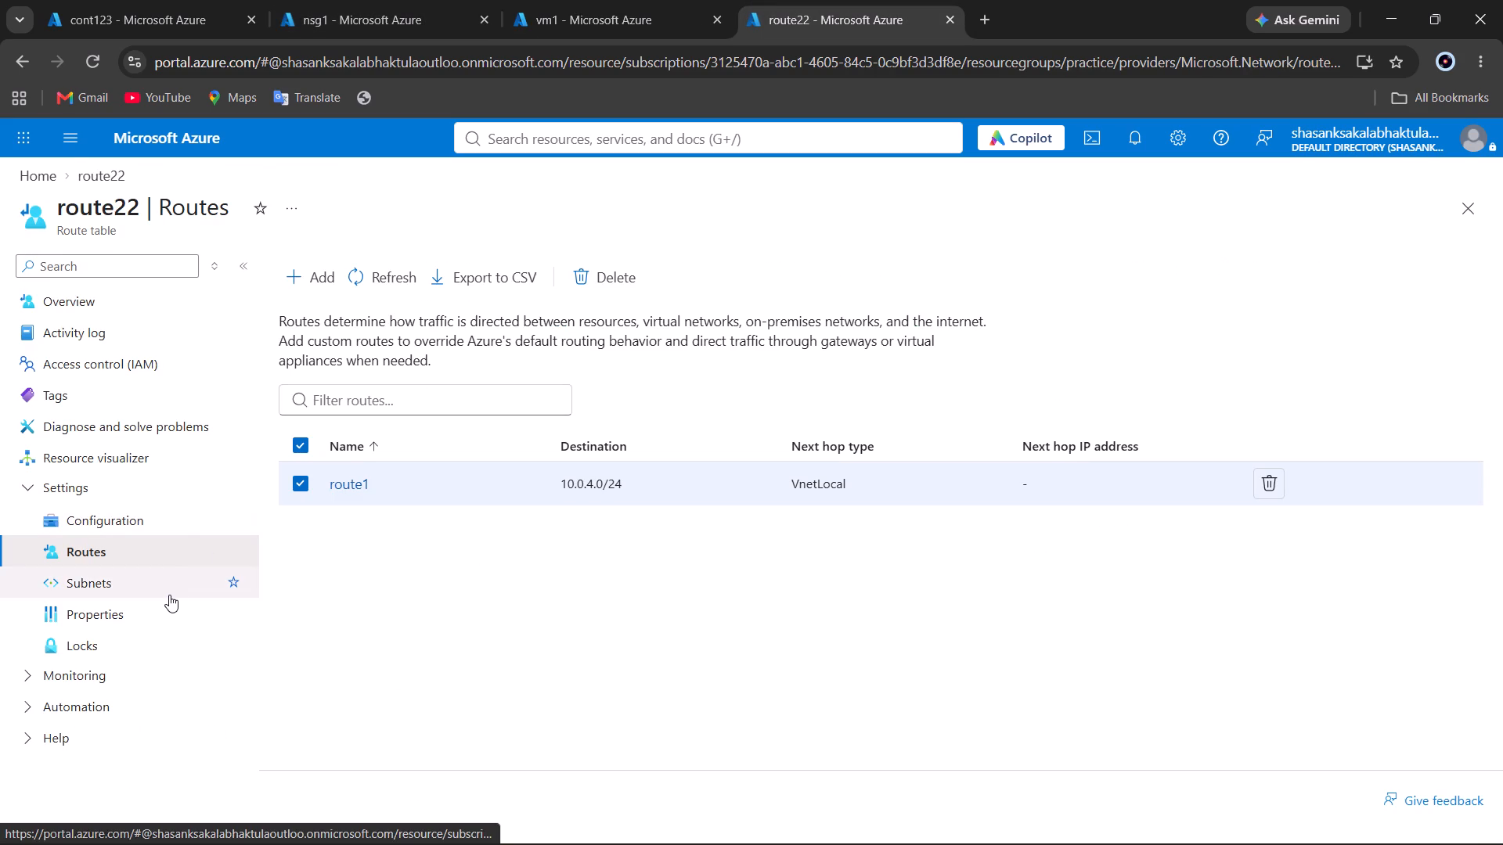
click(169, 595)
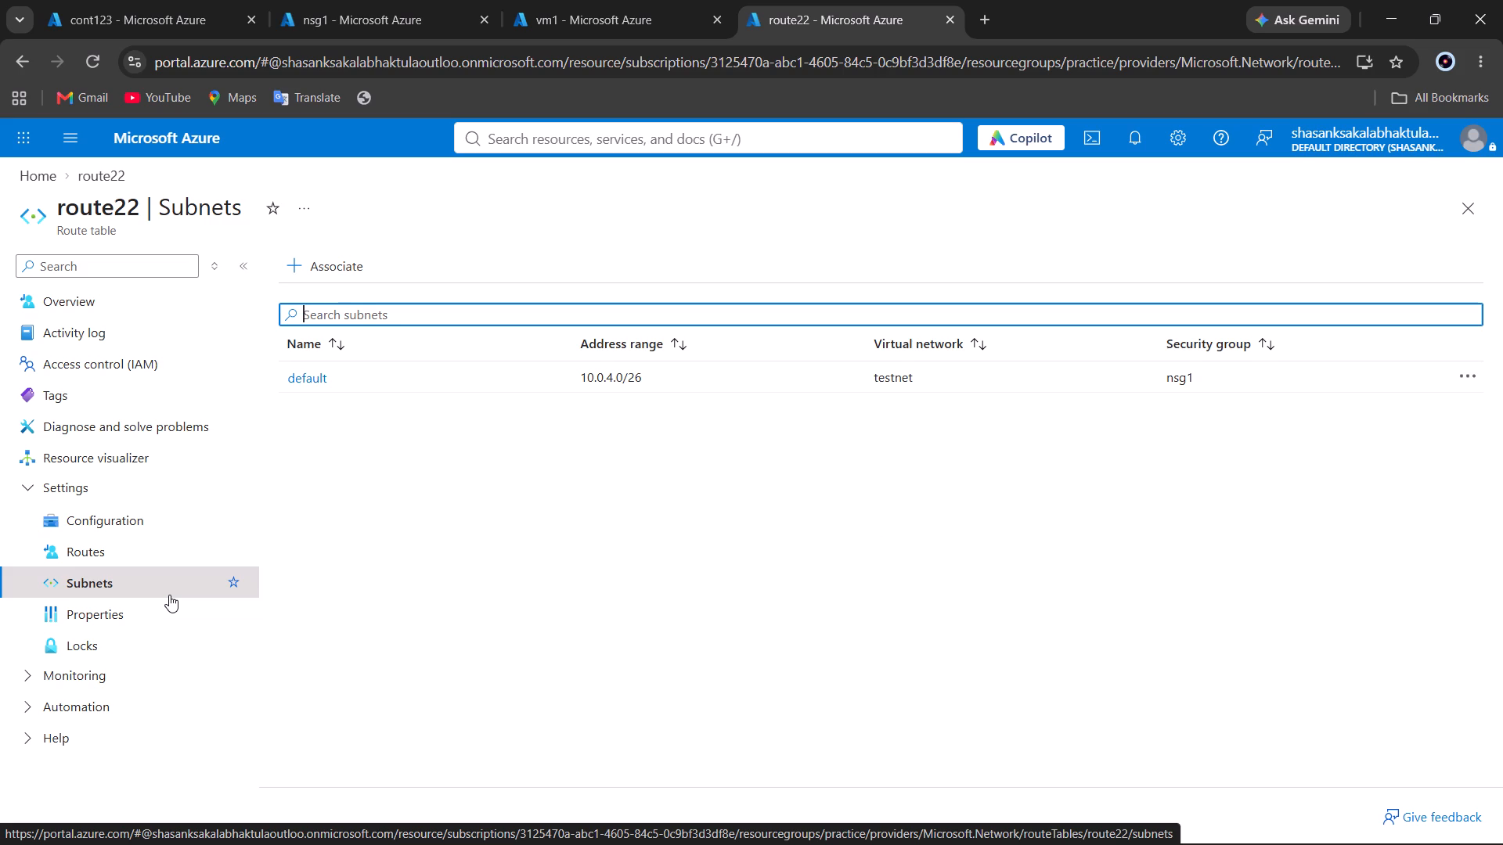
Close the Chrome window with the Azure portal pages.
key(alt+F4)
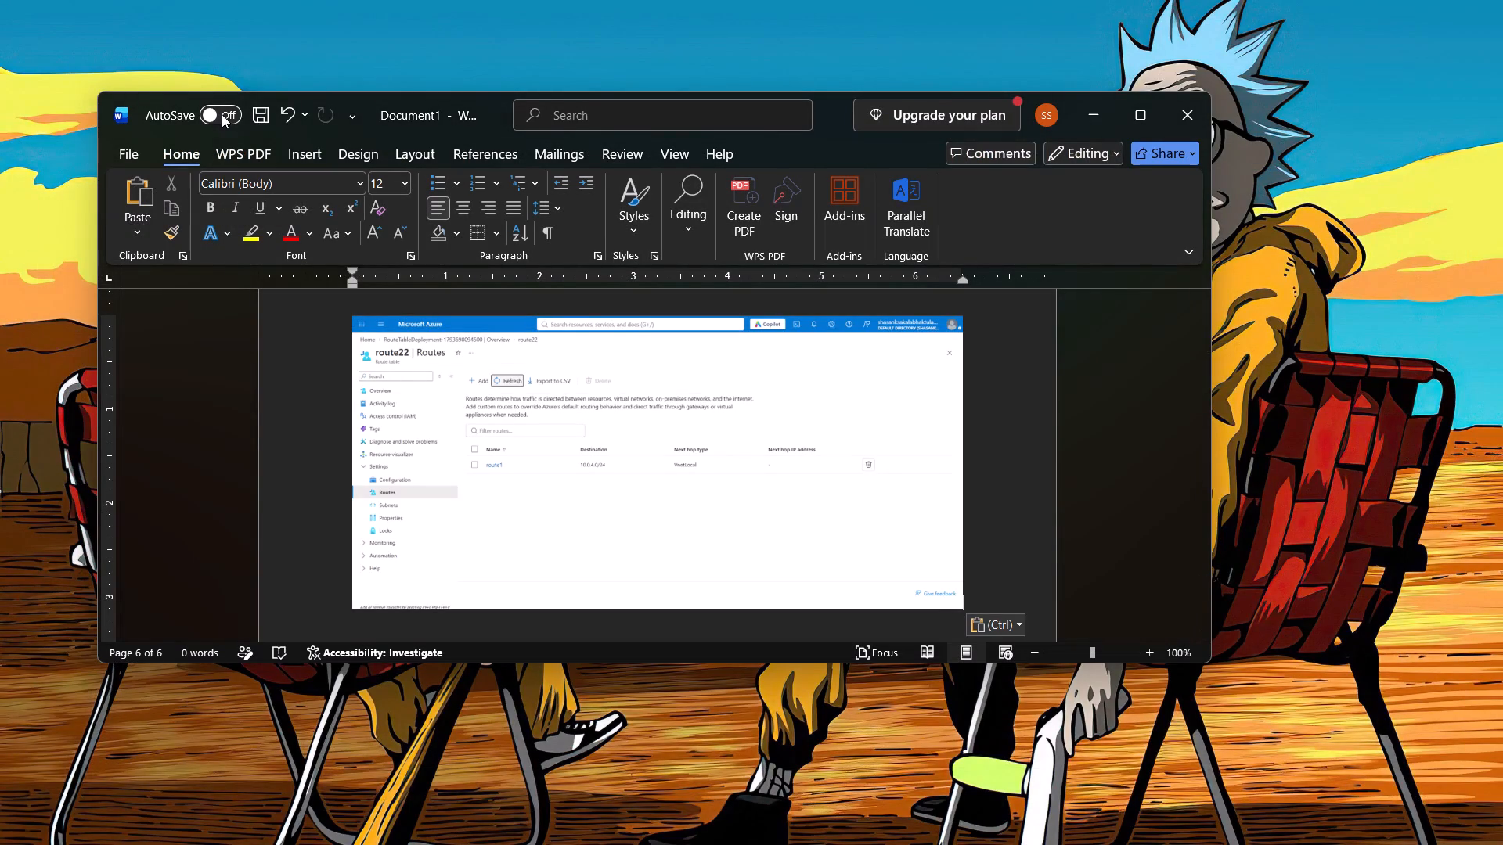
Save the Word document as Doc2.docx in the Dokumen folder of the personal OneDrive.
click(251, 110)
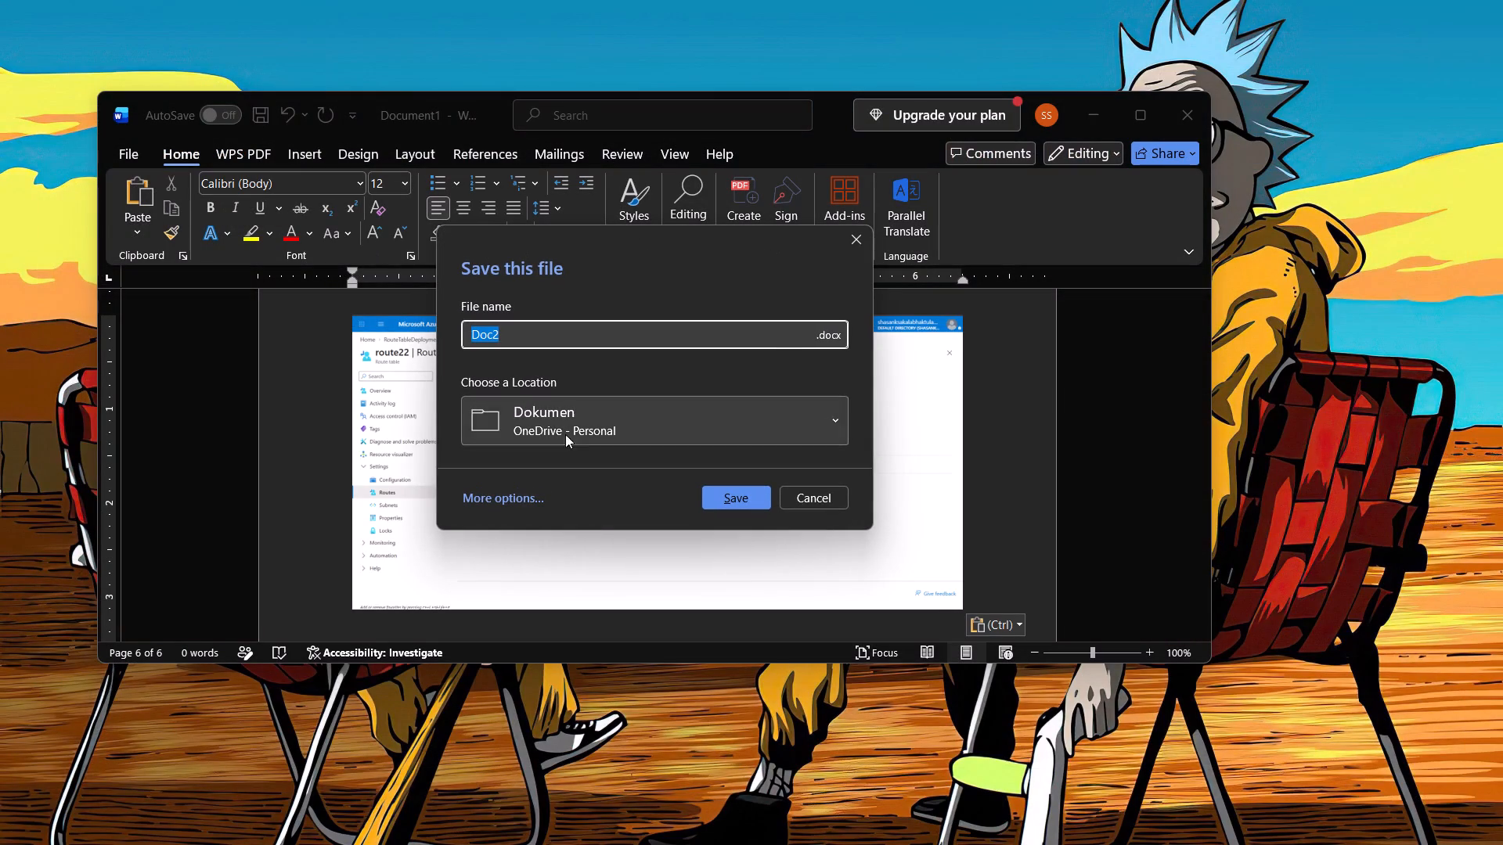
click(728, 499)
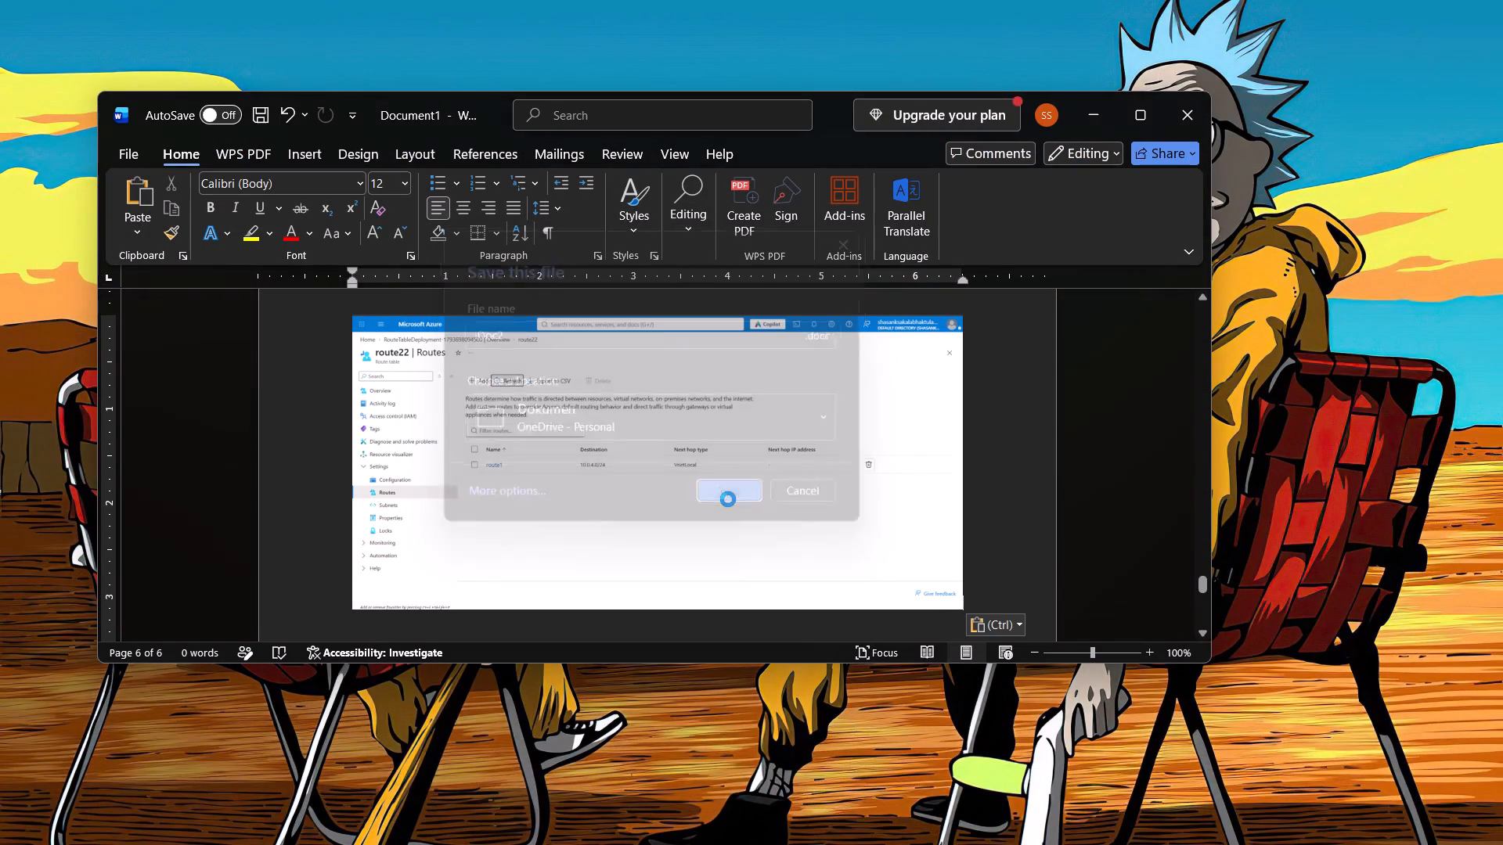
Close the Word document window and leave the computer running.
click(1187, 106)
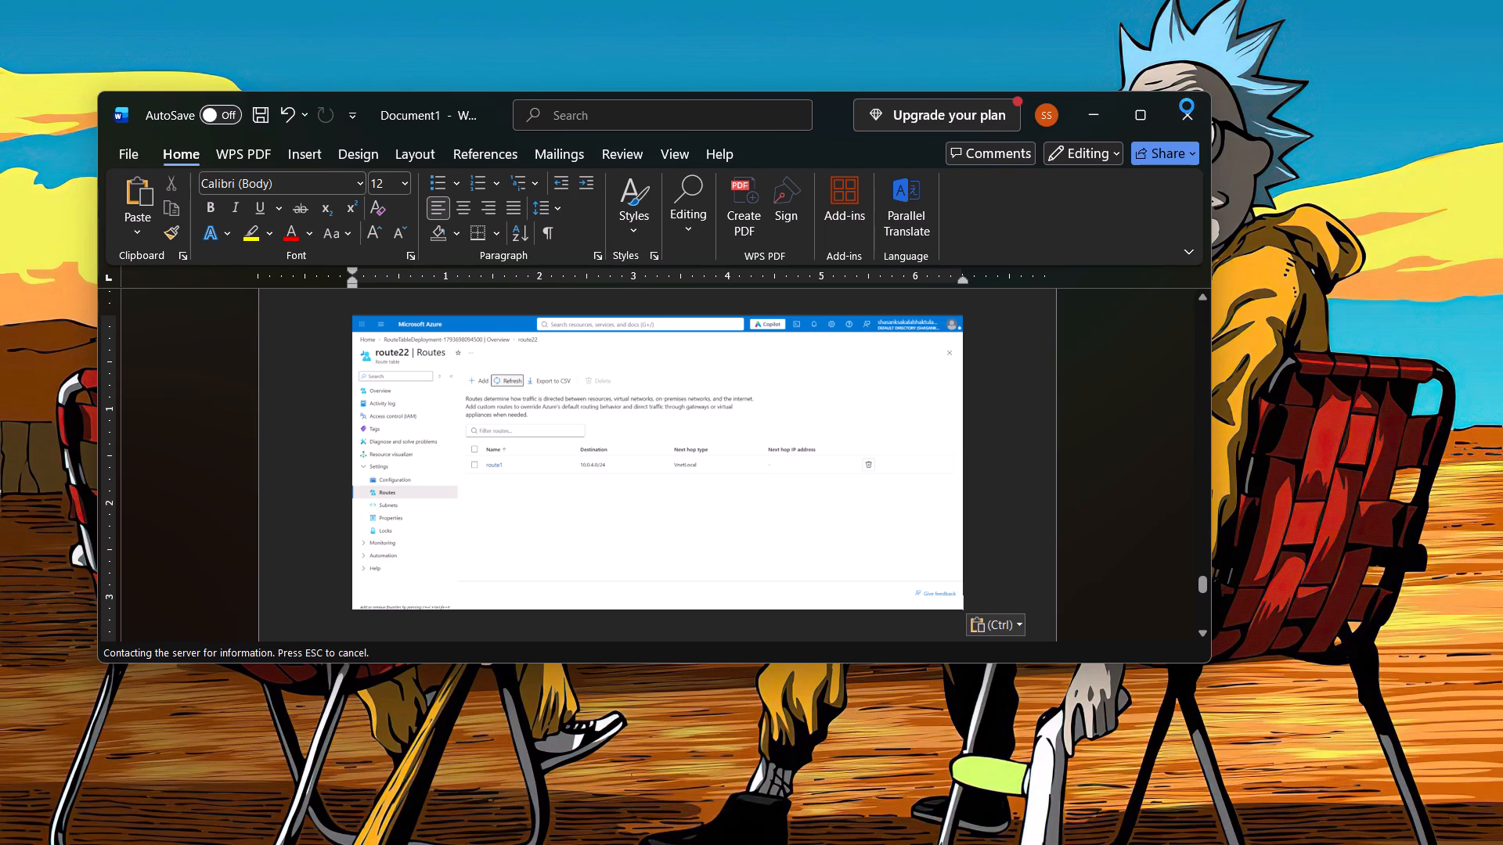
key(alt+F4)
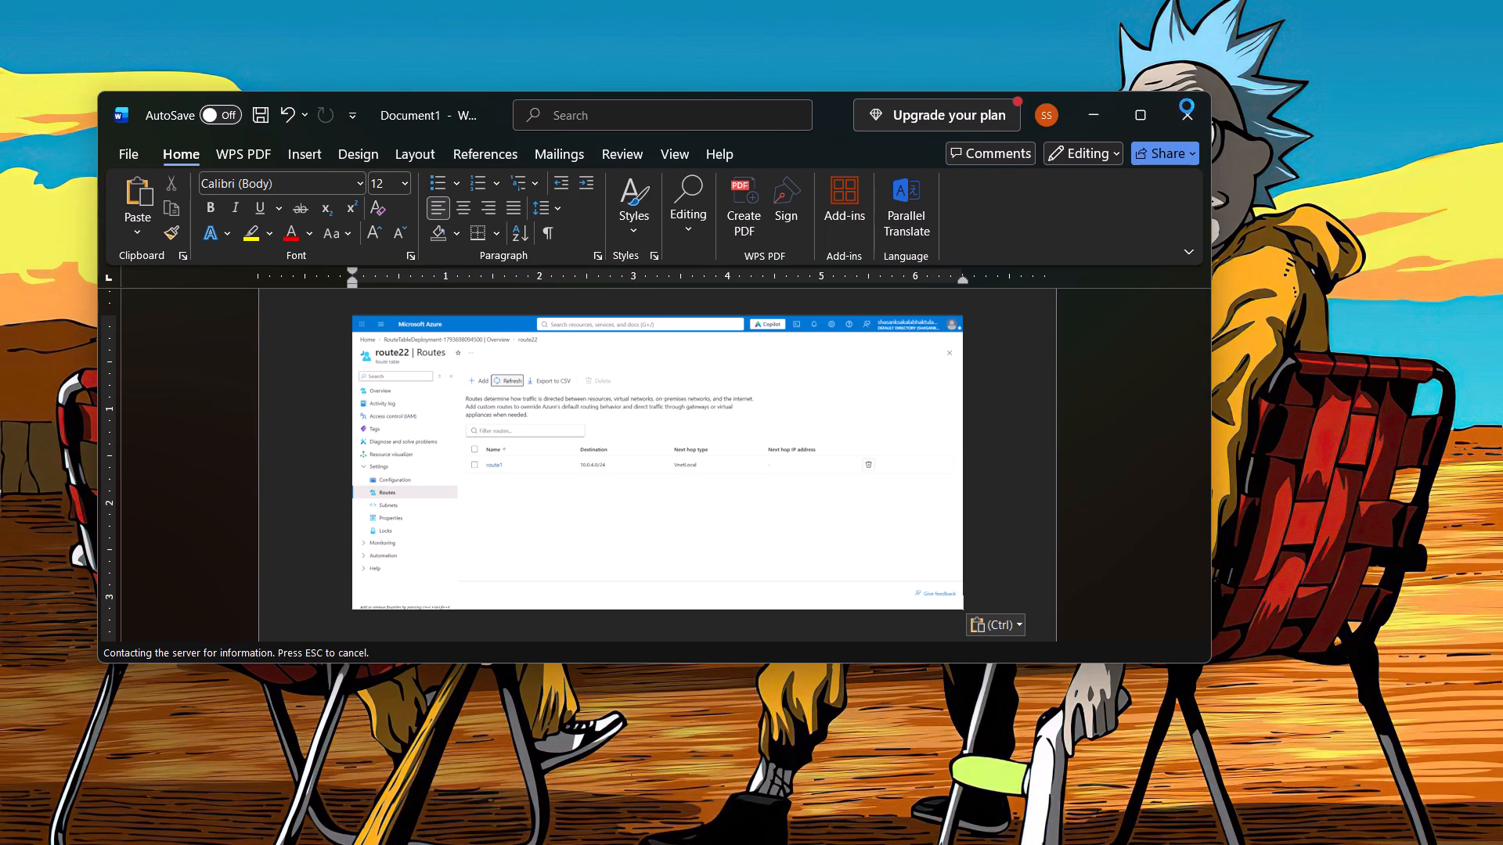
key(alt+F4)
click(1193, 121)
drag(1193, 121, 1322, 167)
click(1322, 167)
key(alt+F4)
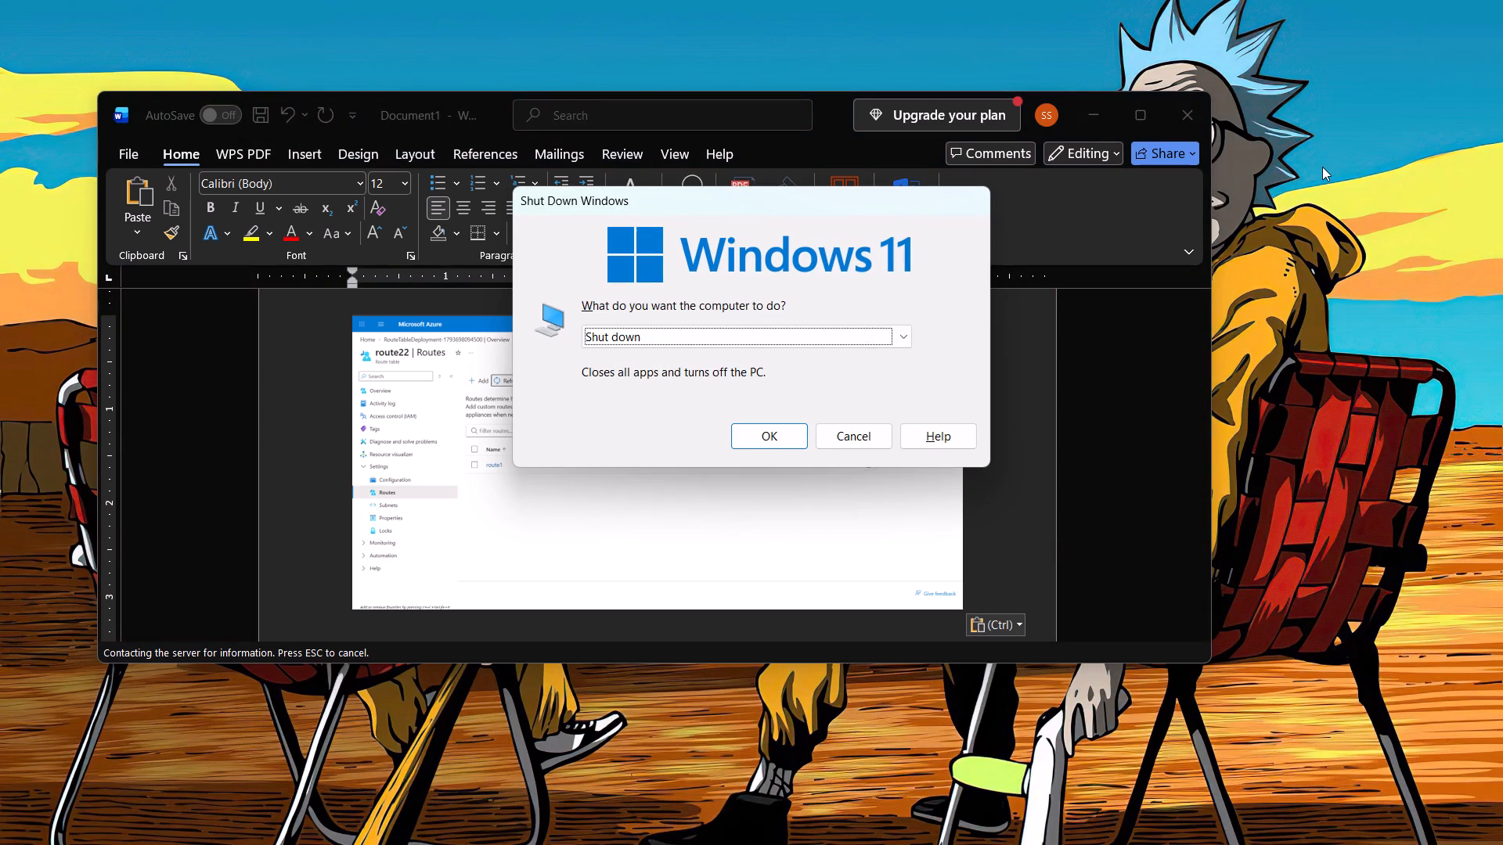
click(859, 435)
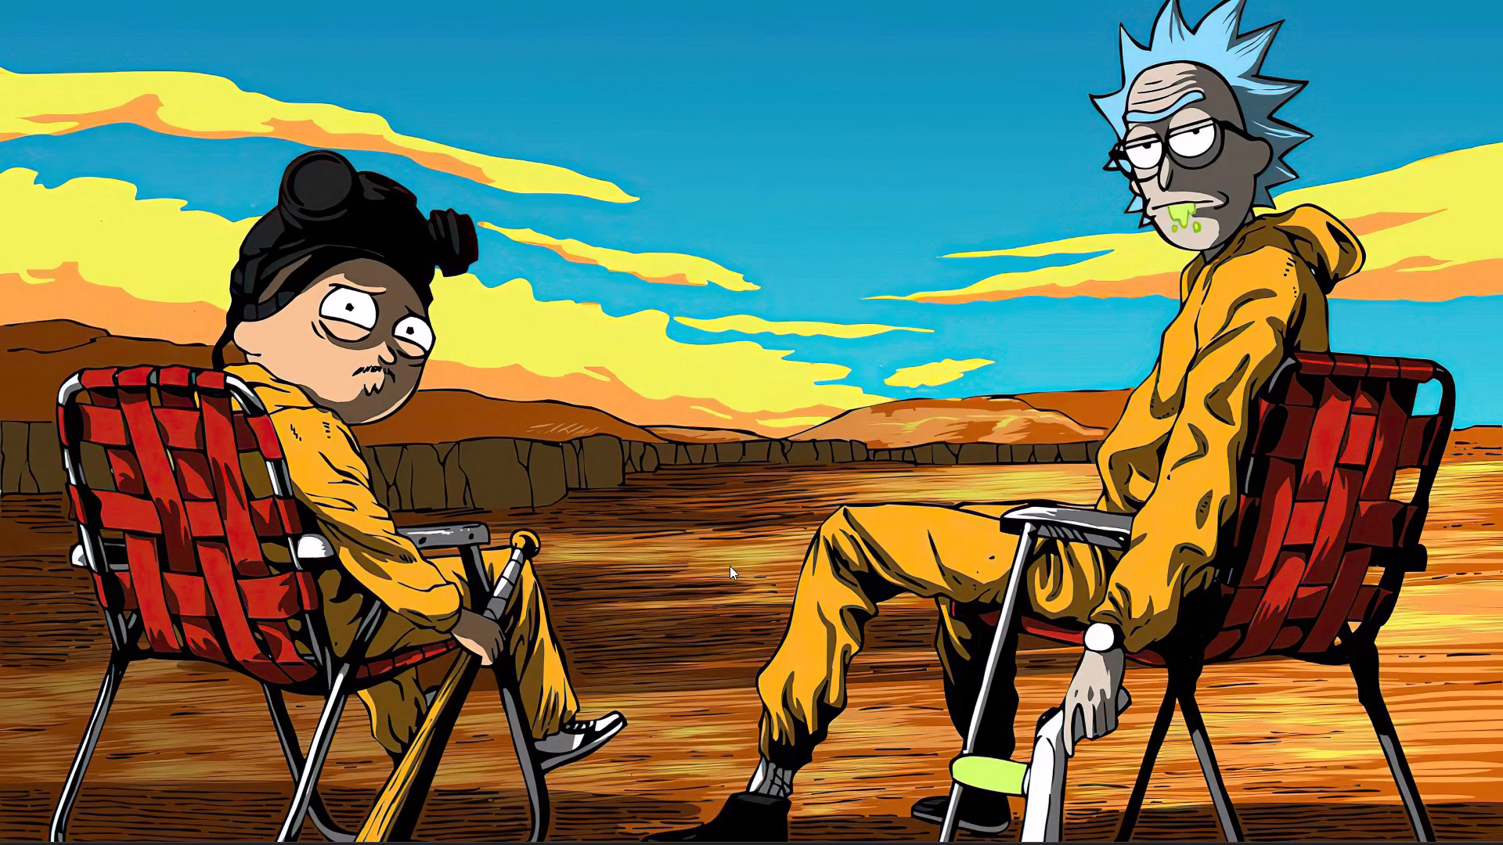
Bring up the Windows shutdown dialog from the desktop.
click(723, 394)
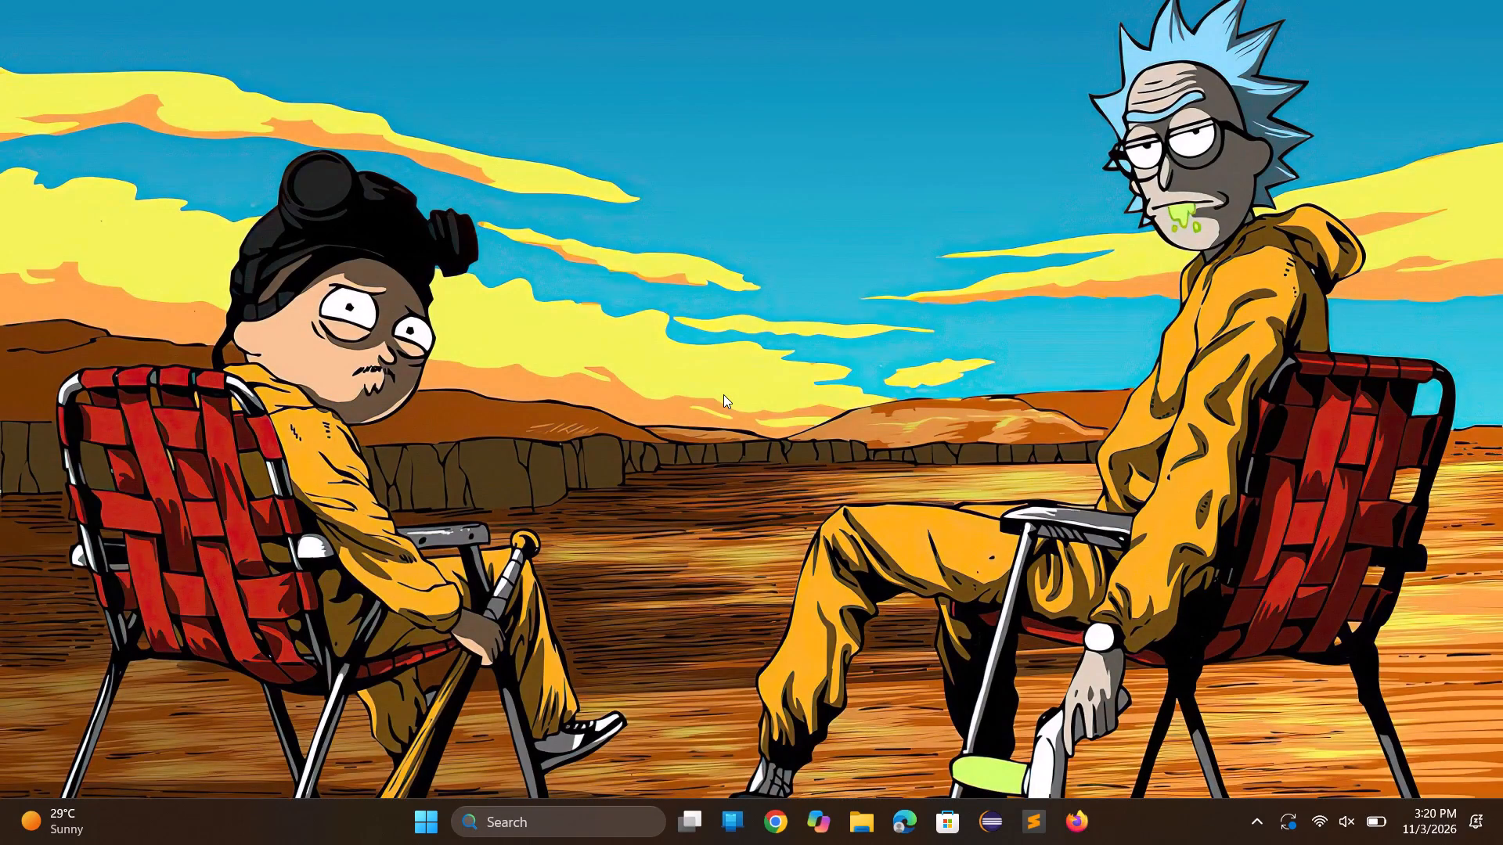
key(alt+F4)
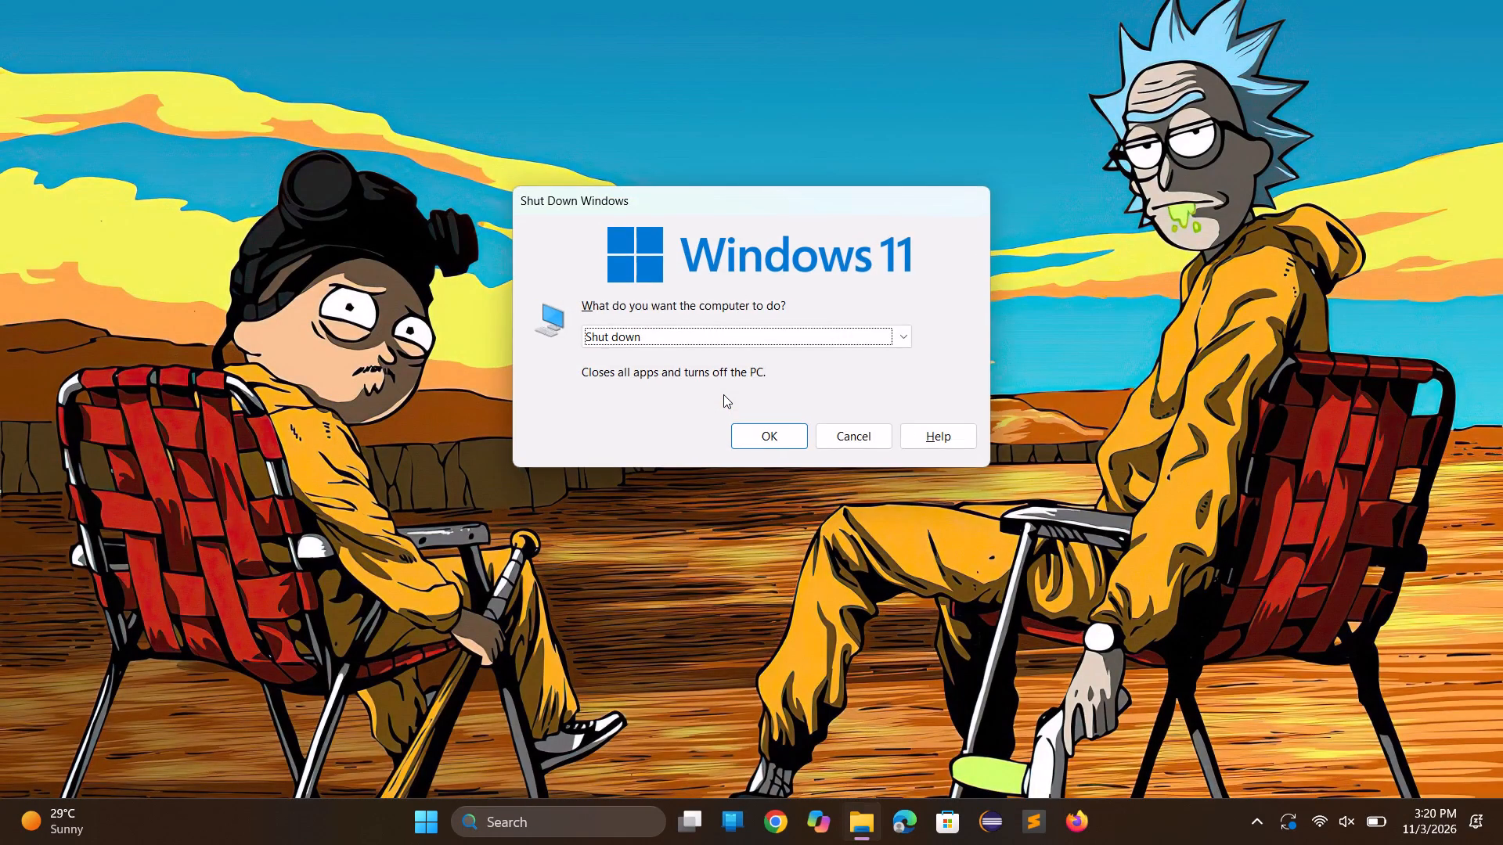